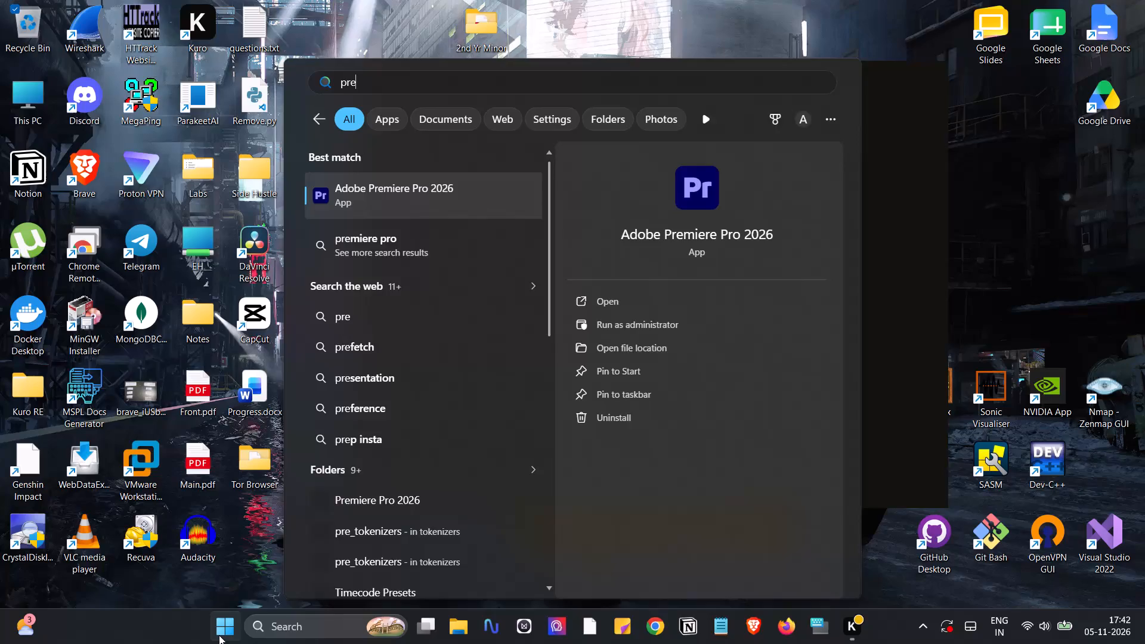
Launch Adobe Premiere Pro 2026, reopen the project that was open when it quit, and dismiss the recovery notice.
{"action": "key", "text": "Return"}
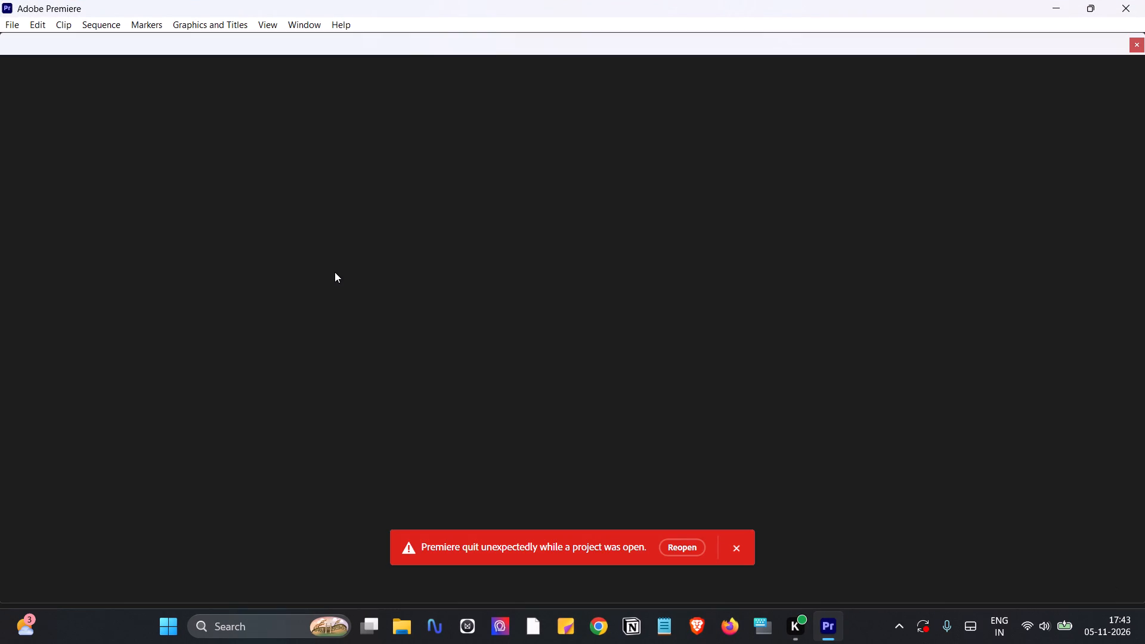
{"action": "left_click", "coordinate": [679, 553]}
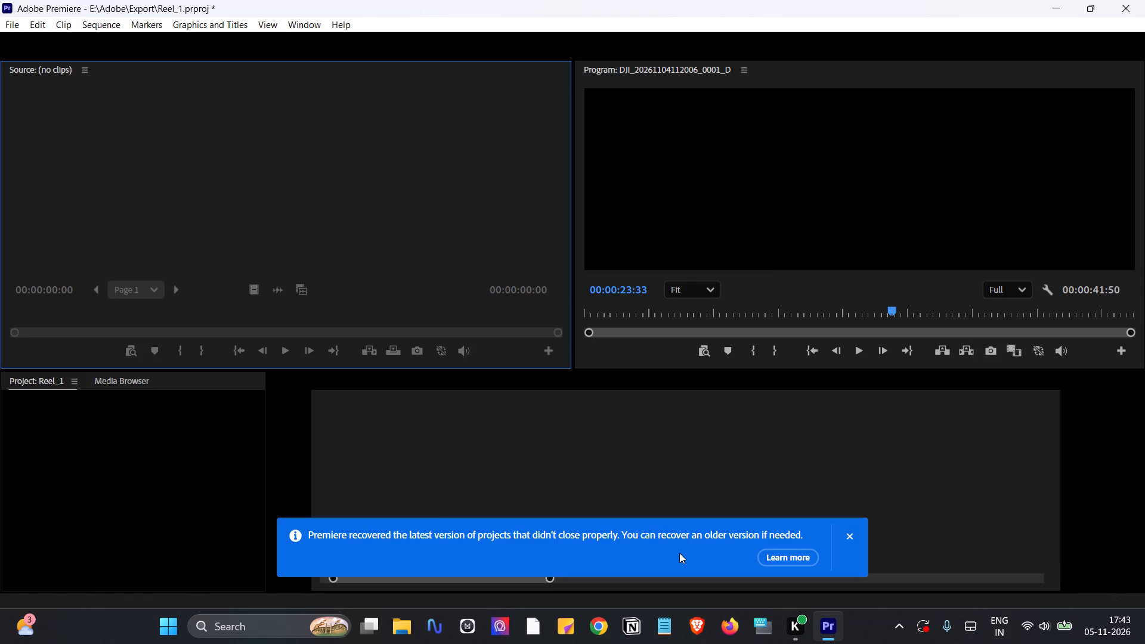
{"action": "left_click", "coordinate": [851, 538]}
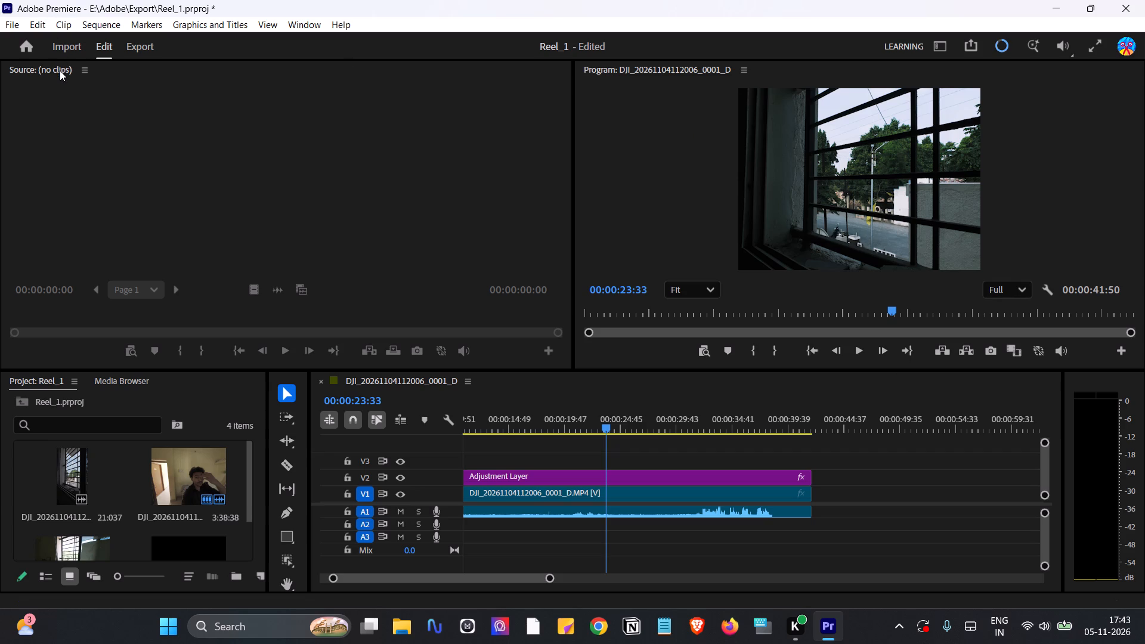
Display the Lumetri Color controls and the Lumetri Scopes in the workspace.
{"action": "left_click", "coordinate": [293, 29]}
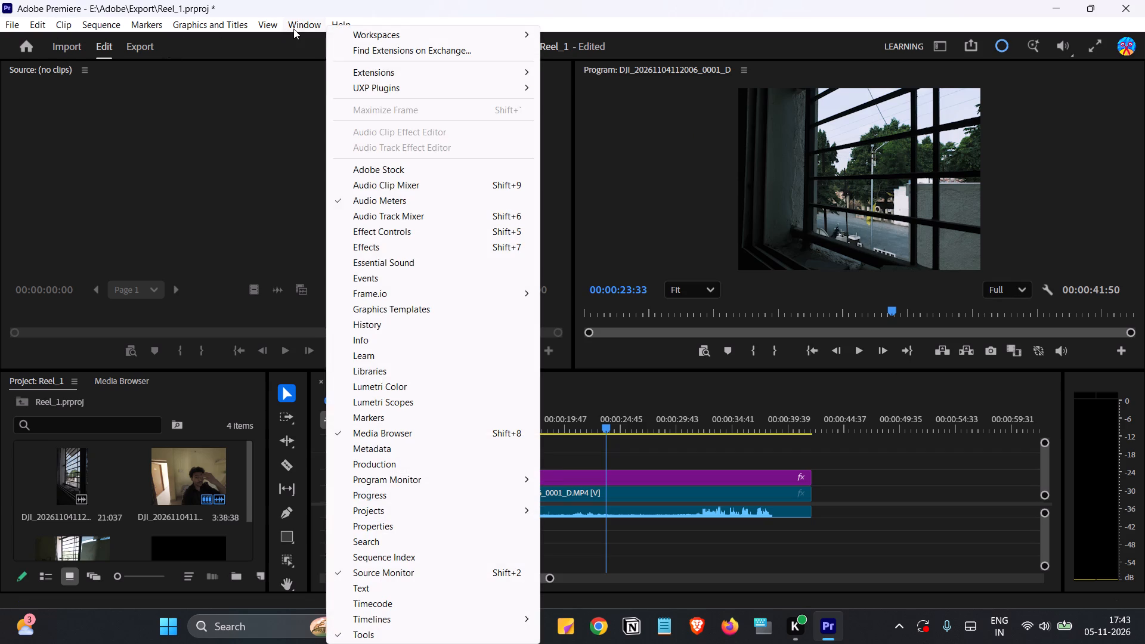
{"action": "left_click", "coordinate": [379, 389]}
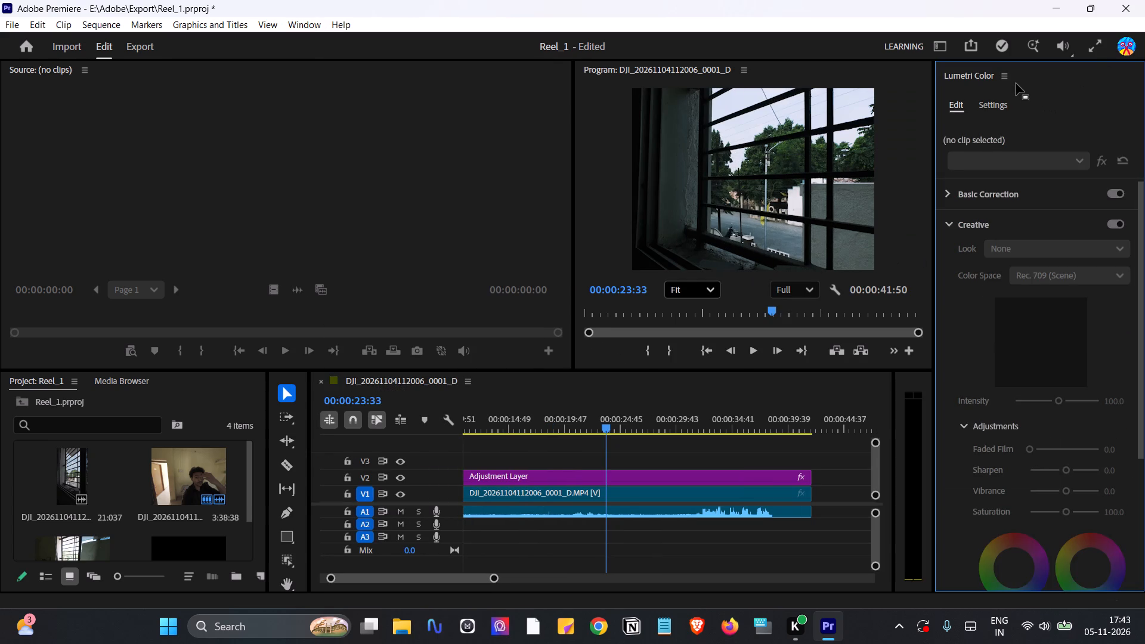
{"action": "left_click", "coordinate": [307, 28]}
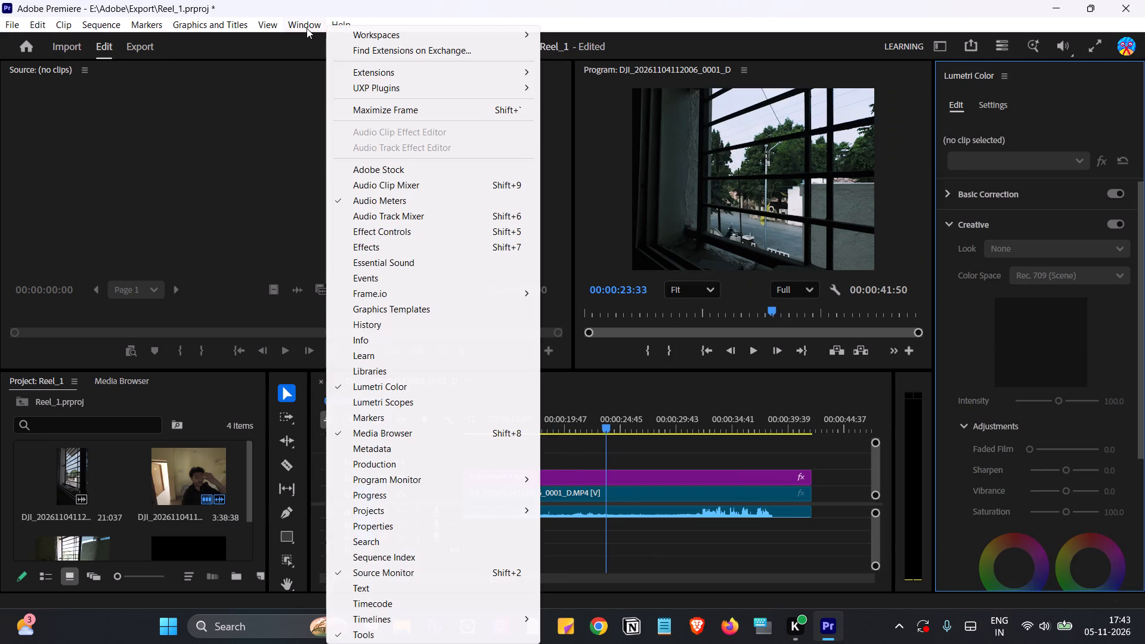
{"action": "left_click", "coordinate": [363, 402]}
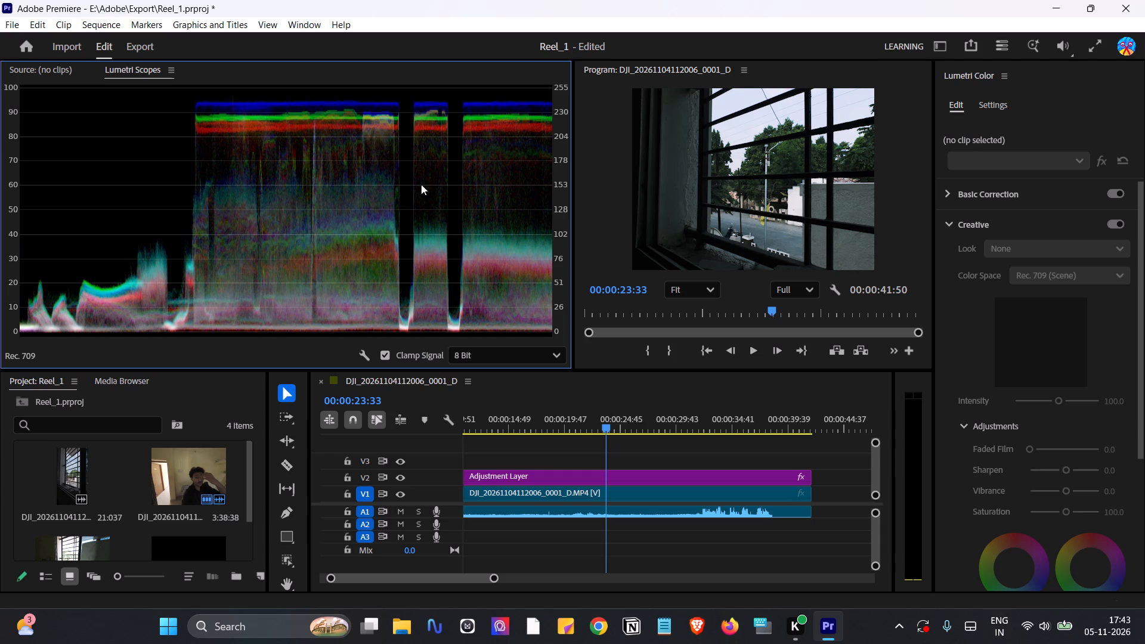
Look through the Basic Correction and Curves sections of Lumetri Color and inspect the adjustment layer's RGB curves.
{"action": "left_click", "coordinate": [973, 220]}
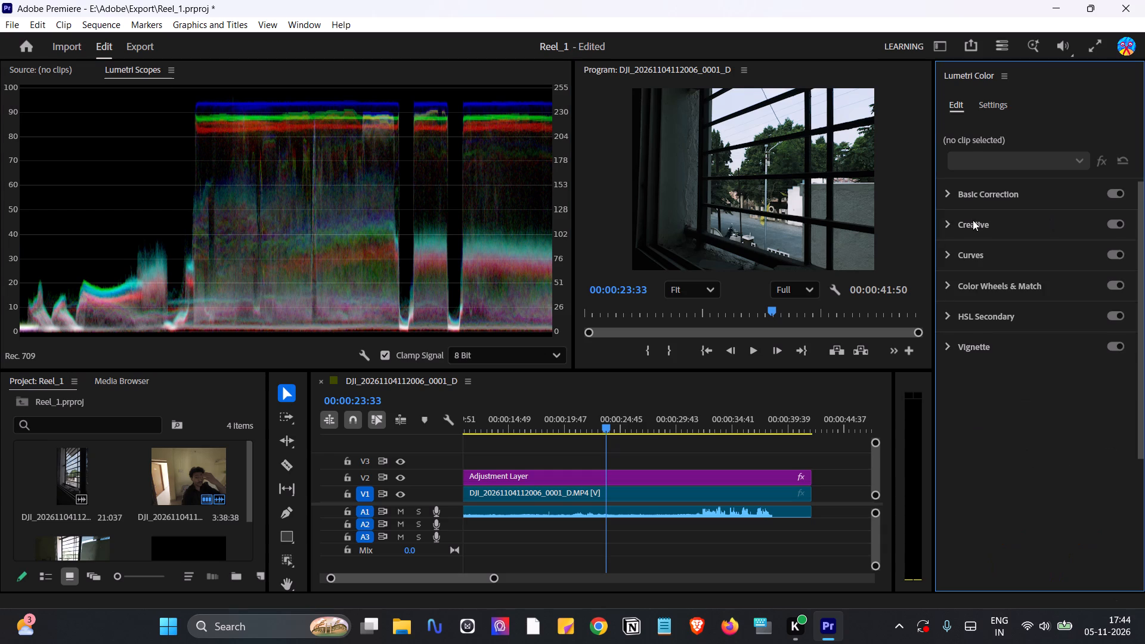
{"action": "left_click", "coordinate": [989, 195]}
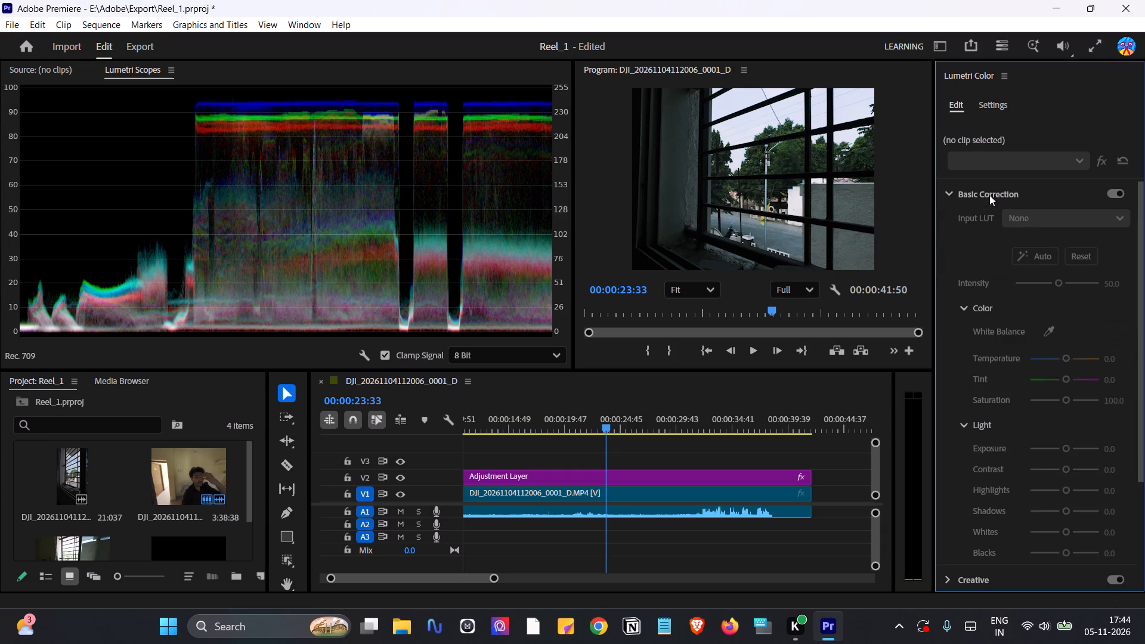
{"action": "scroll", "coordinate": [1022, 322], "scroll_direction": "down", "scroll_amount": 1}
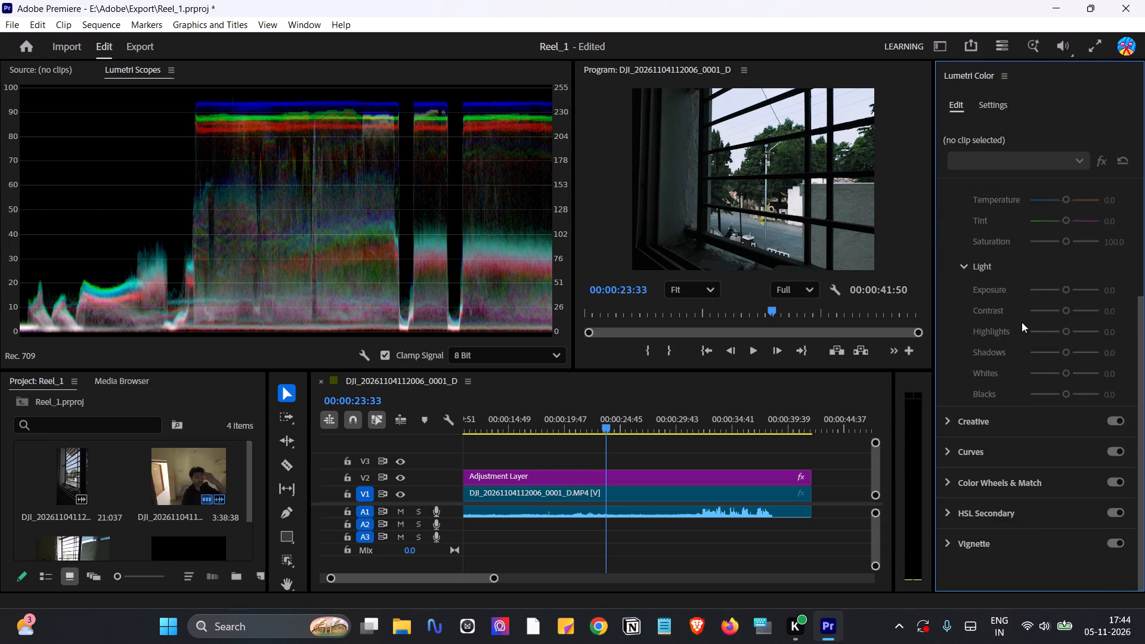
{"action": "scroll", "coordinate": [1022, 322], "scroll_direction": "down", "scroll_amount": 1}
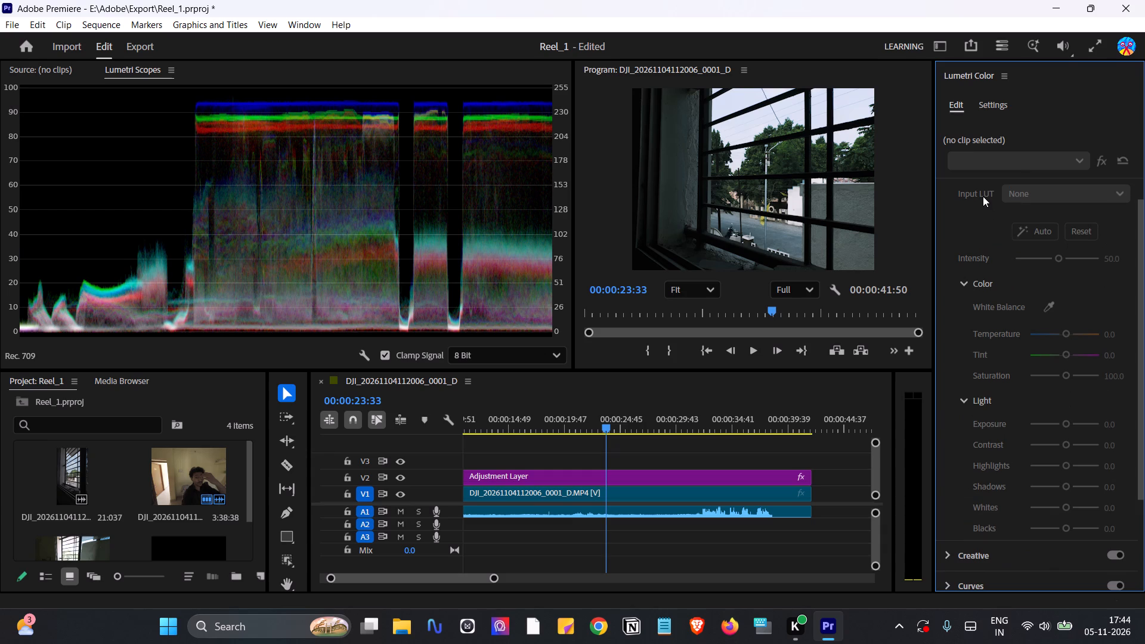
{"action": "left_click", "coordinate": [983, 196]}
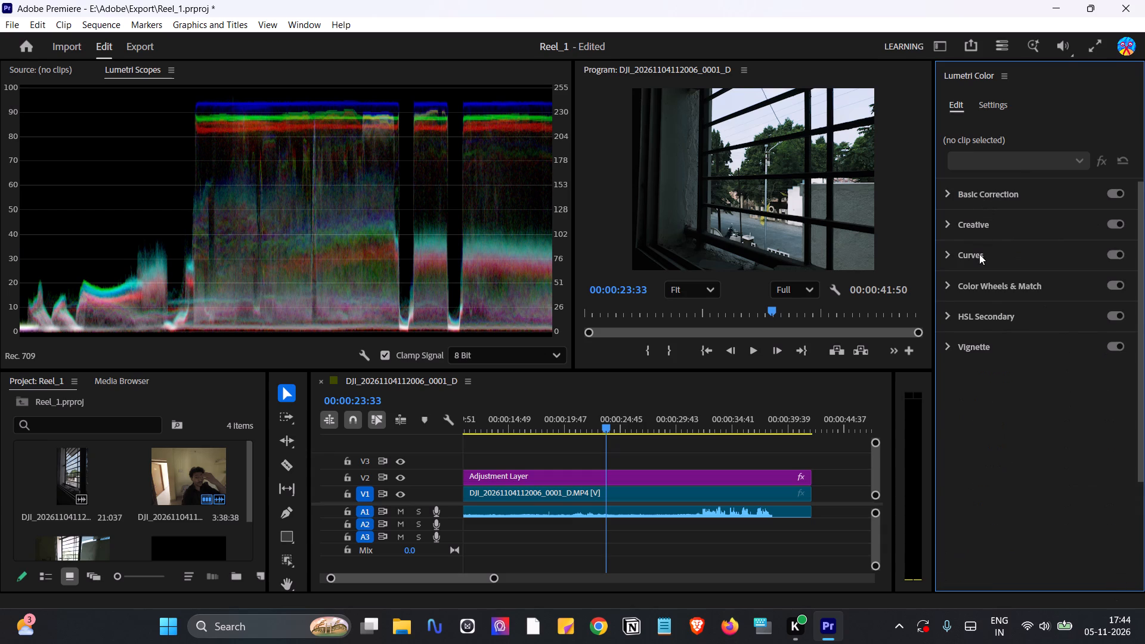
{"action": "left_click", "coordinate": [979, 254]}
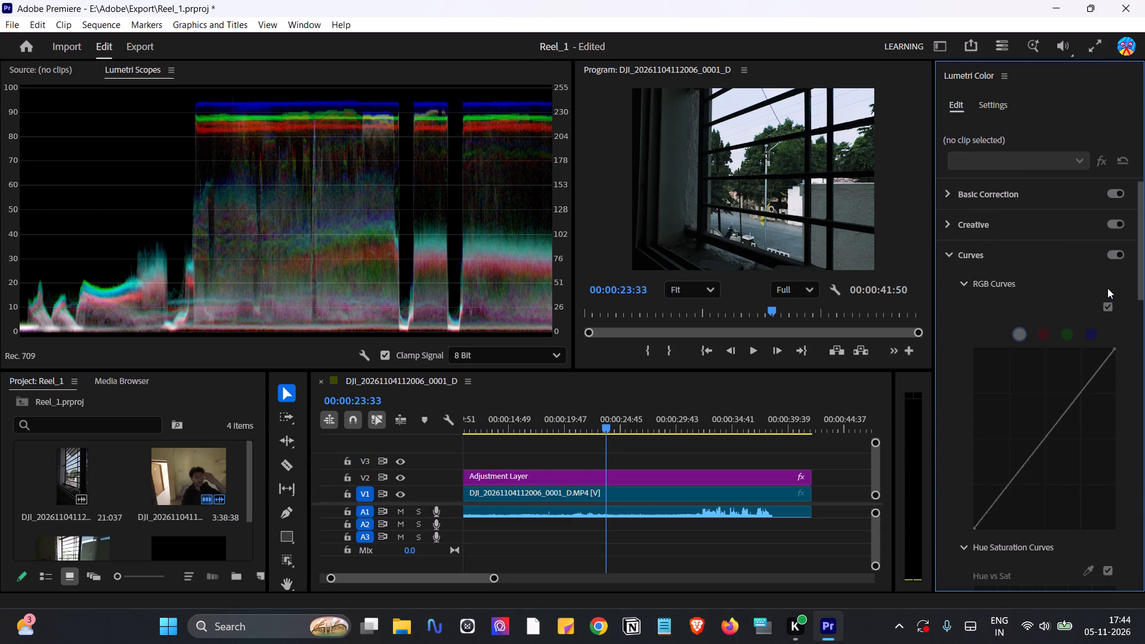
{"action": "double_click", "coordinate": [1002, 281]}
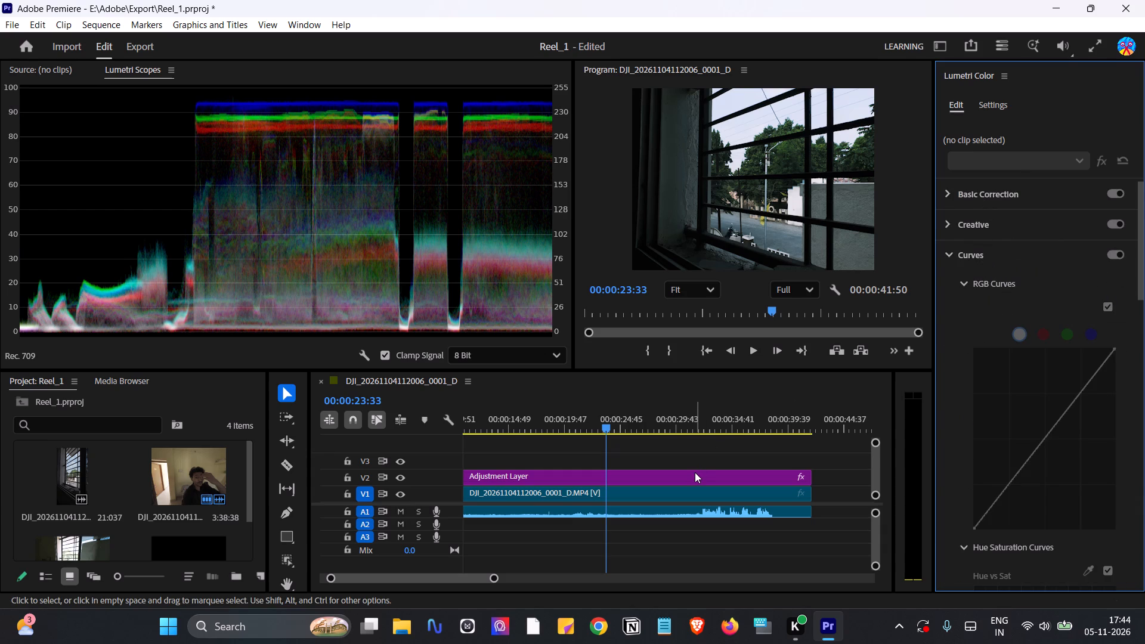
{"action": "left_click", "coordinate": [695, 472]}
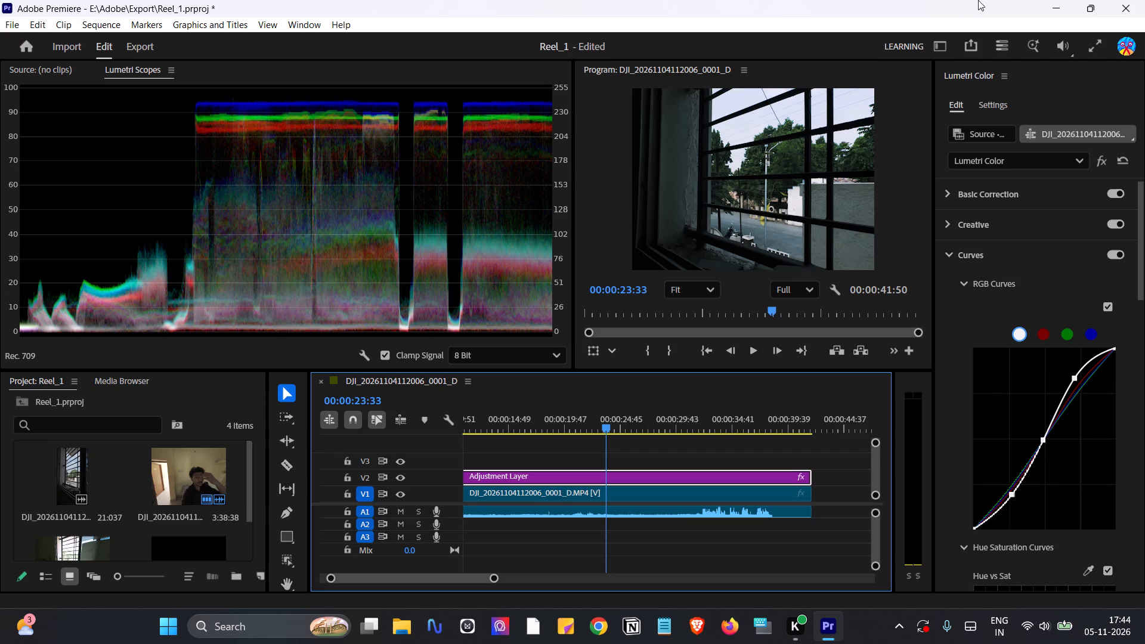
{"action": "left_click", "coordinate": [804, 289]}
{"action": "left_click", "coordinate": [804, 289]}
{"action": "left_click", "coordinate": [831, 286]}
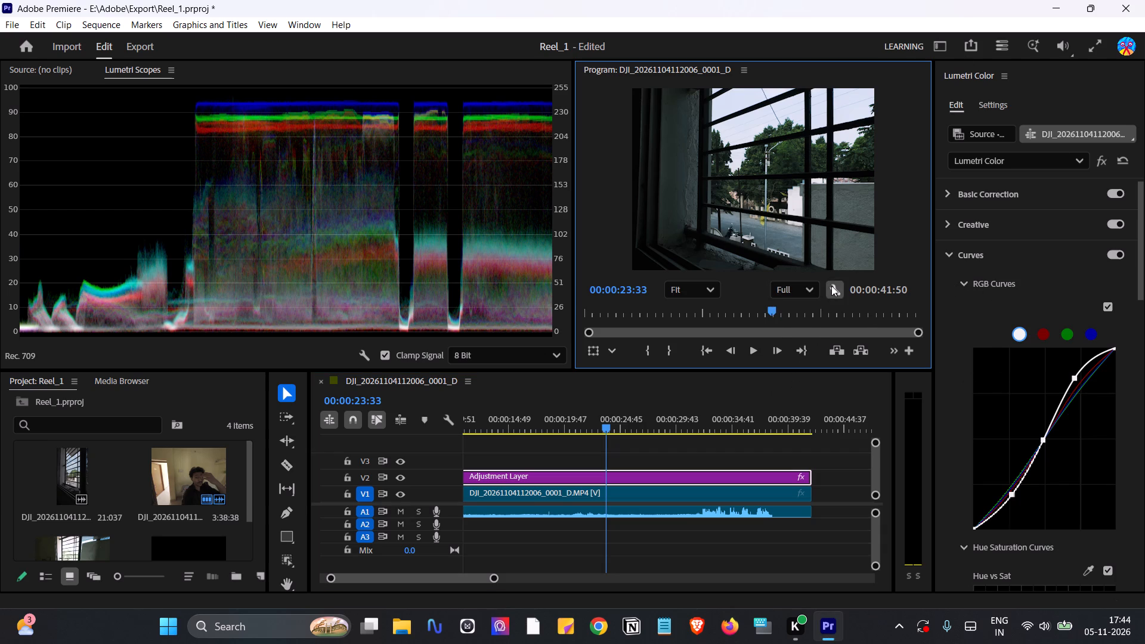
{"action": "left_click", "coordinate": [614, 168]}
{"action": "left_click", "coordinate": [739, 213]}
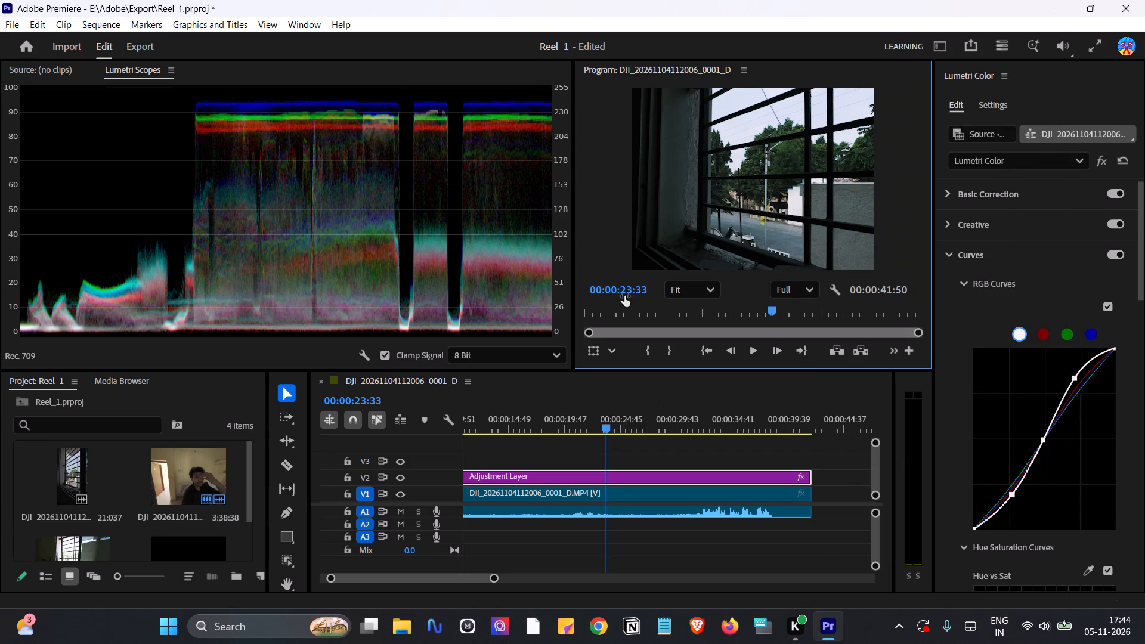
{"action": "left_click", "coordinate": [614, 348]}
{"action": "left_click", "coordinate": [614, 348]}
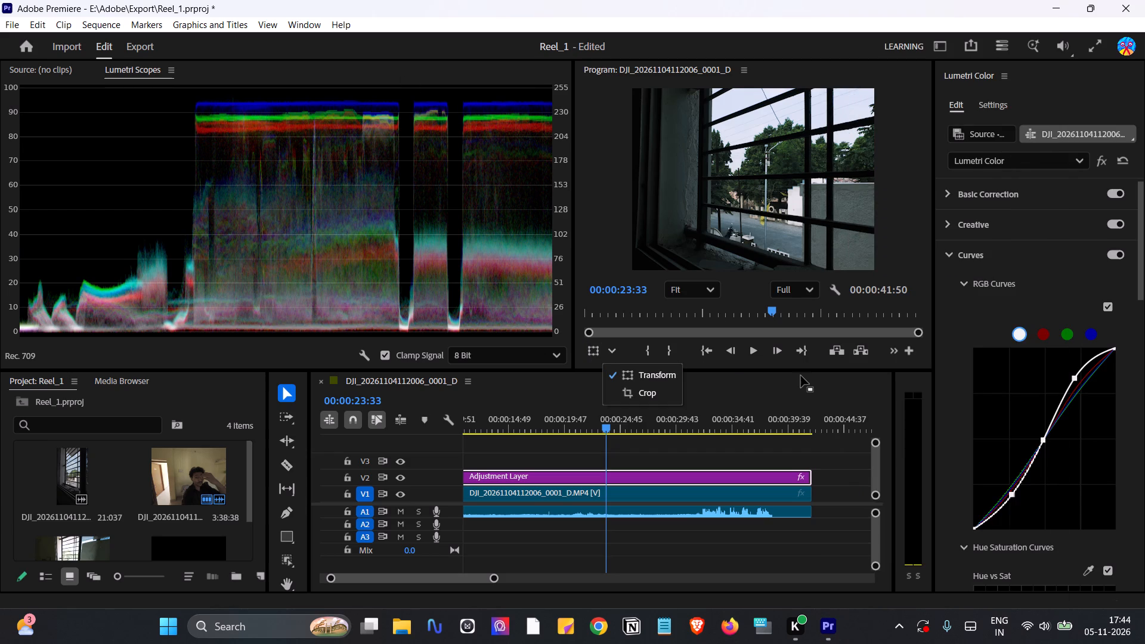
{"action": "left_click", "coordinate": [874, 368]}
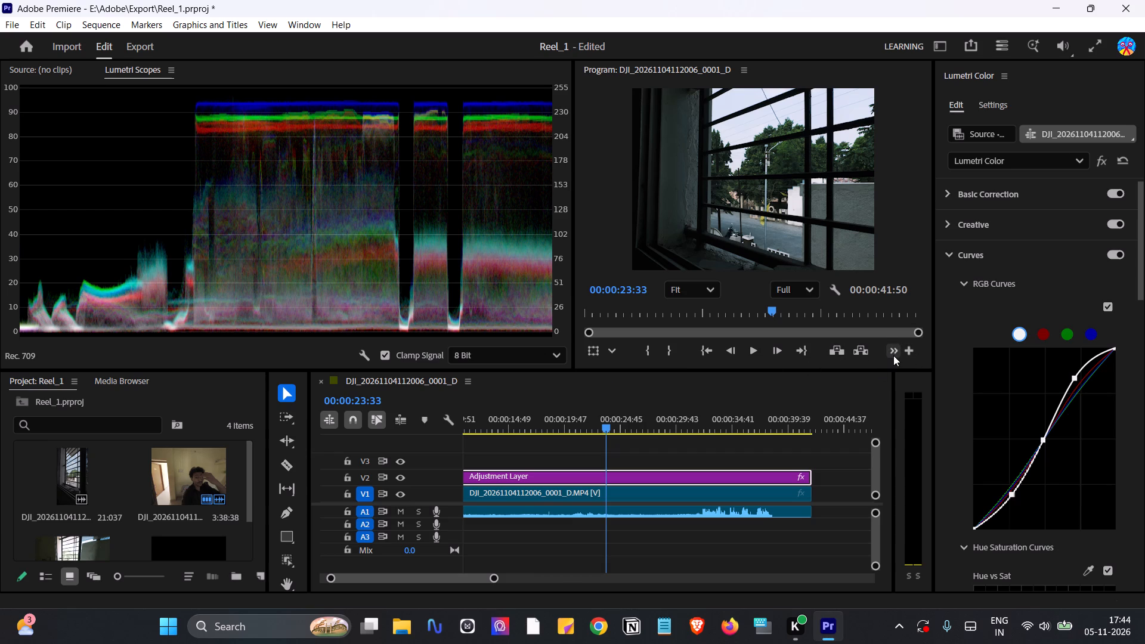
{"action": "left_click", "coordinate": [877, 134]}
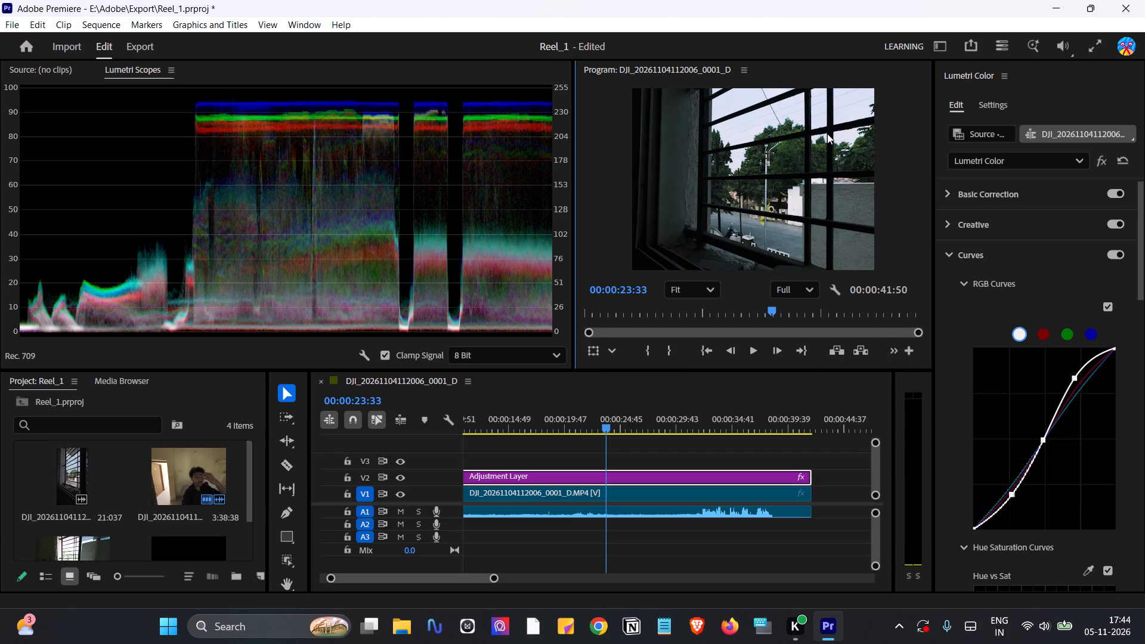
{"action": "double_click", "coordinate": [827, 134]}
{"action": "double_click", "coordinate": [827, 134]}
Play the graded sequence from the current frame and again from its beginning to review the footage and scopes.
{"action": "key", "text": "space"}
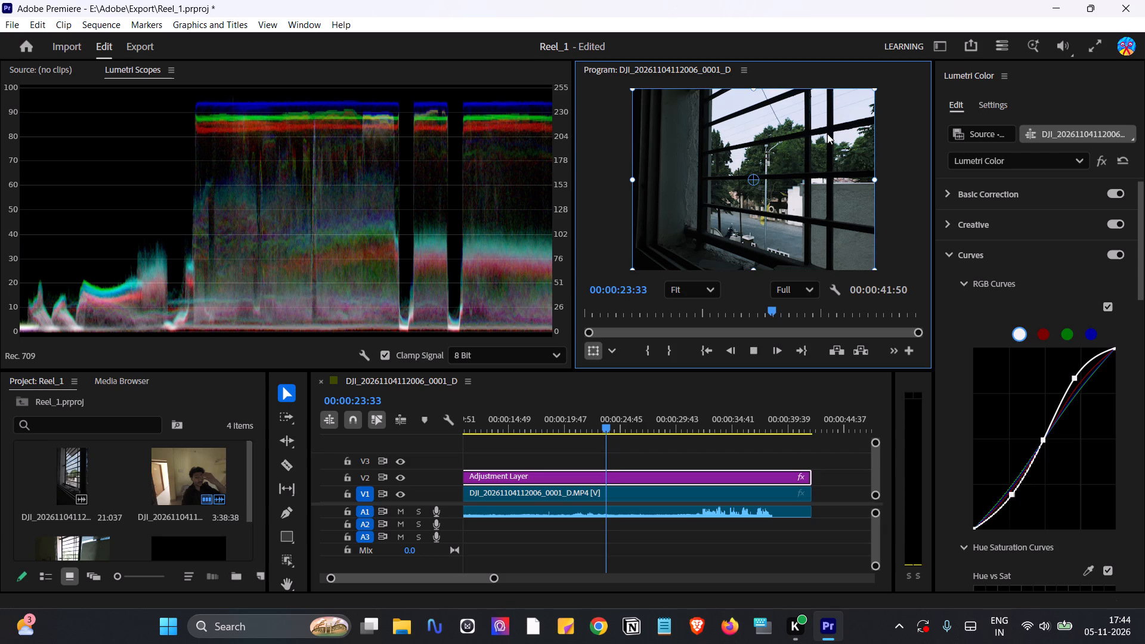
{"action": "key", "text": "space"}
{"action": "key", "text": "space"}
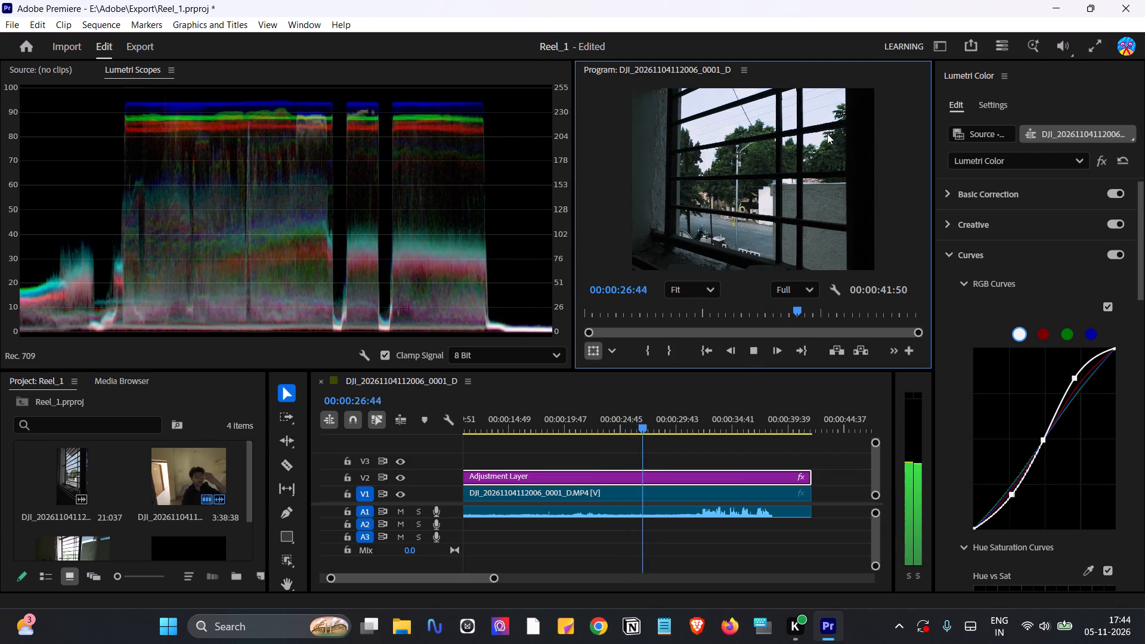
{"action": "left_click_drag", "start_coordinate": [658, 442], "coordinate": [611, 448]}
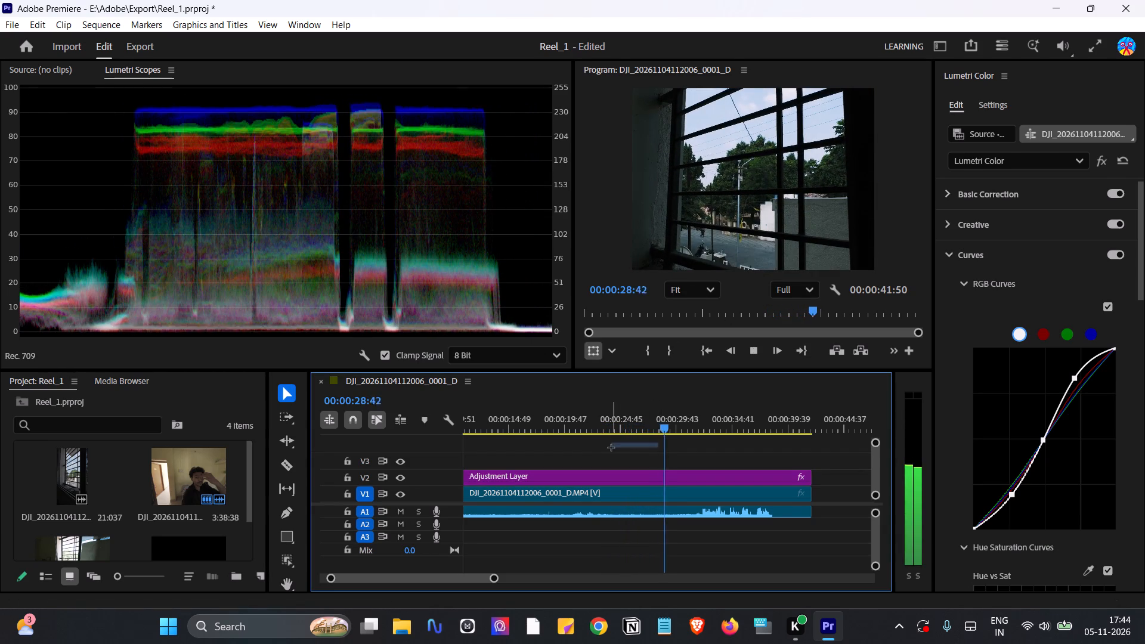
{"action": "left_click_drag", "start_coordinate": [611, 448], "coordinate": [611, 449]}
{"action": "key", "text": "space"}
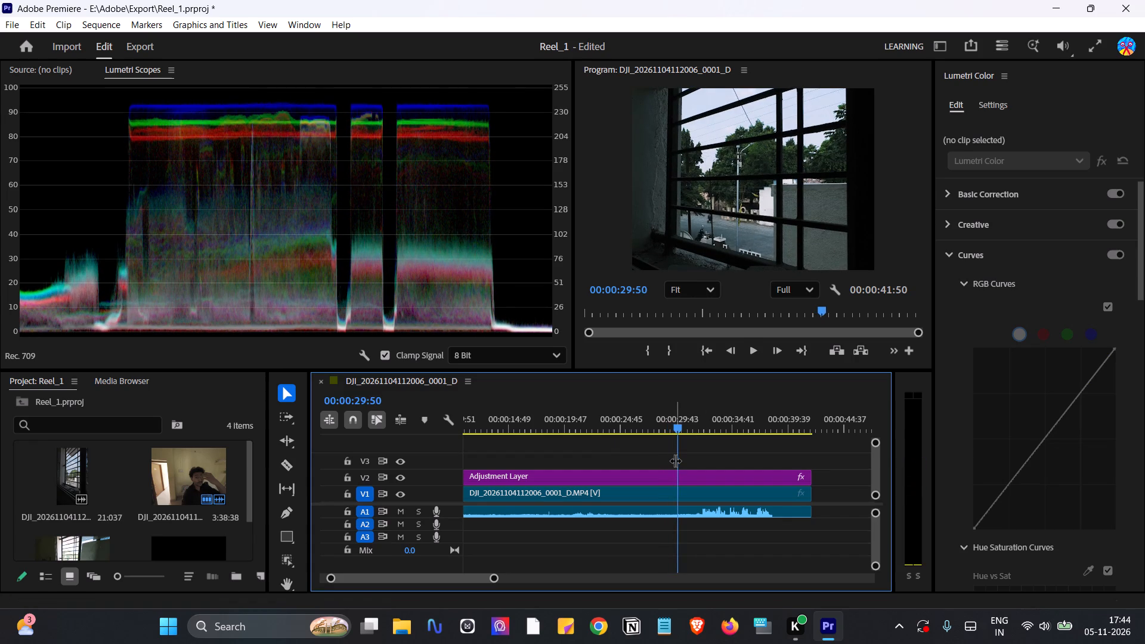
{"action": "left_click_drag", "start_coordinate": [675, 460], "coordinate": [315, 484]}
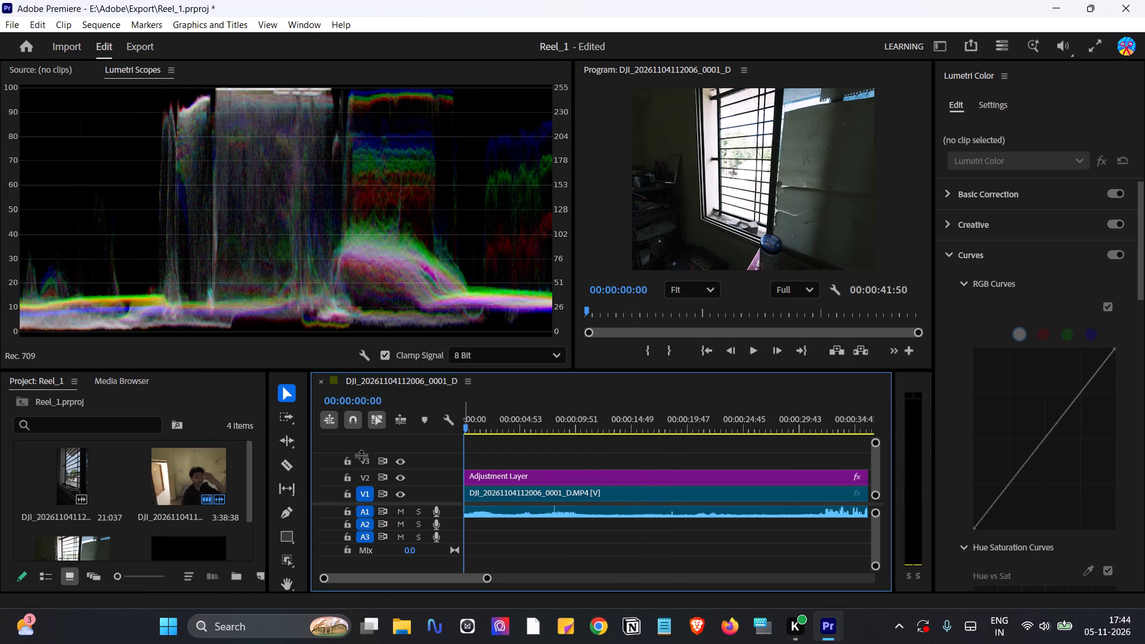
{"action": "key", "text": "space"}
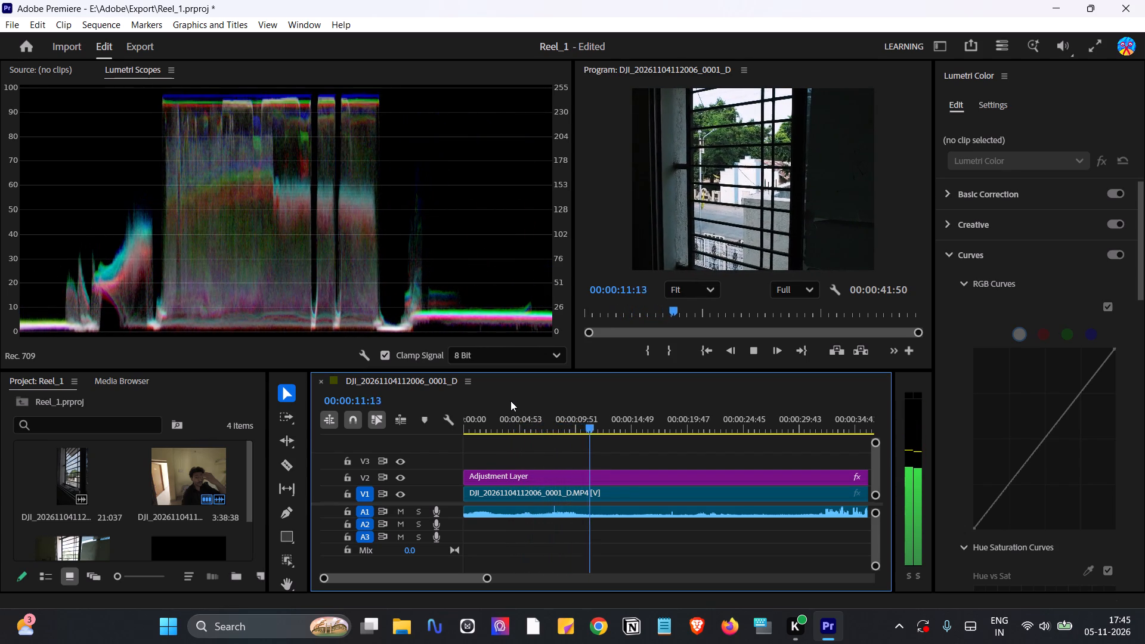
{"action": "key", "text": "space"}
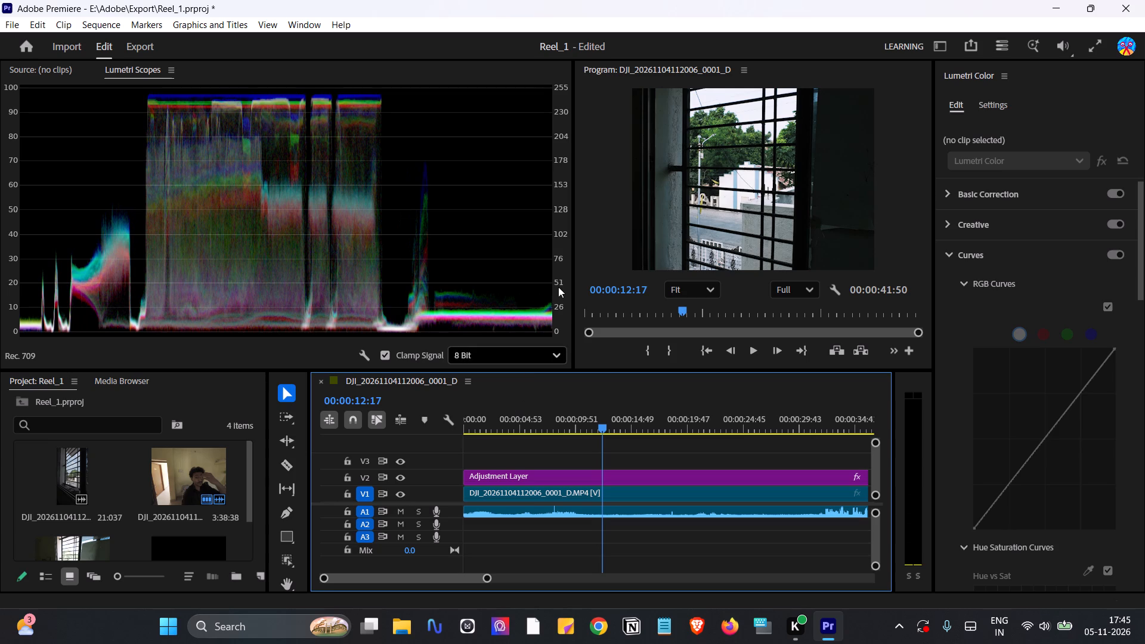
Delete the adjustment layer and the DJI video clip with its audio from the timeline.
{"action": "left_click_drag", "start_coordinate": [592, 569], "coordinate": [629, 482]}
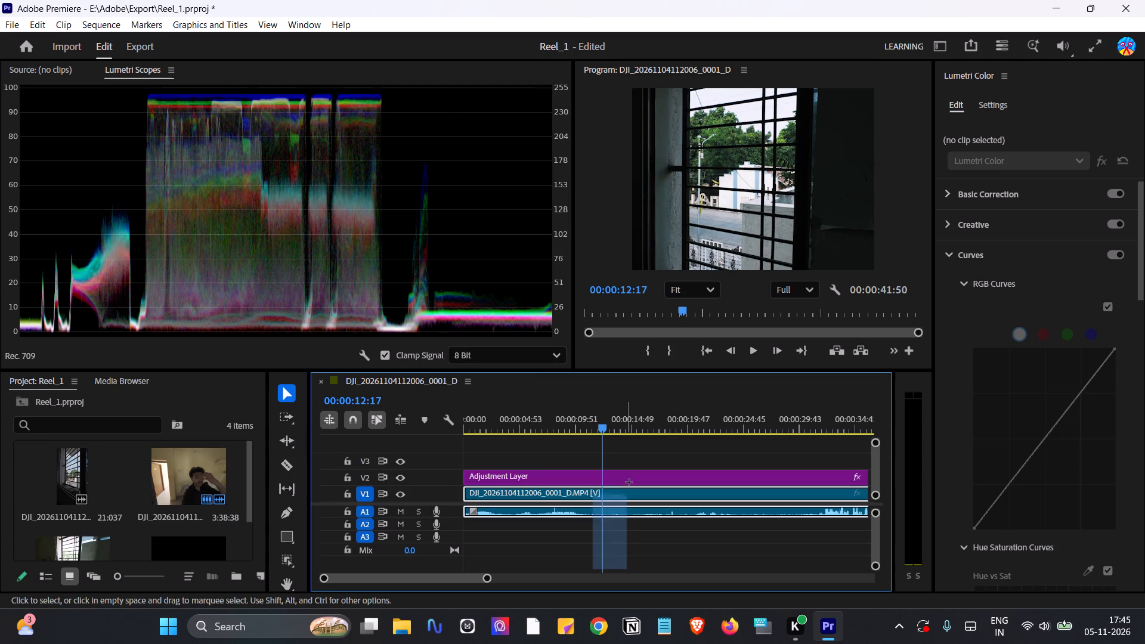
{"action": "left_click_drag", "start_coordinate": [629, 482], "coordinate": [629, 477]}
{"action": "key", "text": "Delete"}
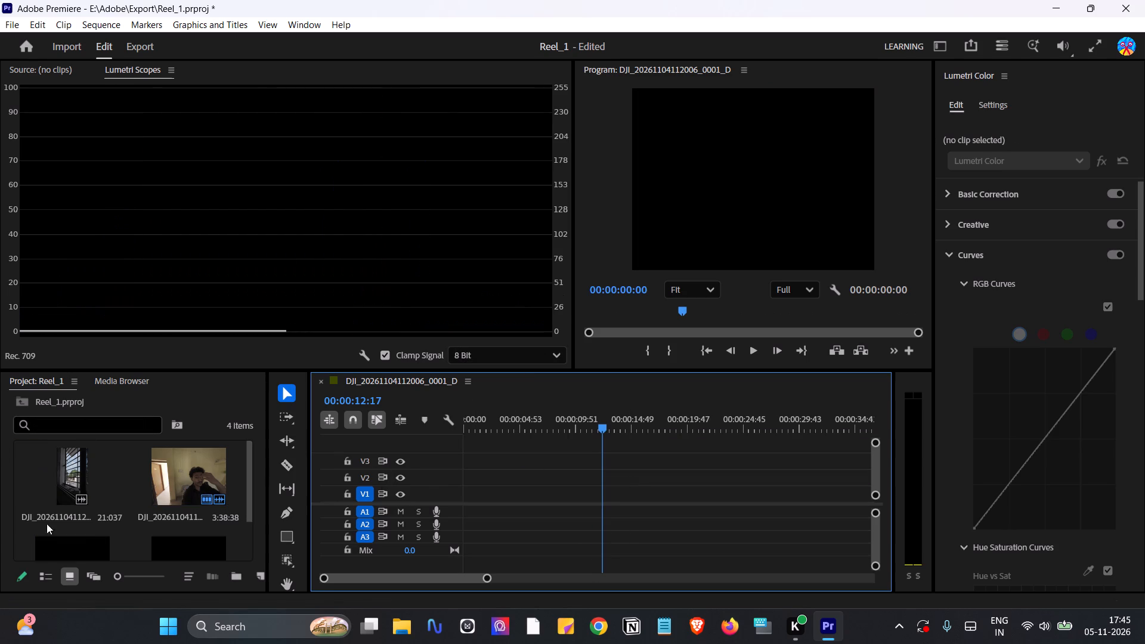
Delete the emptied DJI sequence from the Reel_1 project.
{"action": "scroll", "coordinate": [194, 466], "scroll_direction": "down", "scroll_amount": 1}
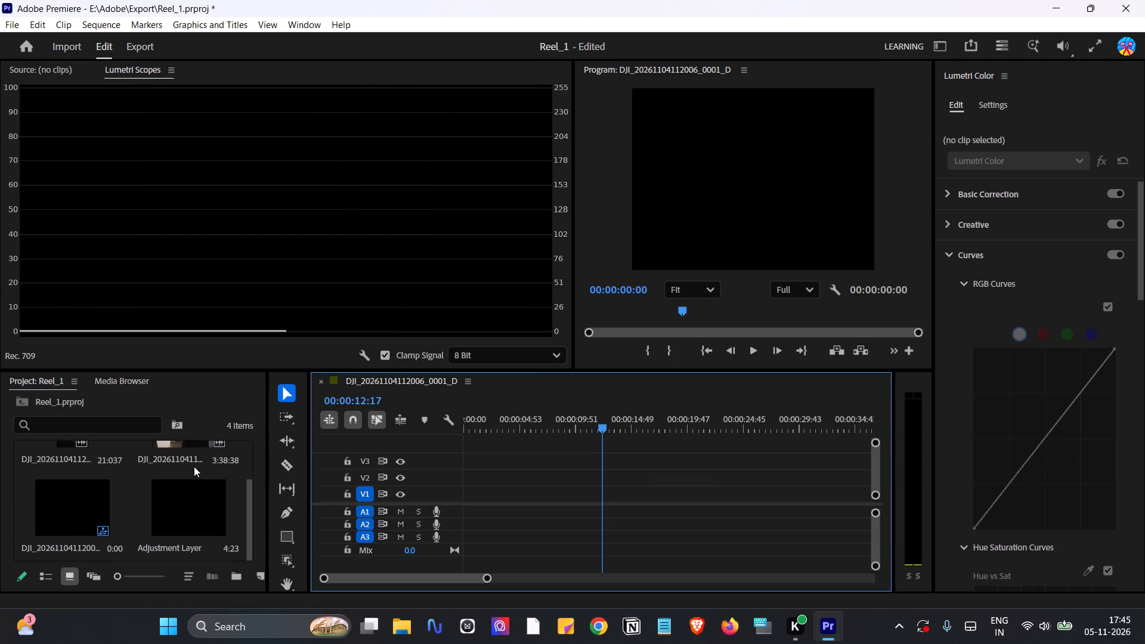
{"action": "left_click", "coordinate": [91, 504]}
{"action": "key", "text": "Delete"}
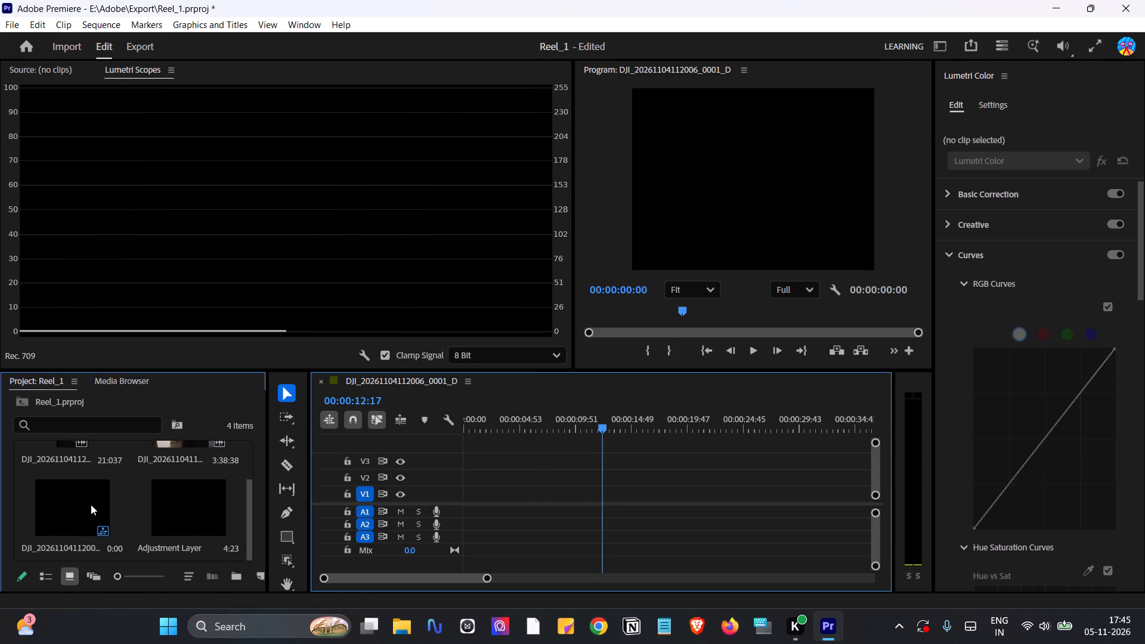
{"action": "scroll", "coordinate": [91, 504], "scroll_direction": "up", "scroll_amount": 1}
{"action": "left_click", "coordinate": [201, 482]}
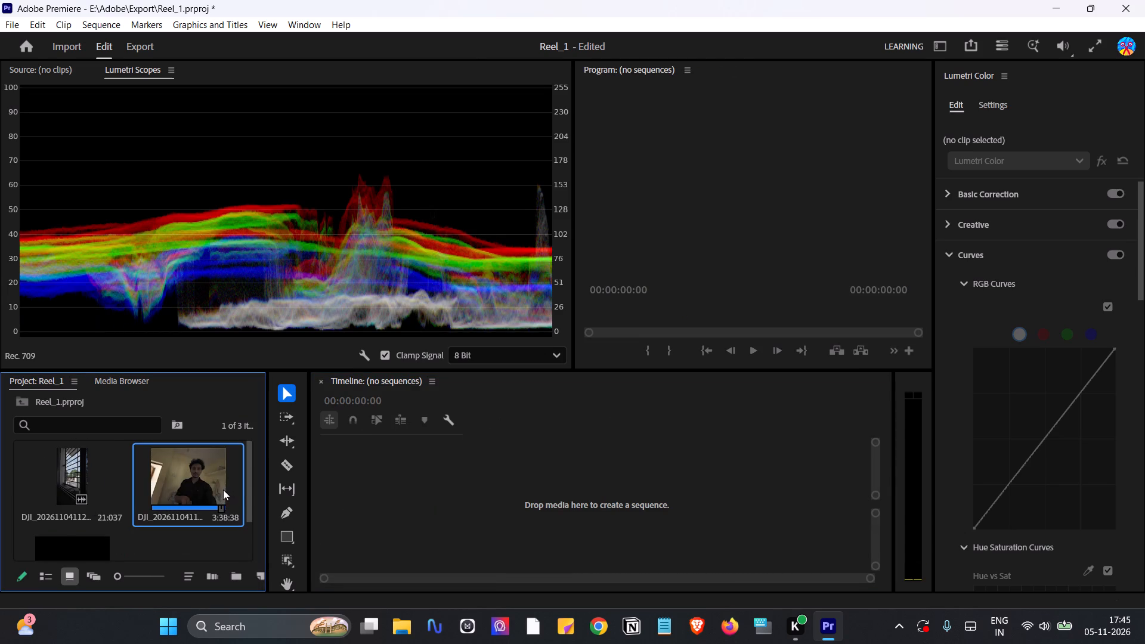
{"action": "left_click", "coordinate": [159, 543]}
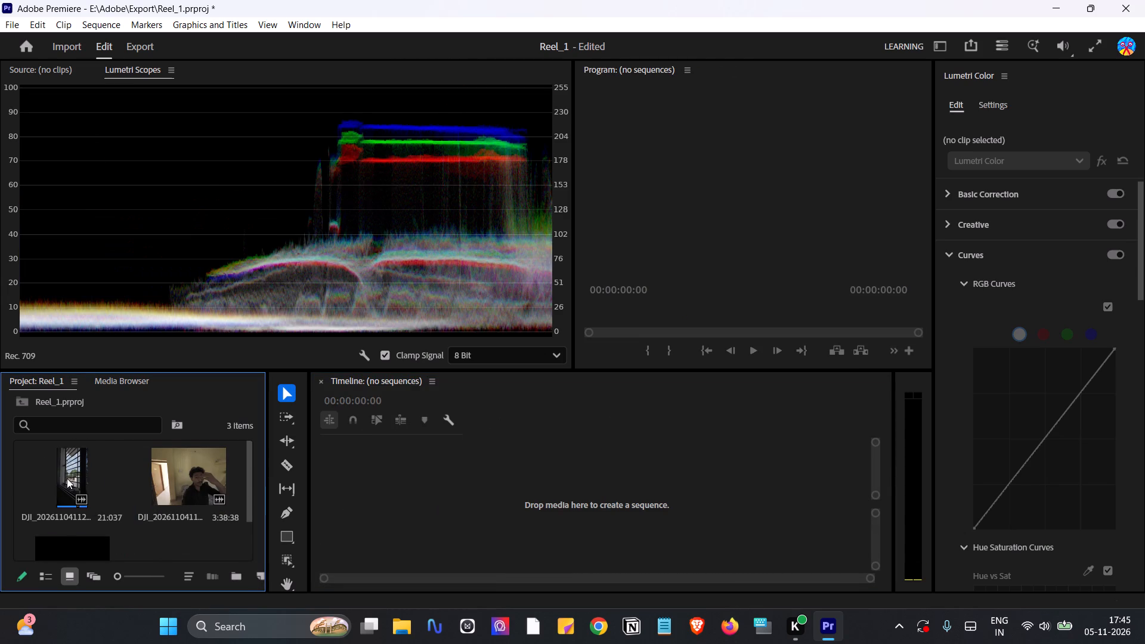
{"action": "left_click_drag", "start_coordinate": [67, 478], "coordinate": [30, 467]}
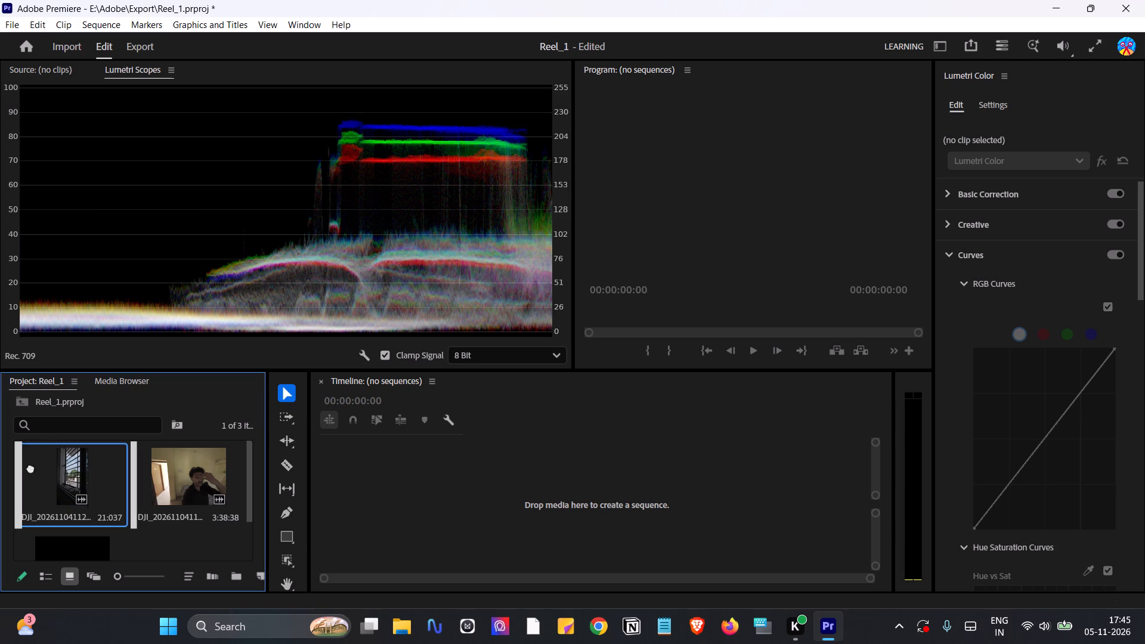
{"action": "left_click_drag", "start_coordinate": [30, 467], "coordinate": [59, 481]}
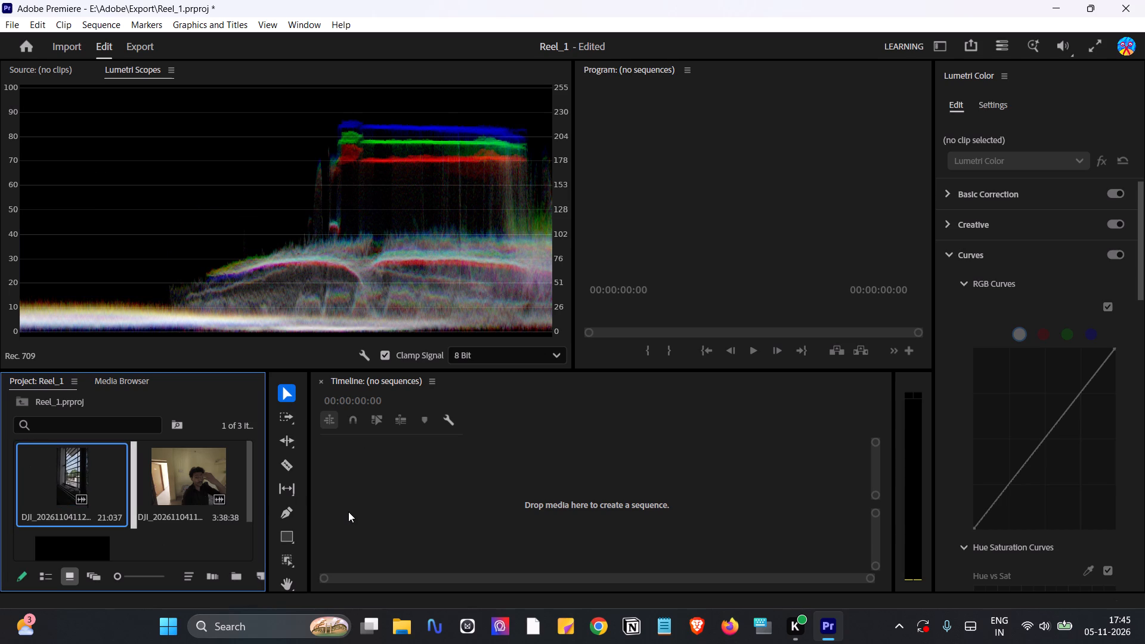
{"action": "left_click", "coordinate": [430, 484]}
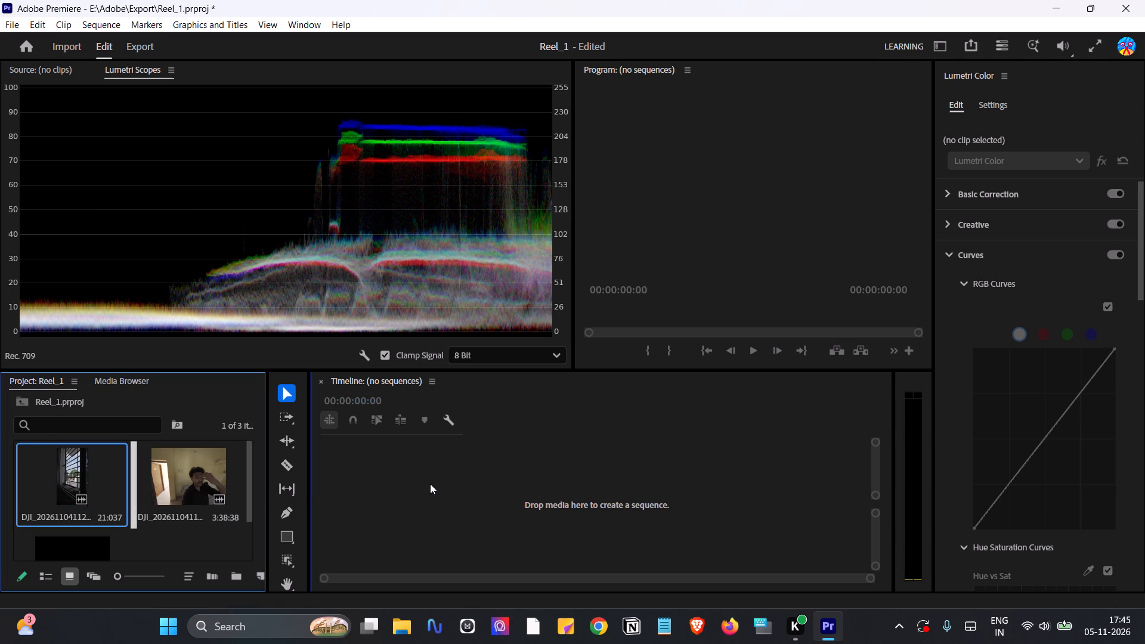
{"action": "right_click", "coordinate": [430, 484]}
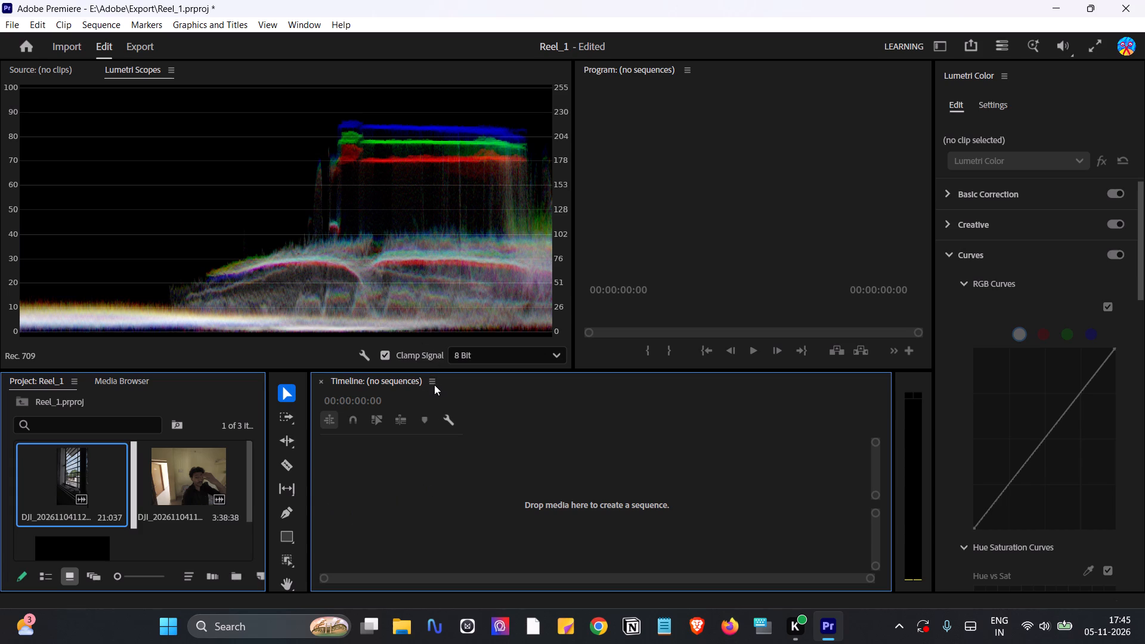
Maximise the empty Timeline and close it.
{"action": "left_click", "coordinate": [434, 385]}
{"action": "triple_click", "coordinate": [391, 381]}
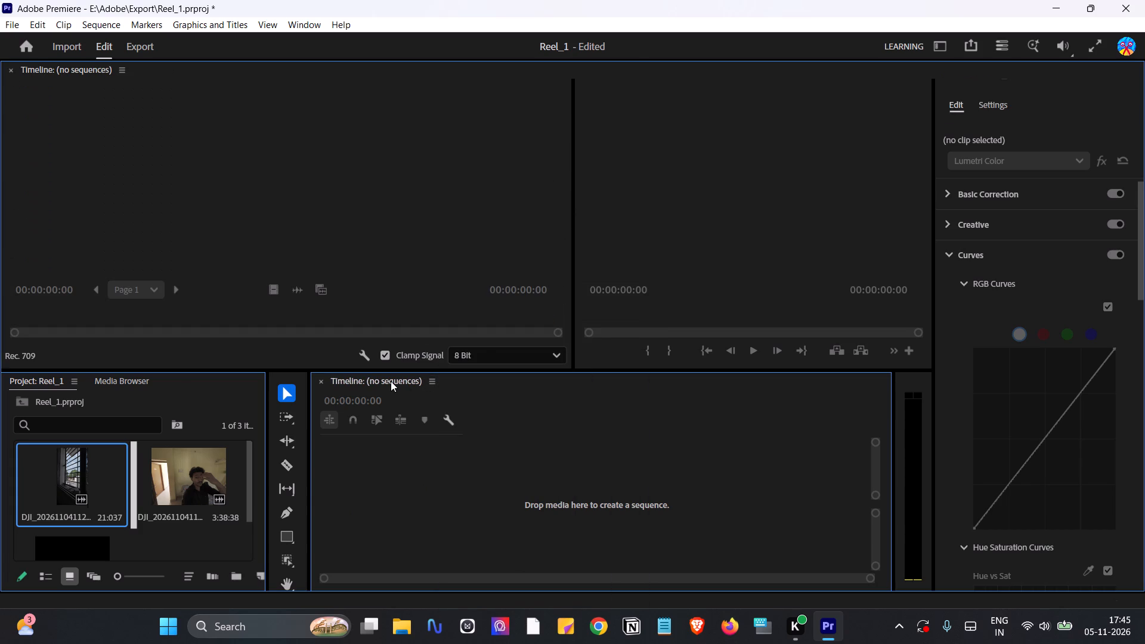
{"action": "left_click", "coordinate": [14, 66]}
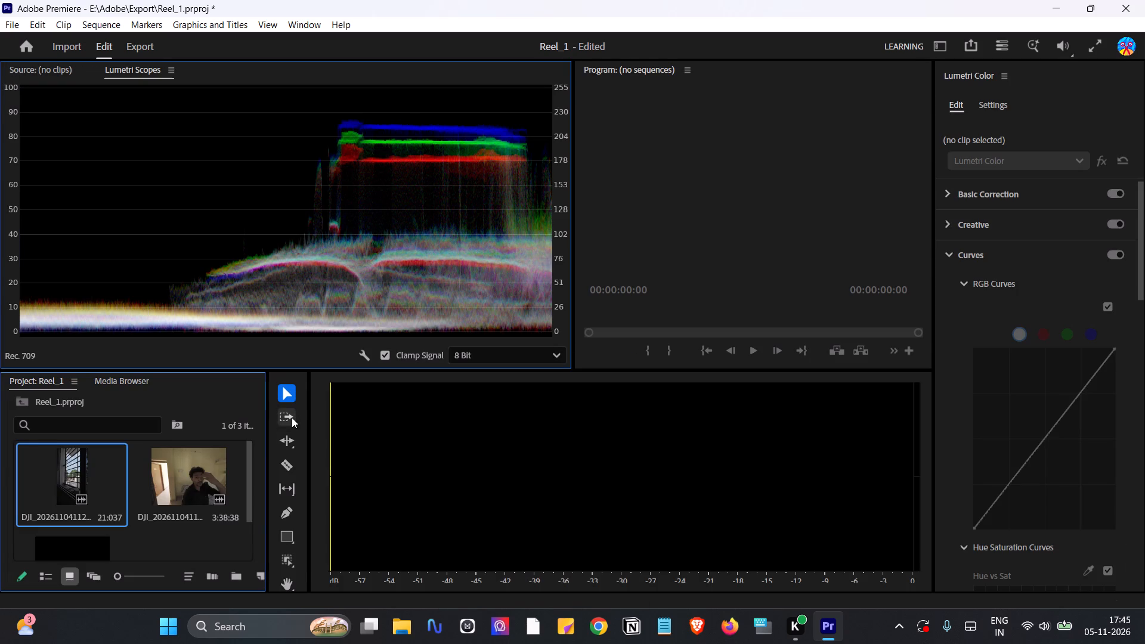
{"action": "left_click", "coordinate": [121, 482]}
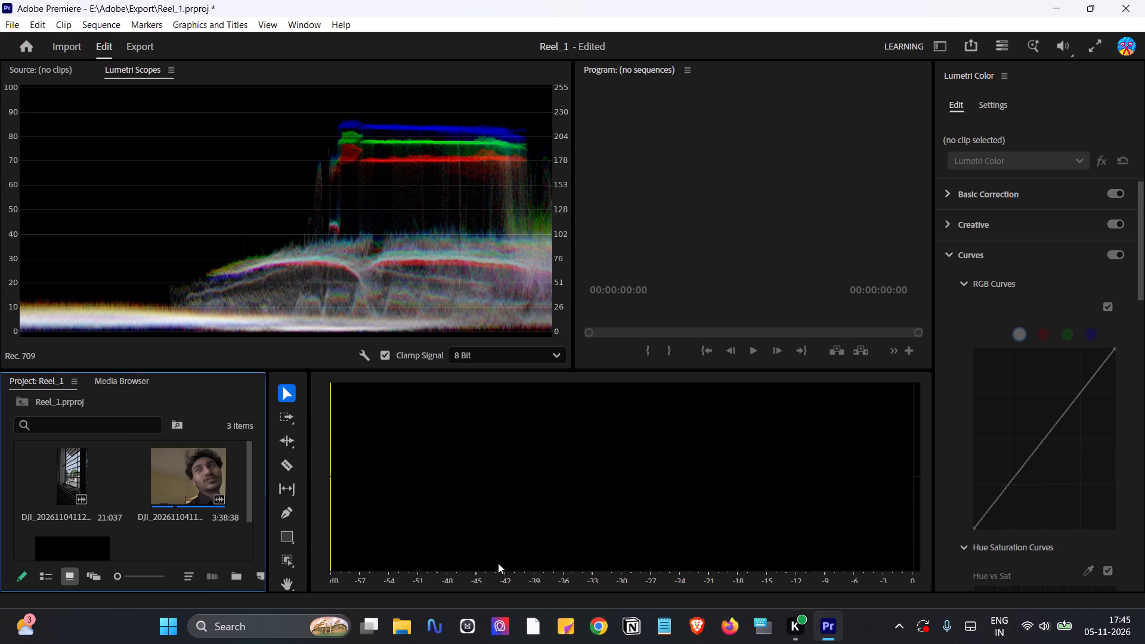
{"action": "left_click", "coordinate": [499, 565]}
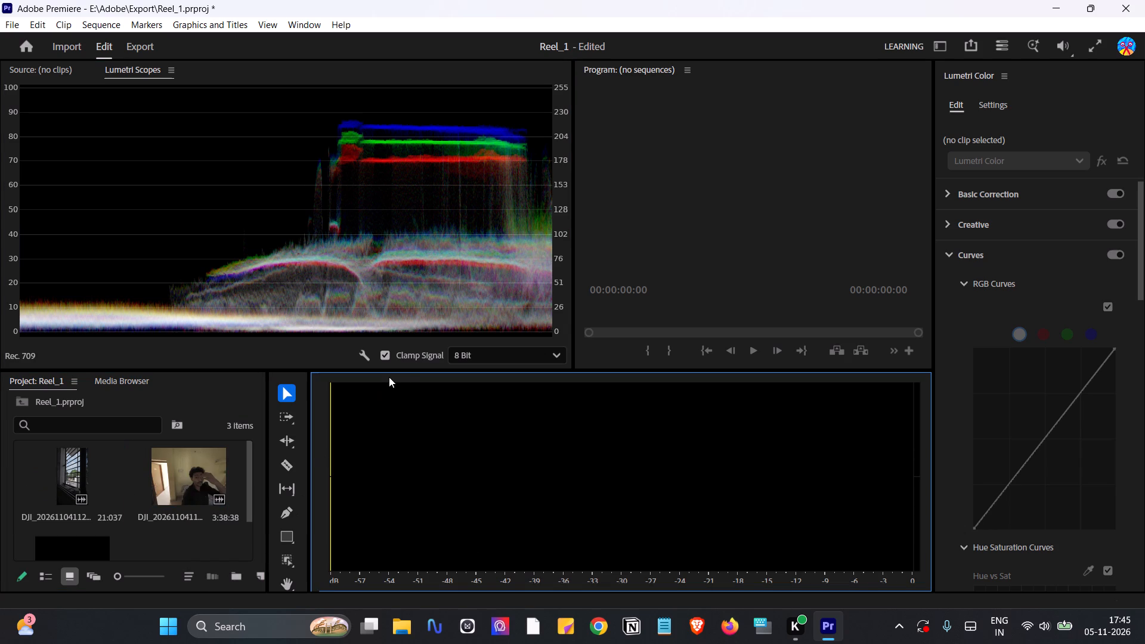
Start a new sequence from the custom Reel 01 preset and set its timebase to 24.00 frames/second.
{"action": "left_click", "coordinate": [13, 24]}
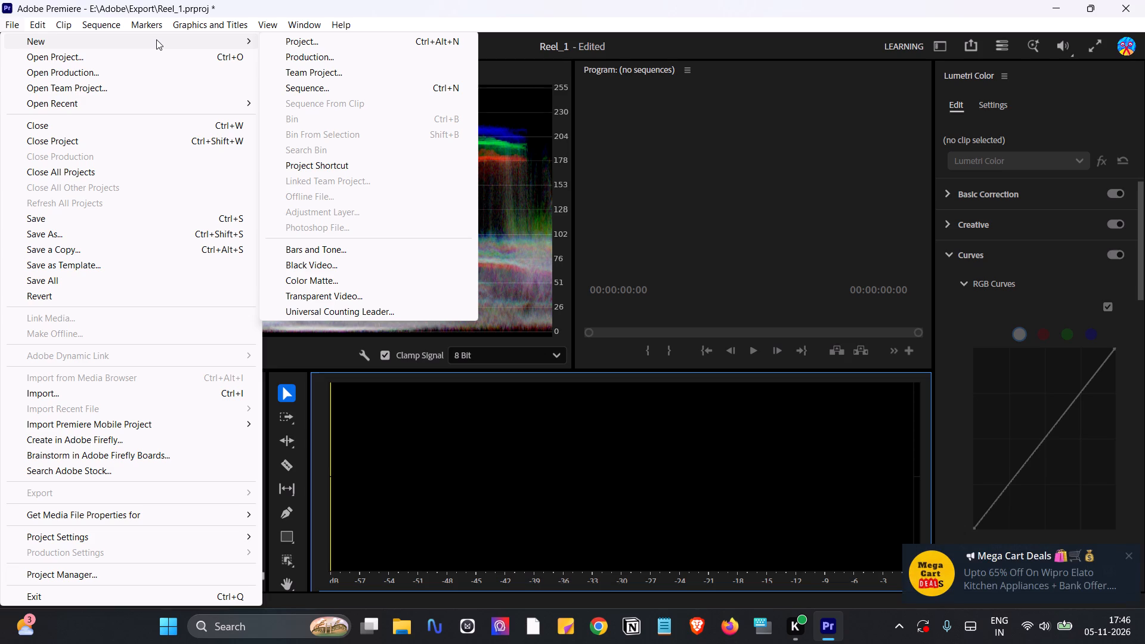
{"action": "left_click", "coordinate": [330, 89]}
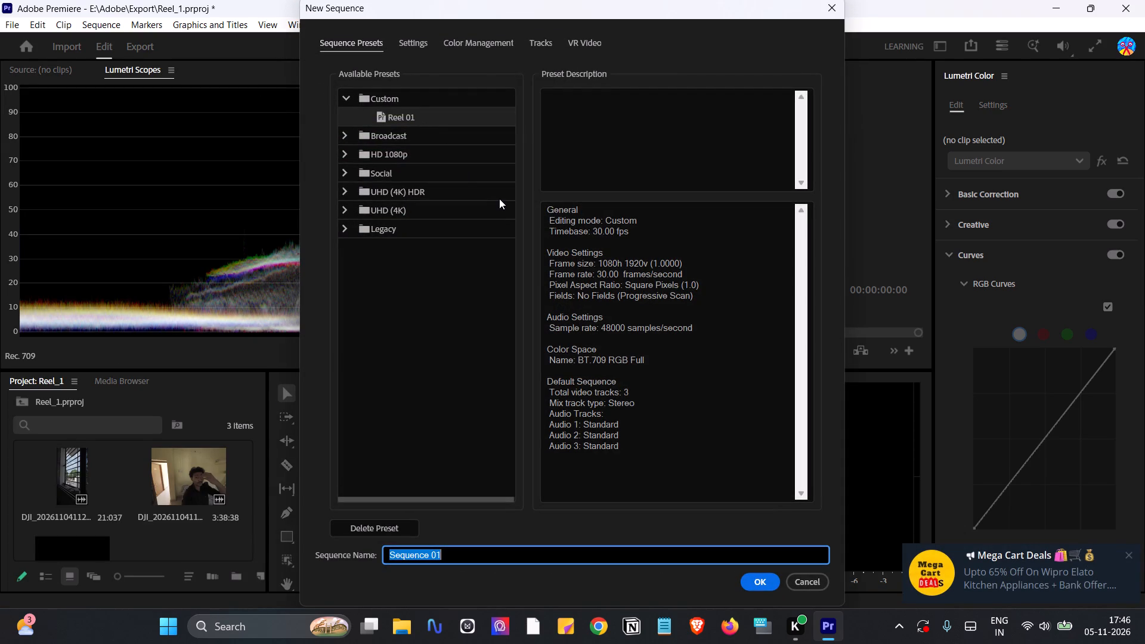
{"action": "left_click", "coordinate": [414, 38]}
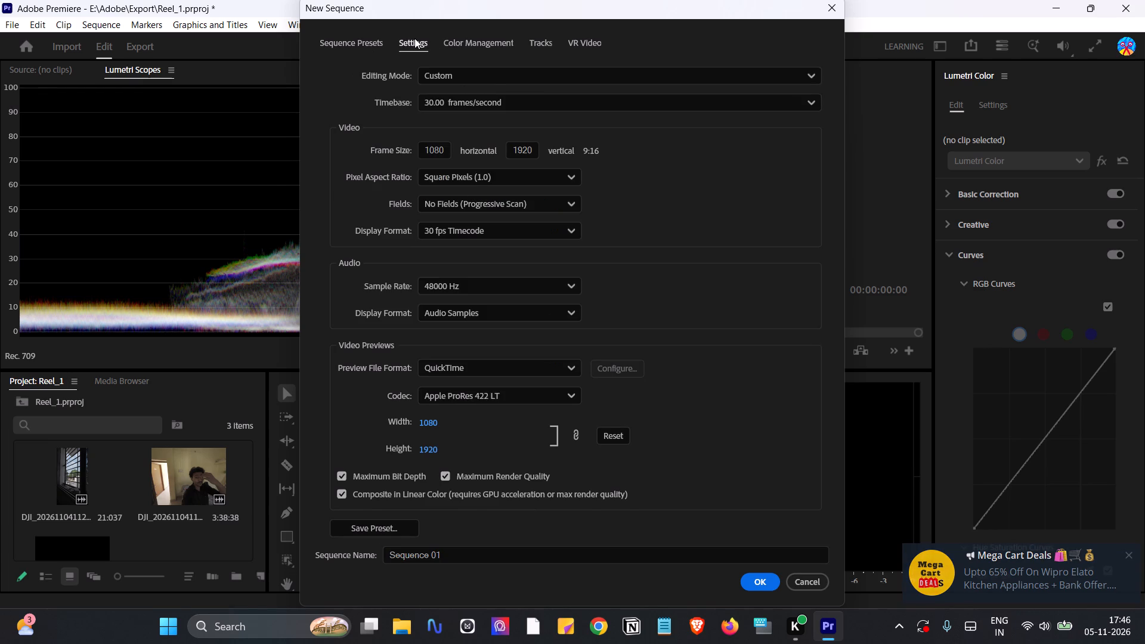
{"action": "left_click", "coordinate": [491, 80]}
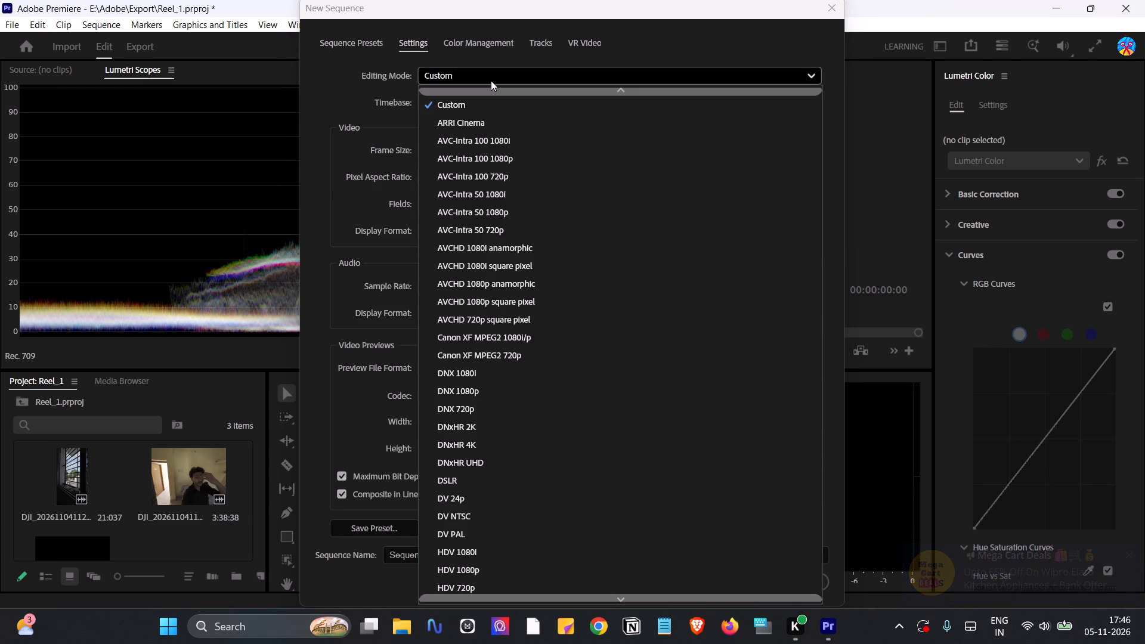
{"action": "left_click", "coordinate": [491, 80]}
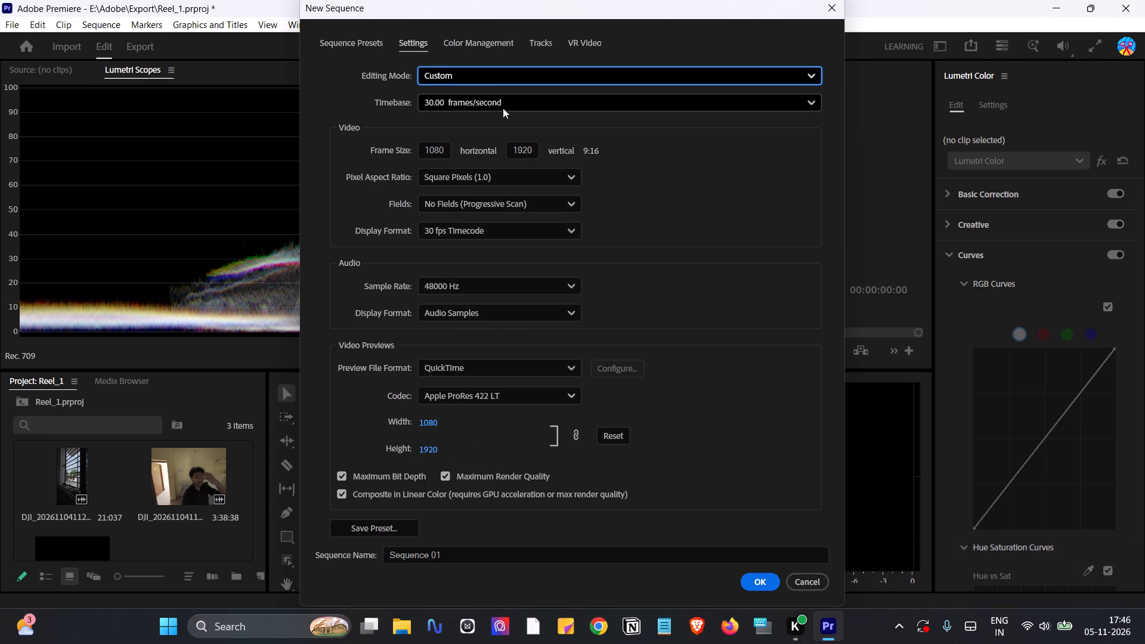
{"action": "left_click", "coordinate": [503, 108]}
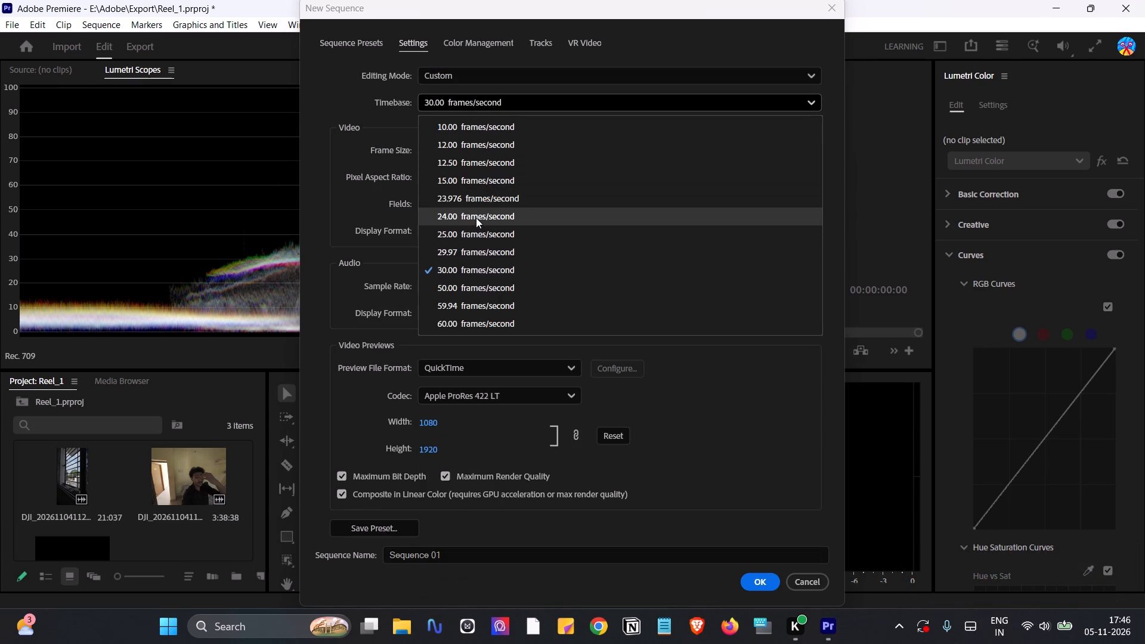
{"action": "left_click", "coordinate": [476, 218]}
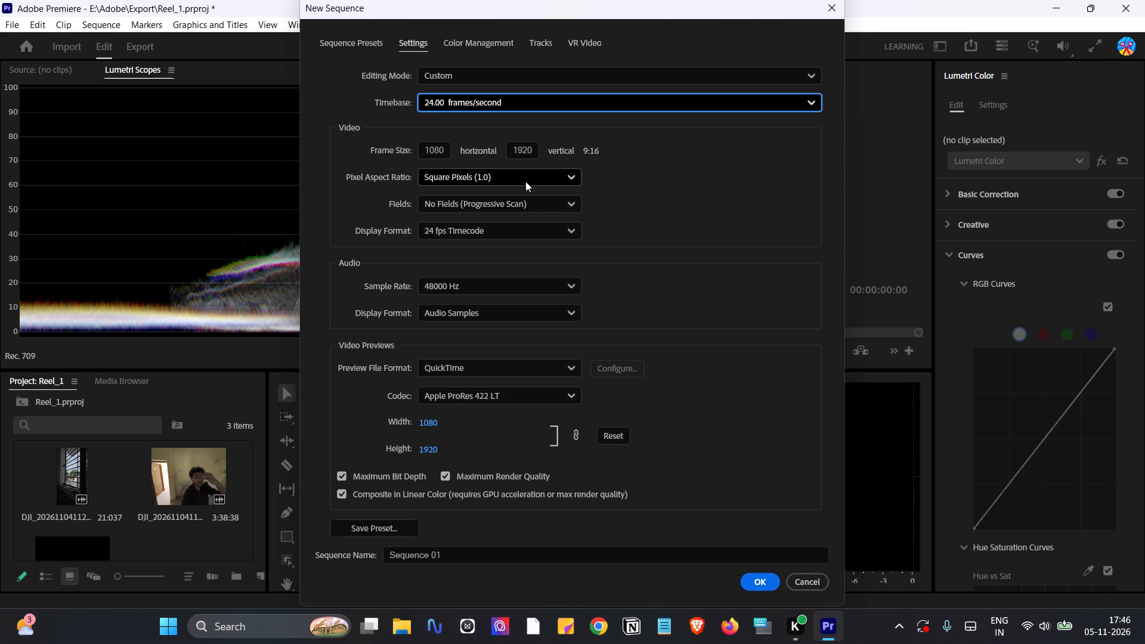
{"action": "scroll", "coordinate": [565, 366], "scroll_direction": "down", "scroll_amount": 1}
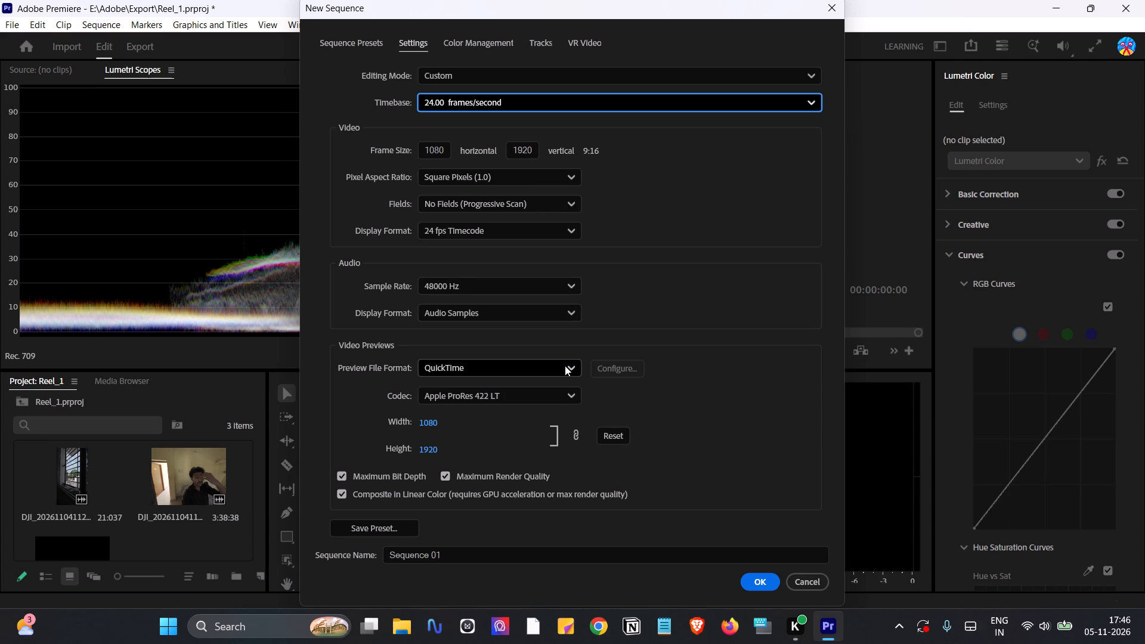
{"action": "scroll", "coordinate": [565, 366], "scroll_direction": "down", "scroll_amount": 1}
Look through the editing modes available for the new sequence, leaving it on Custom.
{"action": "left_click", "coordinate": [764, 72]}
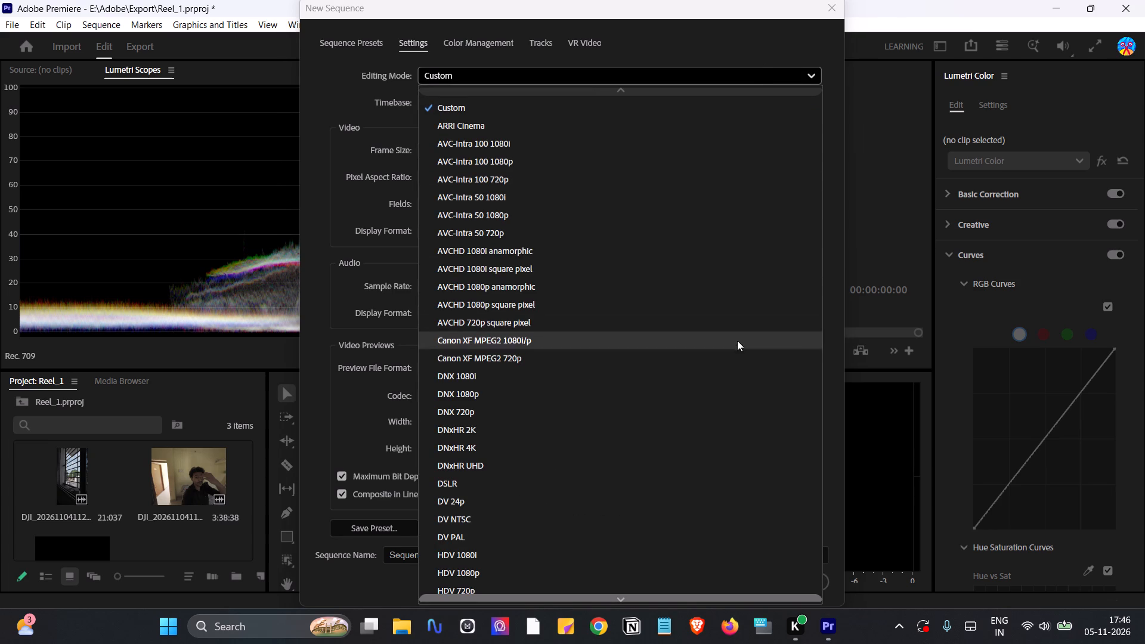
{"action": "scroll", "coordinate": [700, 374], "scroll_direction": "down", "scroll_amount": 7}
{"action": "scroll", "coordinate": [700, 374], "scroll_direction": "up", "scroll_amount": 2}
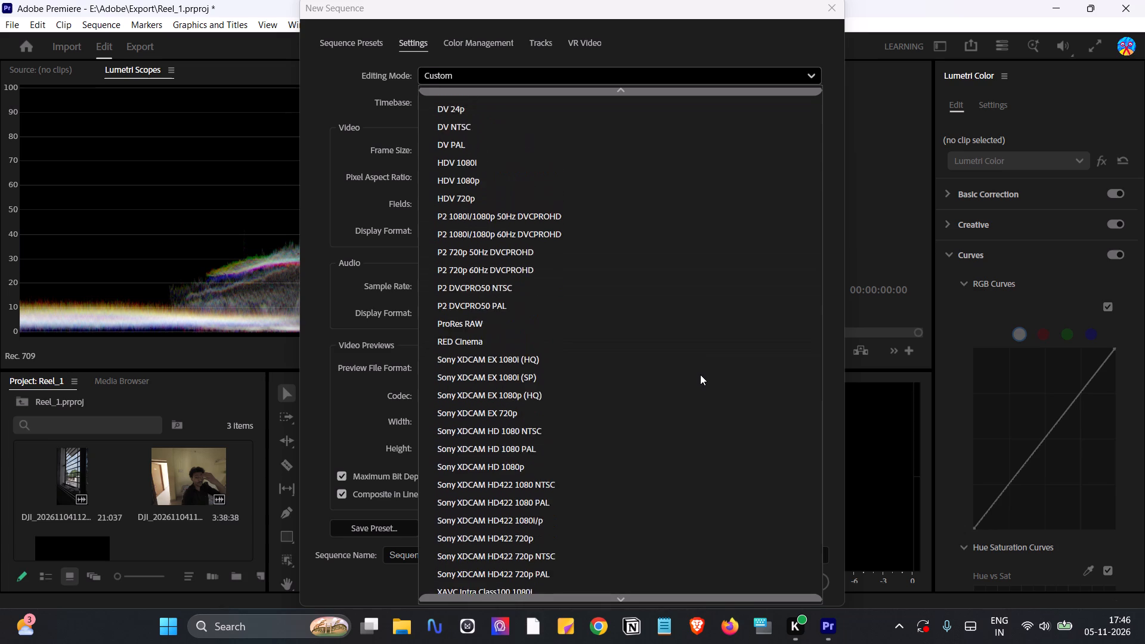
{"action": "scroll", "coordinate": [700, 374], "scroll_direction": "up", "scroll_amount": 3}
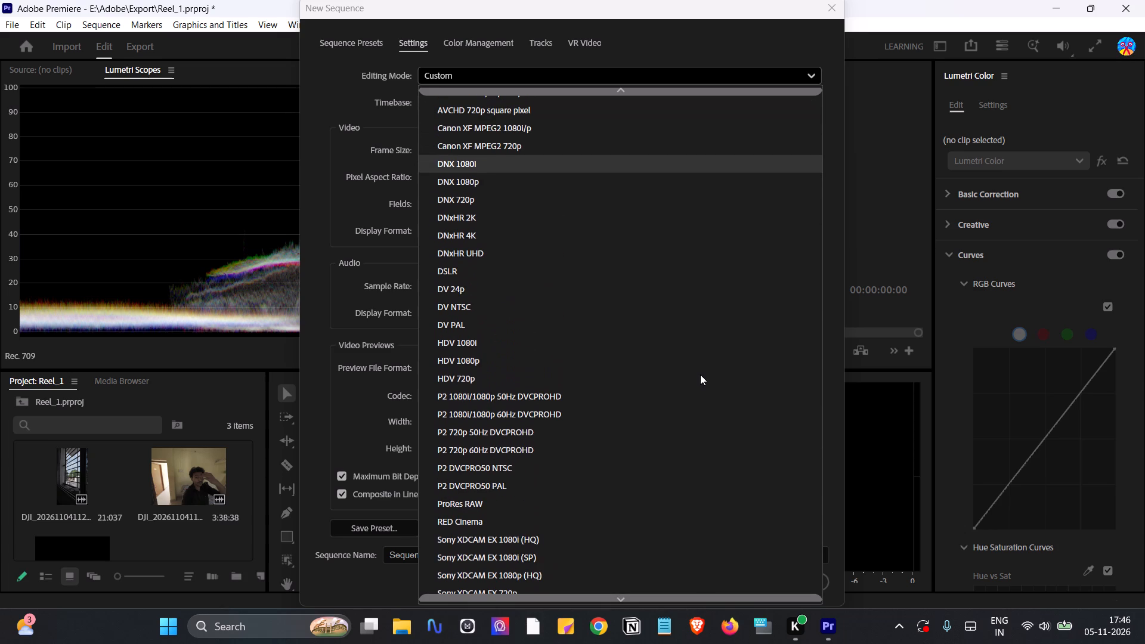
{"action": "scroll", "coordinate": [700, 374], "scroll_direction": "down", "scroll_amount": 8}
{"action": "scroll", "coordinate": [700, 374], "scroll_direction": "up", "scroll_amount": 9}
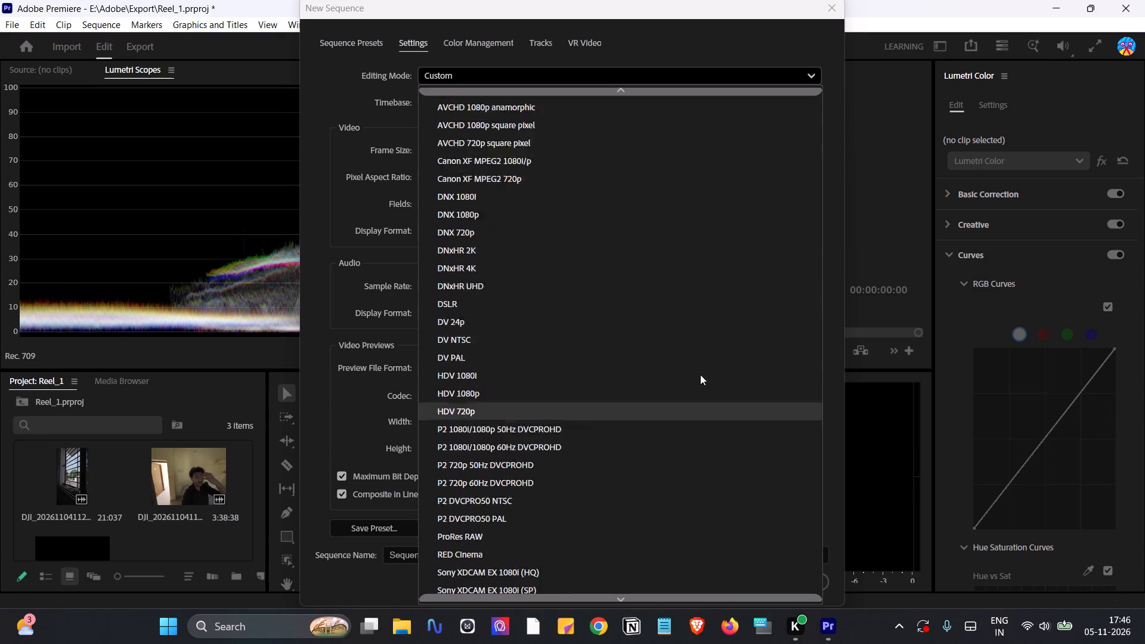
{"action": "left_click", "coordinate": [685, 56]}
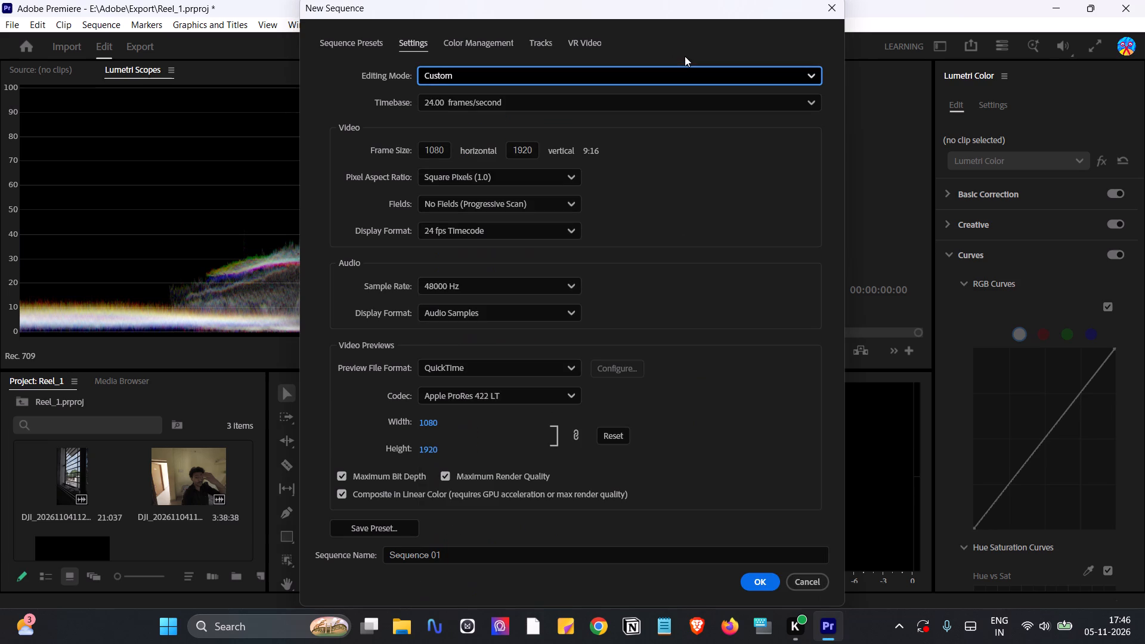
Create the 1080 by 1920 vertical sequence with the name Sequence 01.
{"action": "scroll", "coordinate": [665, 449], "scroll_direction": "down", "scroll_amount": 2}
{"action": "left_click", "coordinate": [760, 581]}
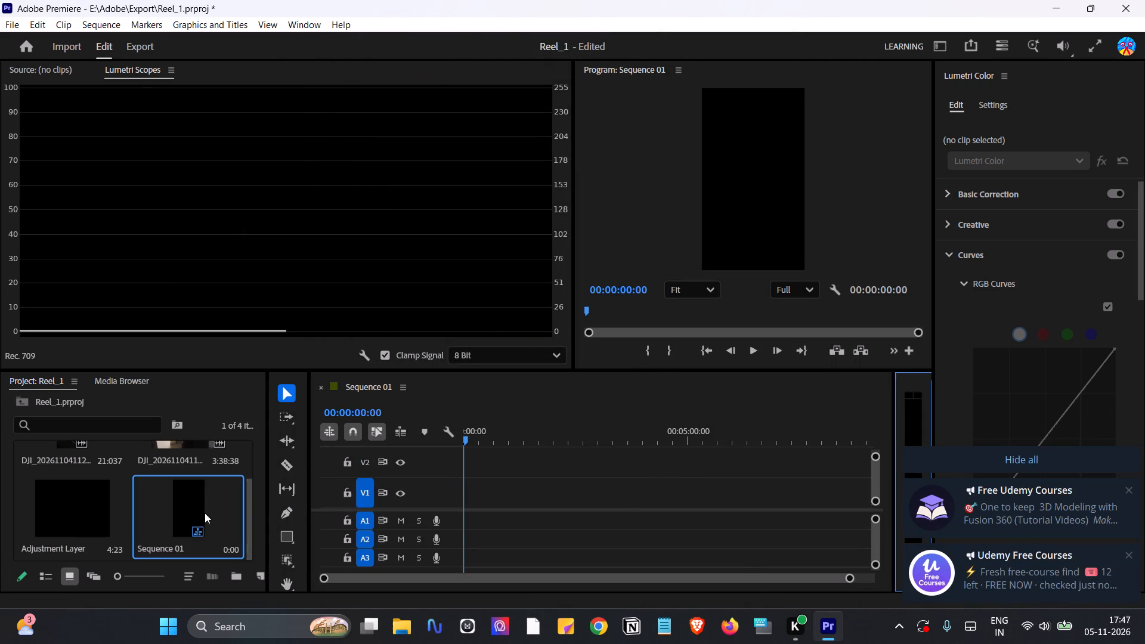
Delete the adjustment layer from the Reel_1 project.
{"action": "left_click", "coordinate": [110, 506]}
{"action": "key", "text": "Delete"}
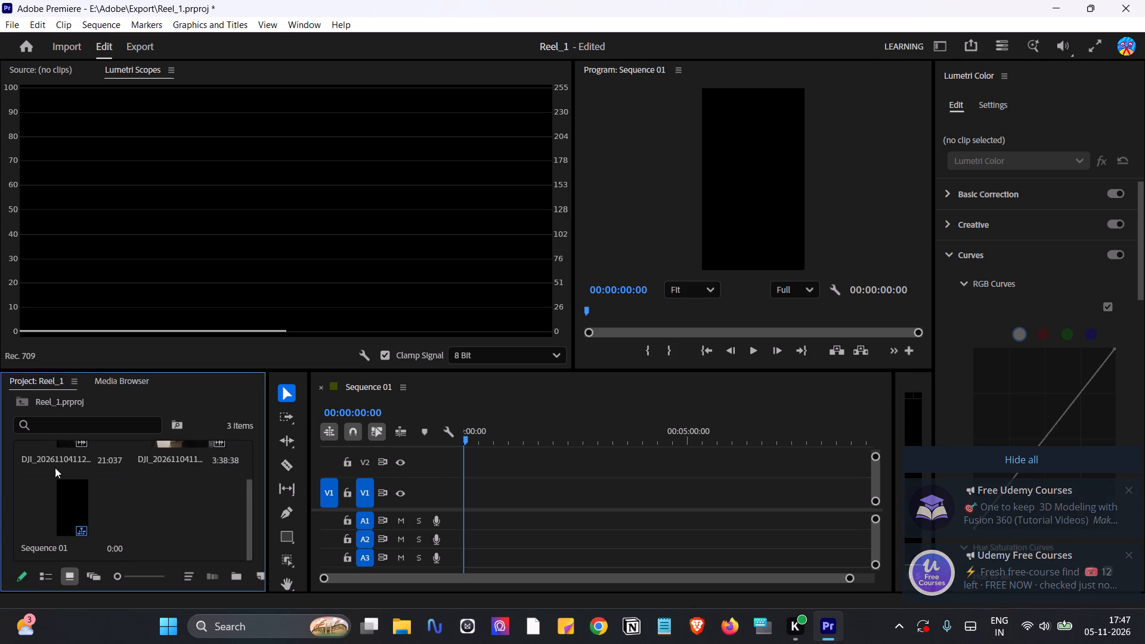
Place the 21-second DJI window clip at the start of Sequence 01 on V1 and A1, keeping the existing sequence settings.
{"action": "scroll", "coordinate": [55, 467], "scroll_direction": "up", "scroll_amount": 1}
{"action": "left_click_drag", "start_coordinate": [55, 467], "coordinate": [422, 507]}
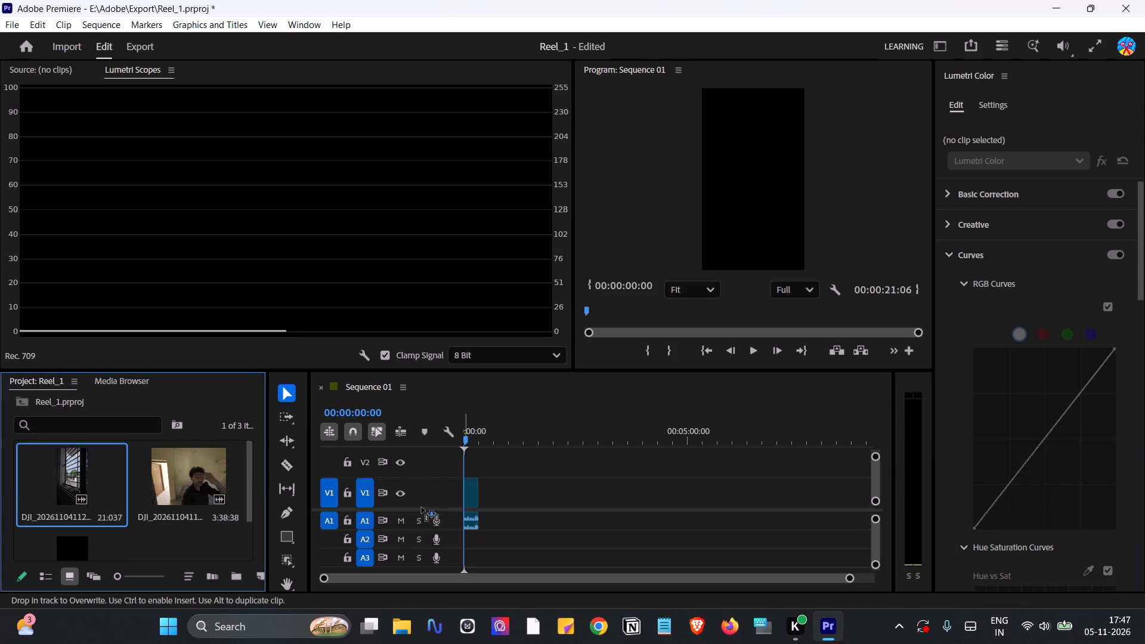
{"action": "left_click_drag", "start_coordinate": [422, 507], "coordinate": [444, 496]}
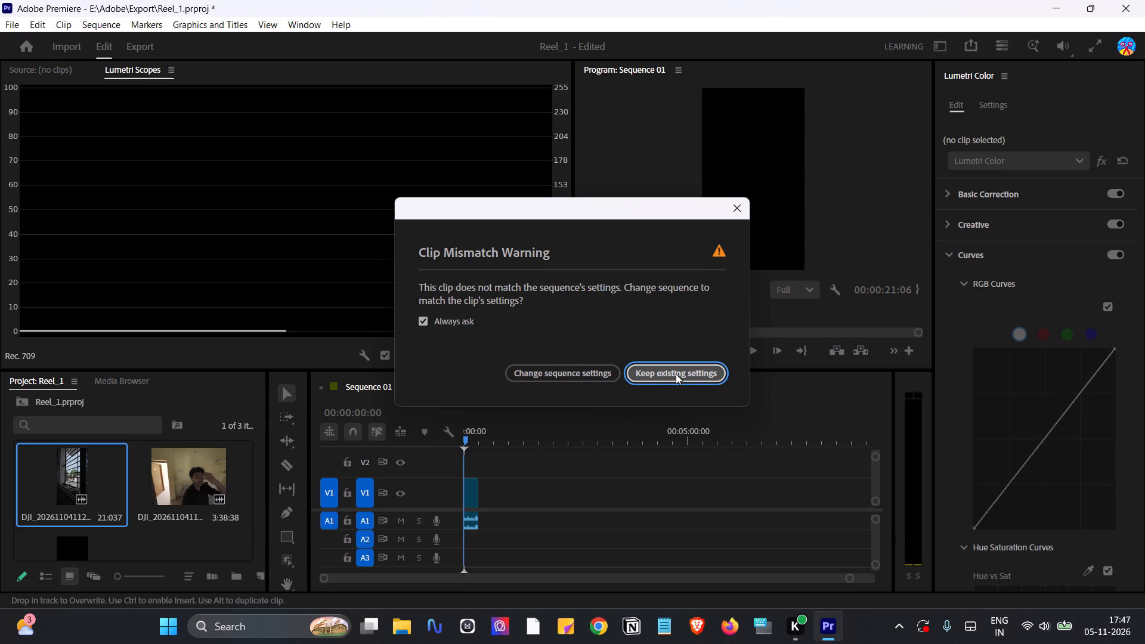
{"action": "left_click", "coordinate": [676, 374]}
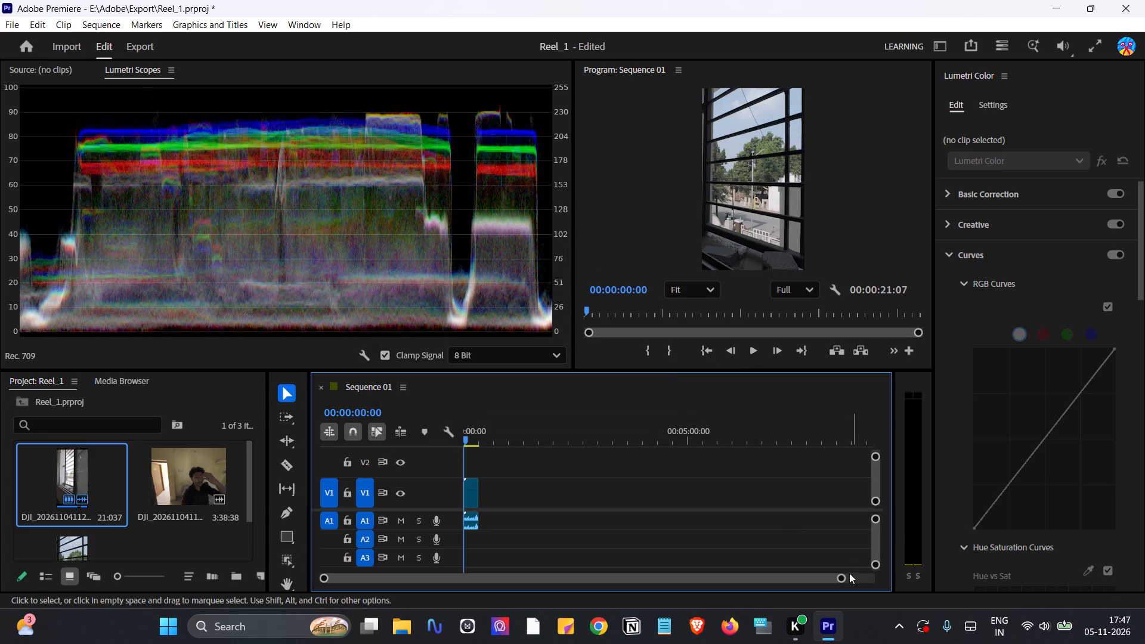
Play the opening seconds of Sequence 01 with the clip enlarged in the timeline to review the footage and scopes.
{"action": "left_click_drag", "start_coordinate": [844, 577], "coordinate": [840, 577]}
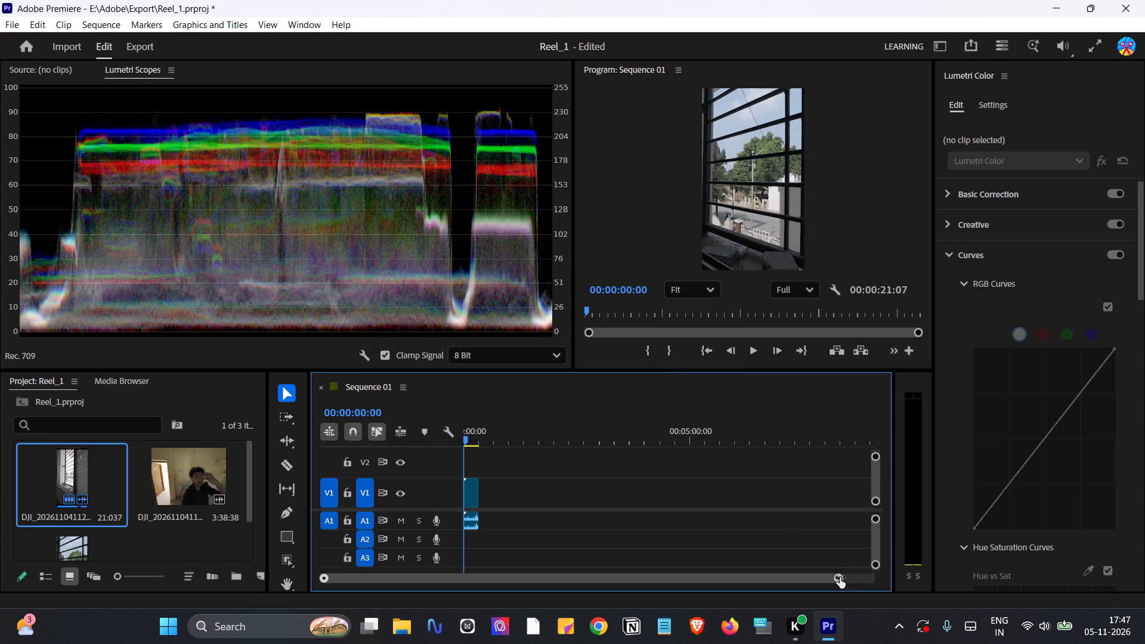
{"action": "left_click_drag", "start_coordinate": [840, 577], "coordinate": [445, 546]}
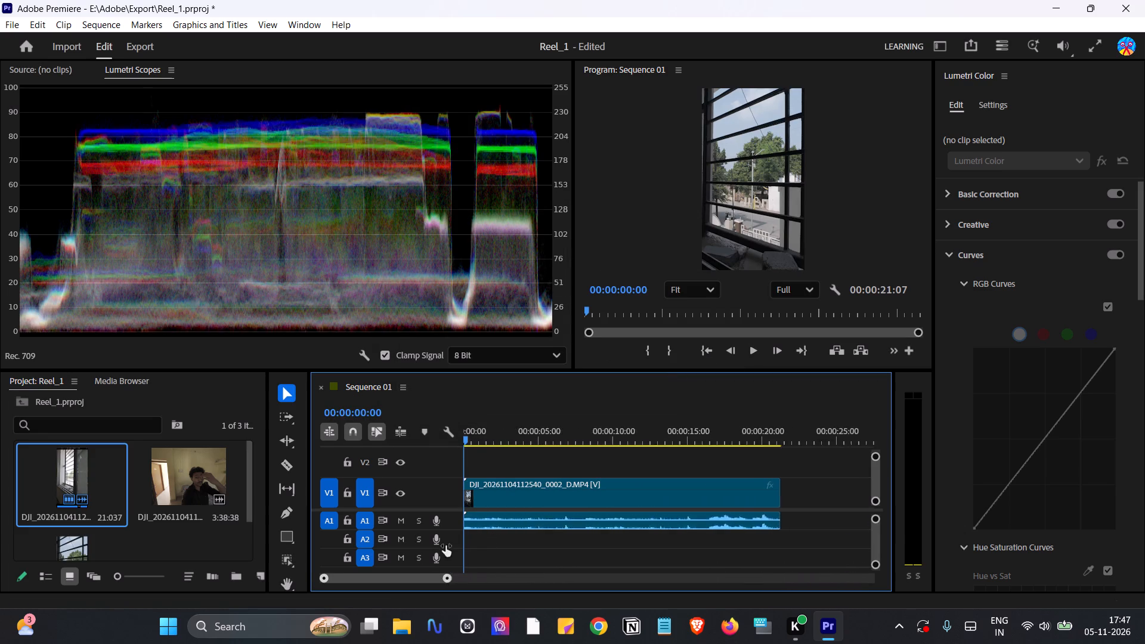
{"action": "left_click_drag", "start_coordinate": [445, 546], "coordinate": [436, 551]}
{"action": "key", "text": "space"}
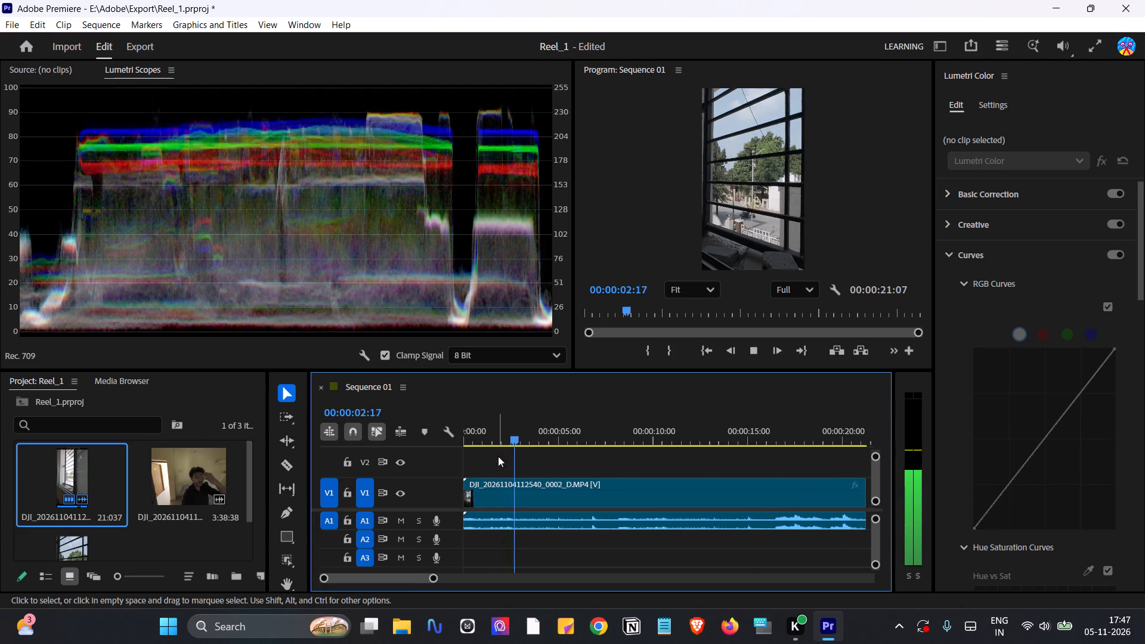
{"action": "key", "text": "space"}
{"action": "key", "text": "space"}
{"action": "key", "text": "space"}
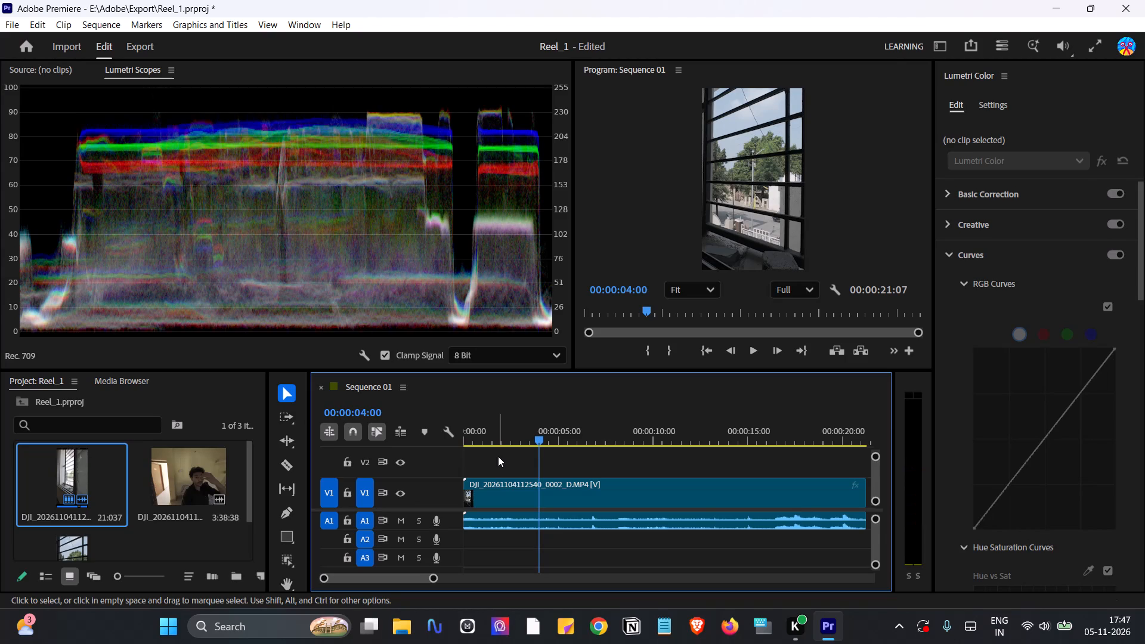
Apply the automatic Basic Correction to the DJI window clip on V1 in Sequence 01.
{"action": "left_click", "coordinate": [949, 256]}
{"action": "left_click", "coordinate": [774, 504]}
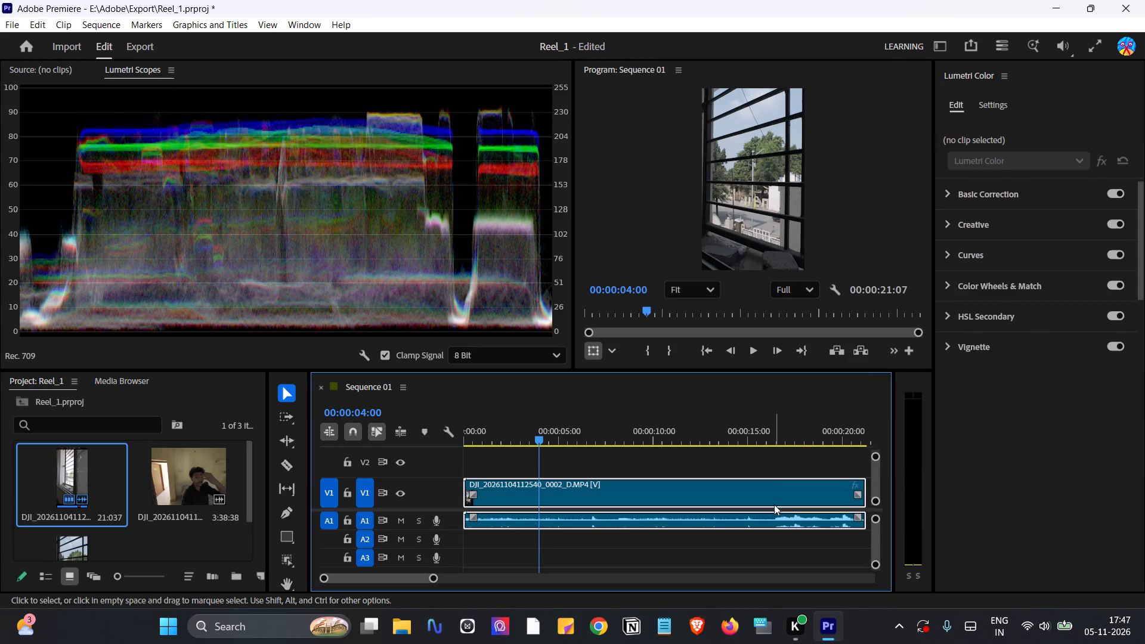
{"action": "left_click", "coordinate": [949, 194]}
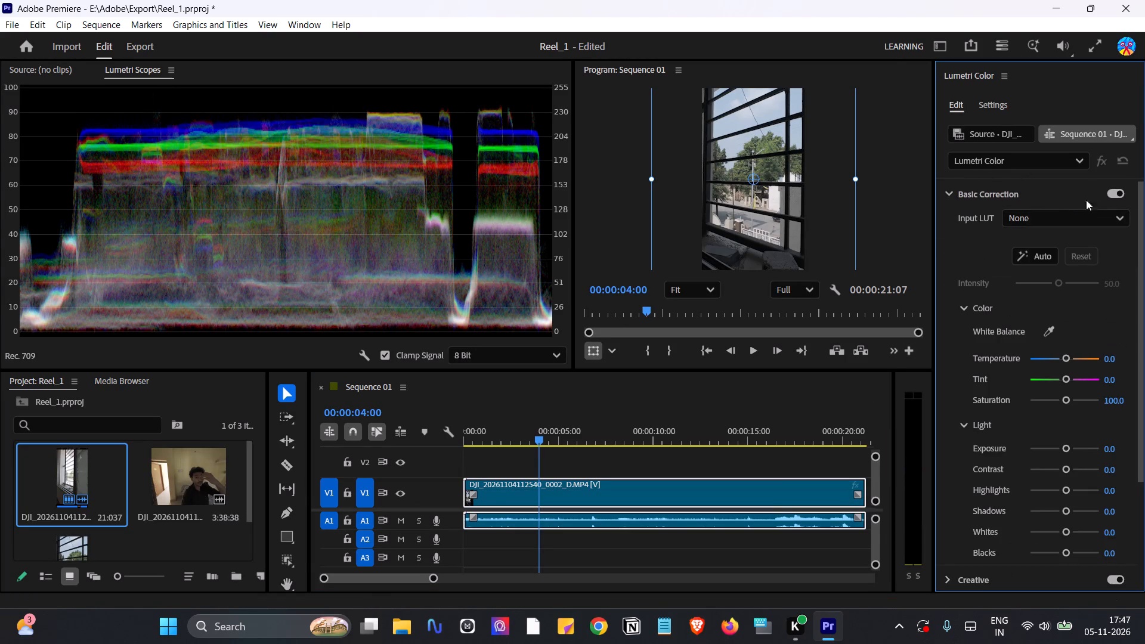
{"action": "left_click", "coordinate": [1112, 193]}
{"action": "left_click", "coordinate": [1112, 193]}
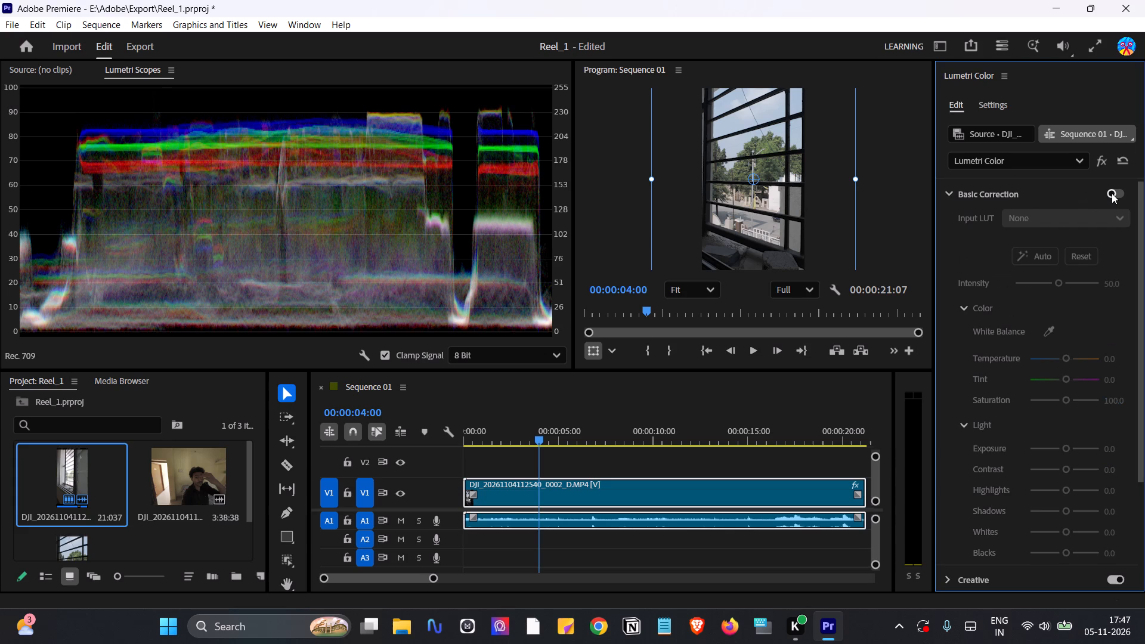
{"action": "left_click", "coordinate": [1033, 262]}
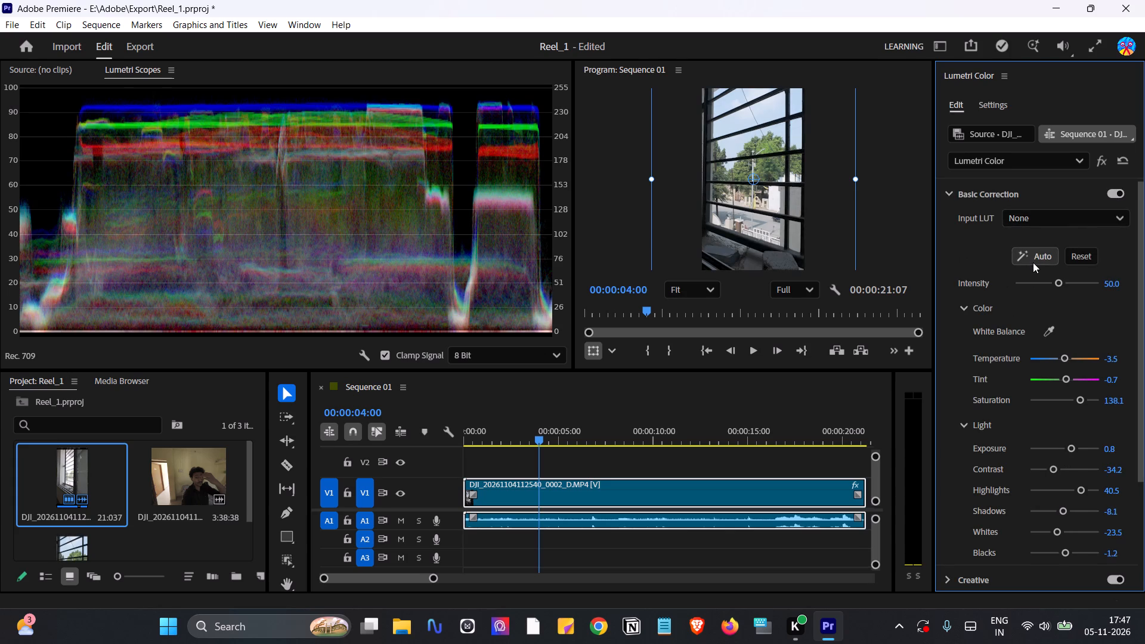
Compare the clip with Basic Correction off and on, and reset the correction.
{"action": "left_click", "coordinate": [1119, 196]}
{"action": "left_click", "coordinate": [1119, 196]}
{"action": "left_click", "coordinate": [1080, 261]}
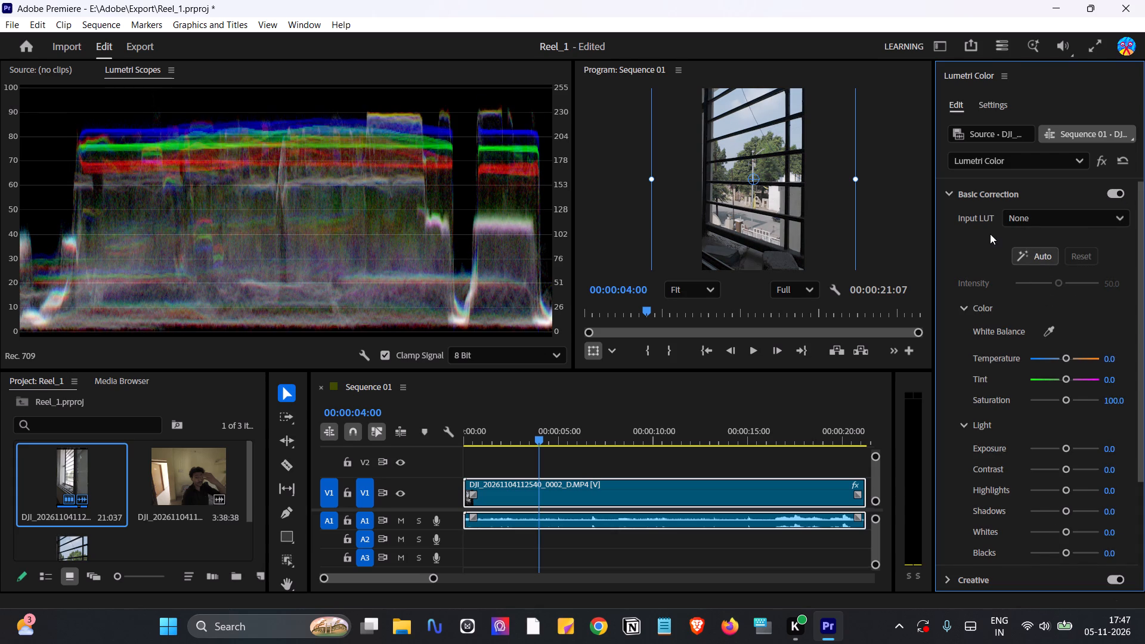
Look through the Basic Correction, Creative and Curves sections of Lumetri Color, leaving the RGB Curves open.
{"action": "left_click", "coordinate": [949, 196]}
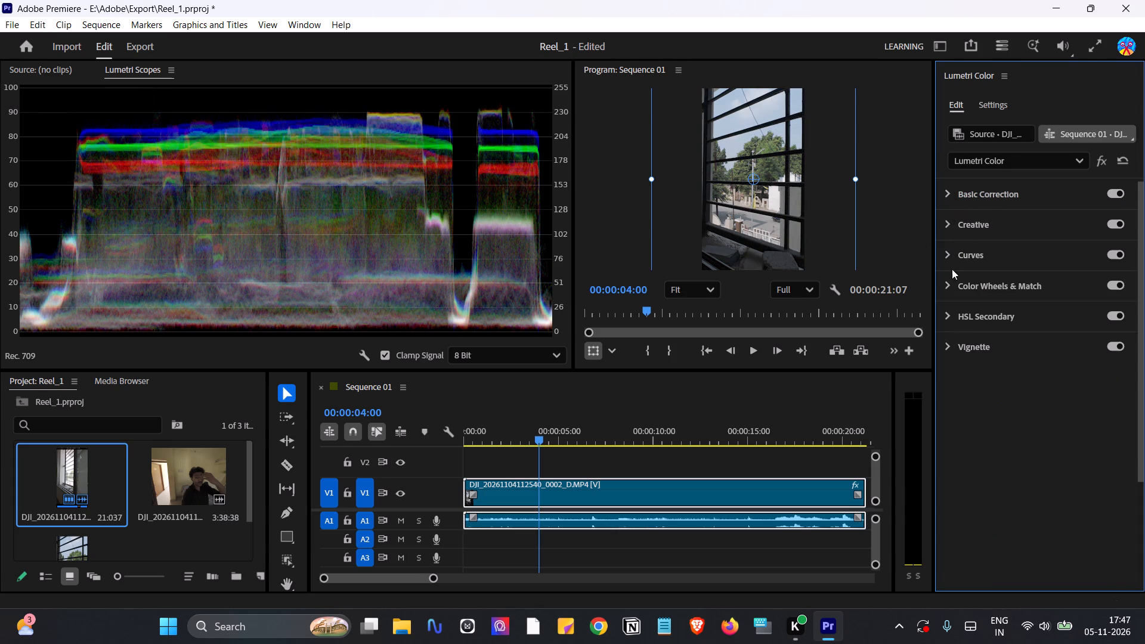
{"action": "left_click", "coordinate": [984, 198]}
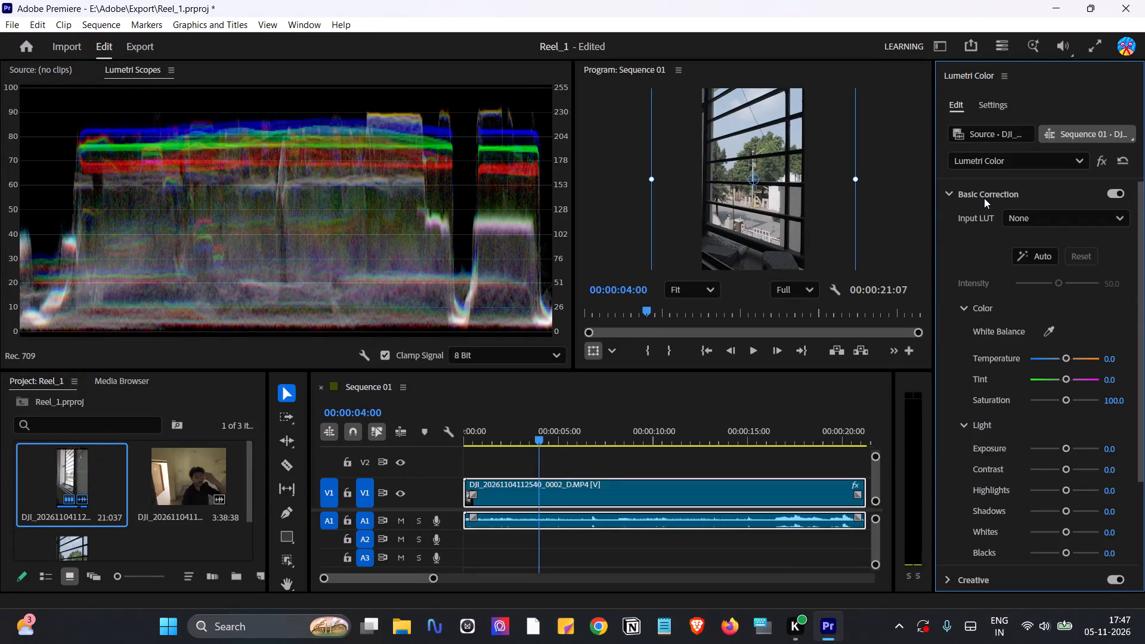
{"action": "left_click", "coordinate": [989, 194]}
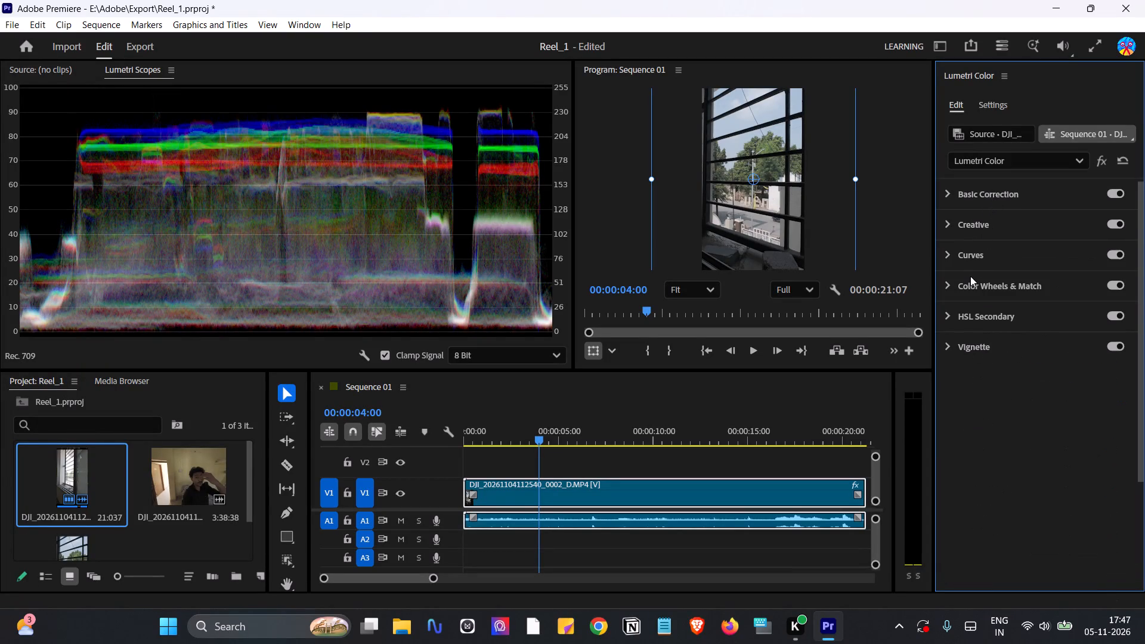
{"action": "left_click", "coordinate": [971, 258]}
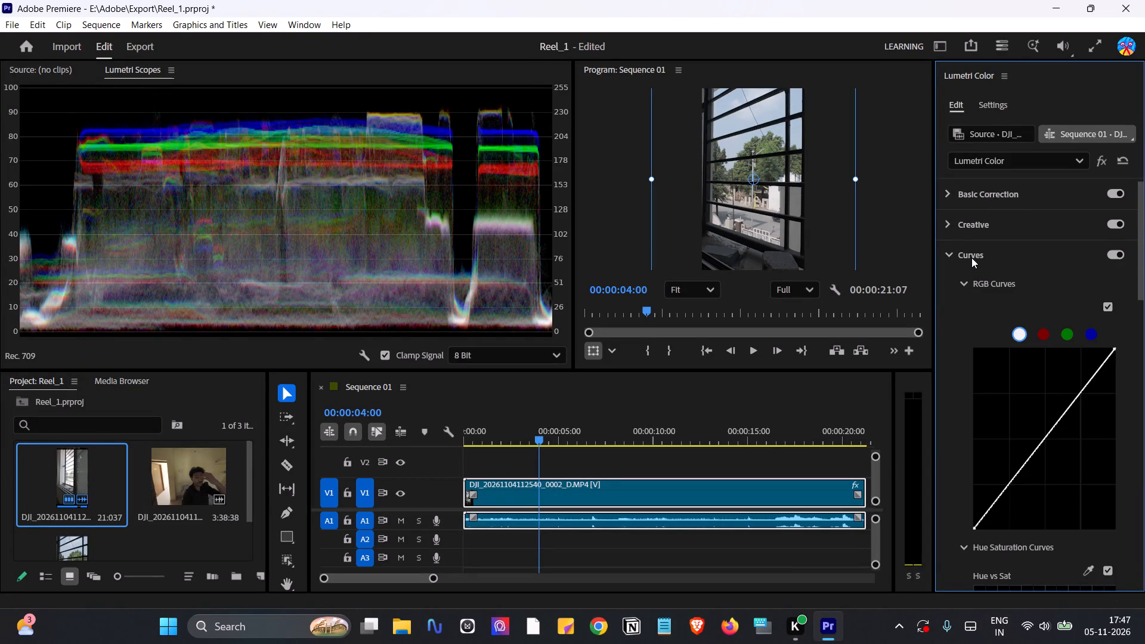
{"action": "left_click", "coordinate": [971, 258]}
{"action": "left_click", "coordinate": [982, 224]}
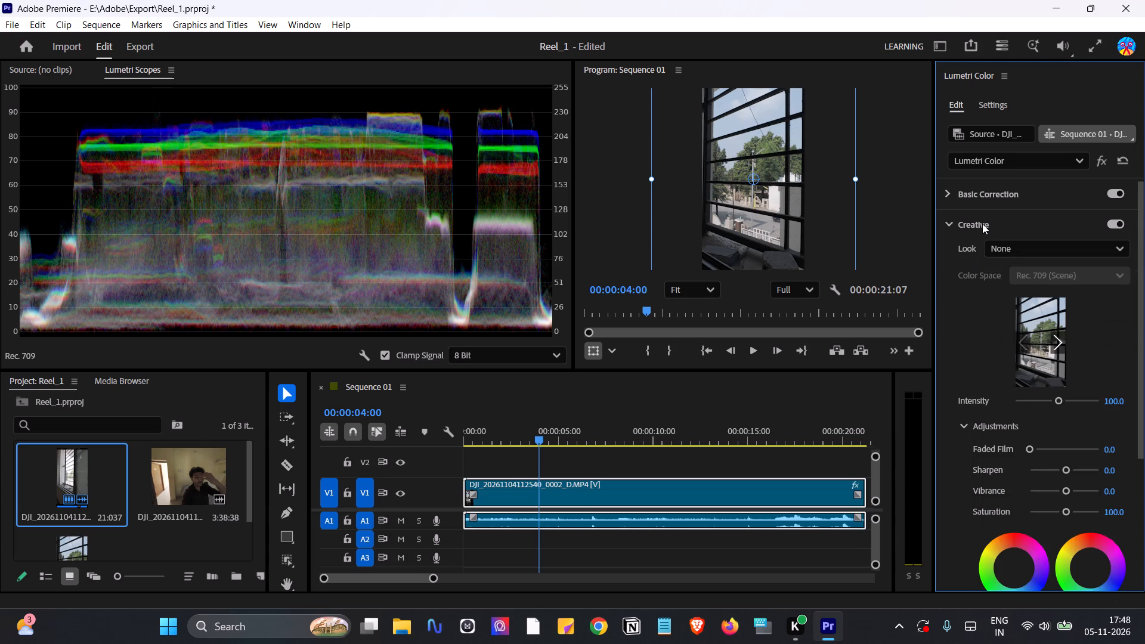
{"action": "left_click", "coordinate": [982, 224]}
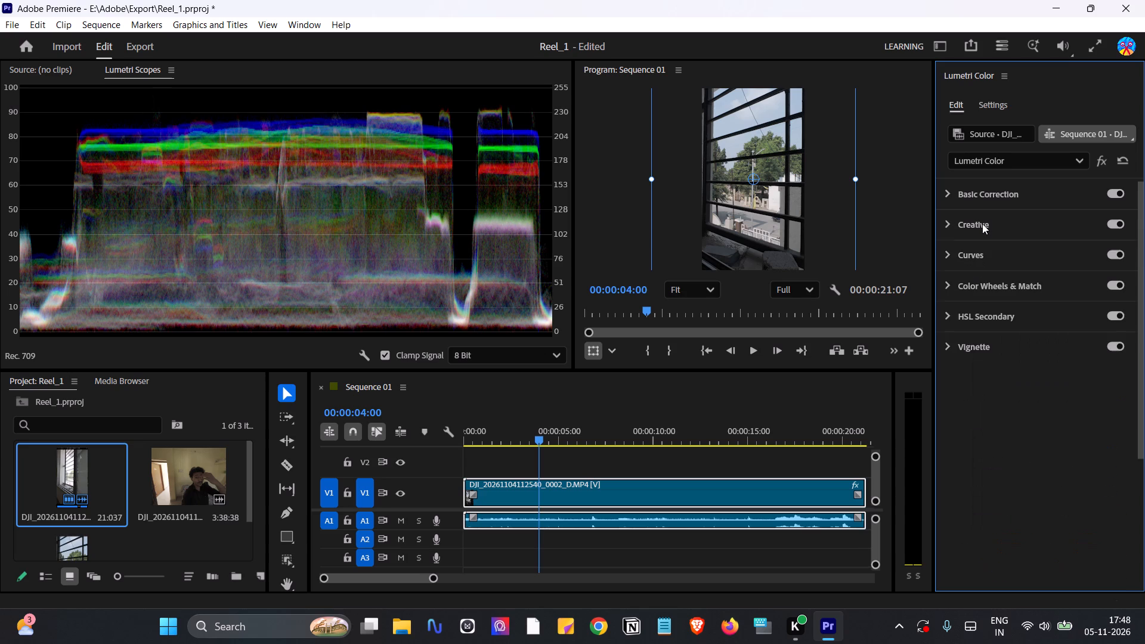
{"action": "left_click", "coordinate": [973, 254]}
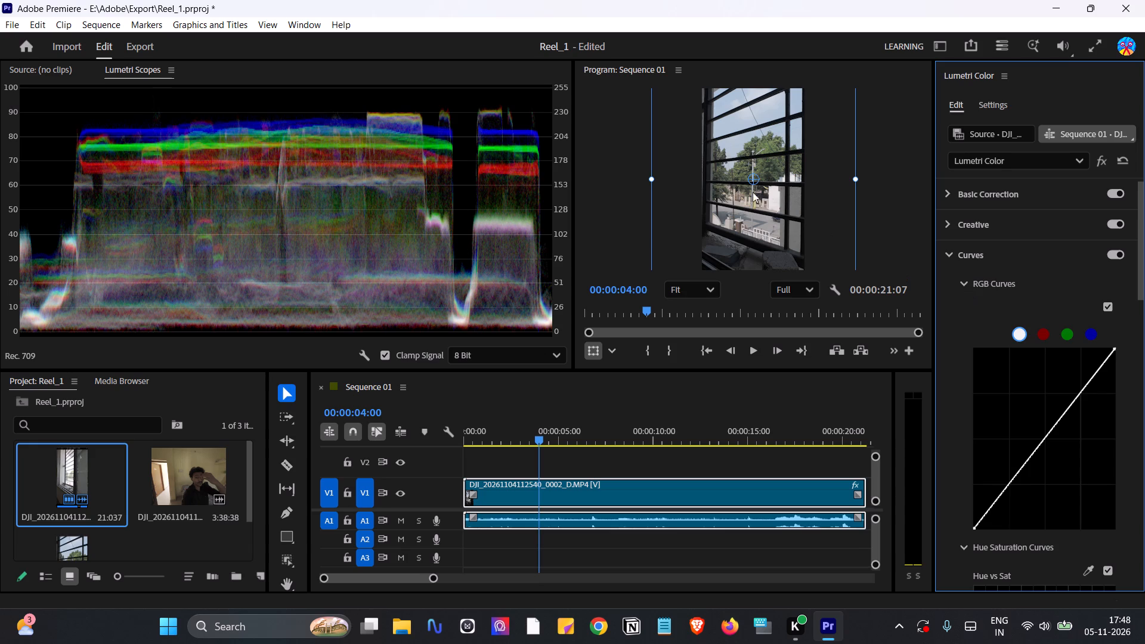
Review the General, Color Management and VR Properties settings of Sequence 01, including the Color Setup options, and leave without changes.
{"action": "left_click", "coordinate": [100, 26]}
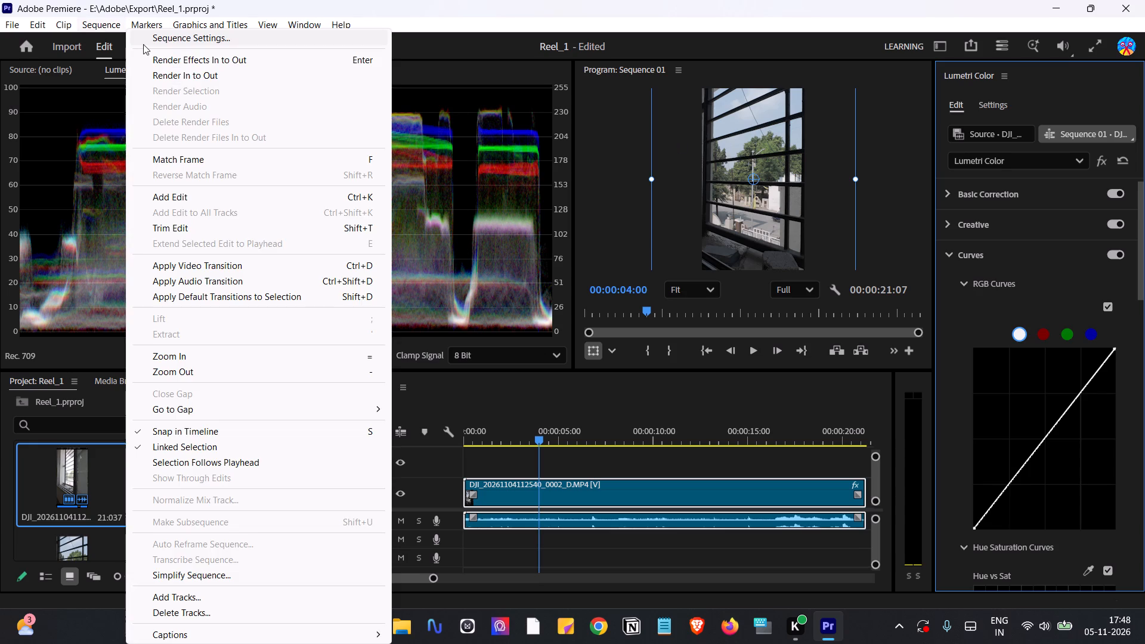
{"action": "left_click", "coordinate": [162, 36]}
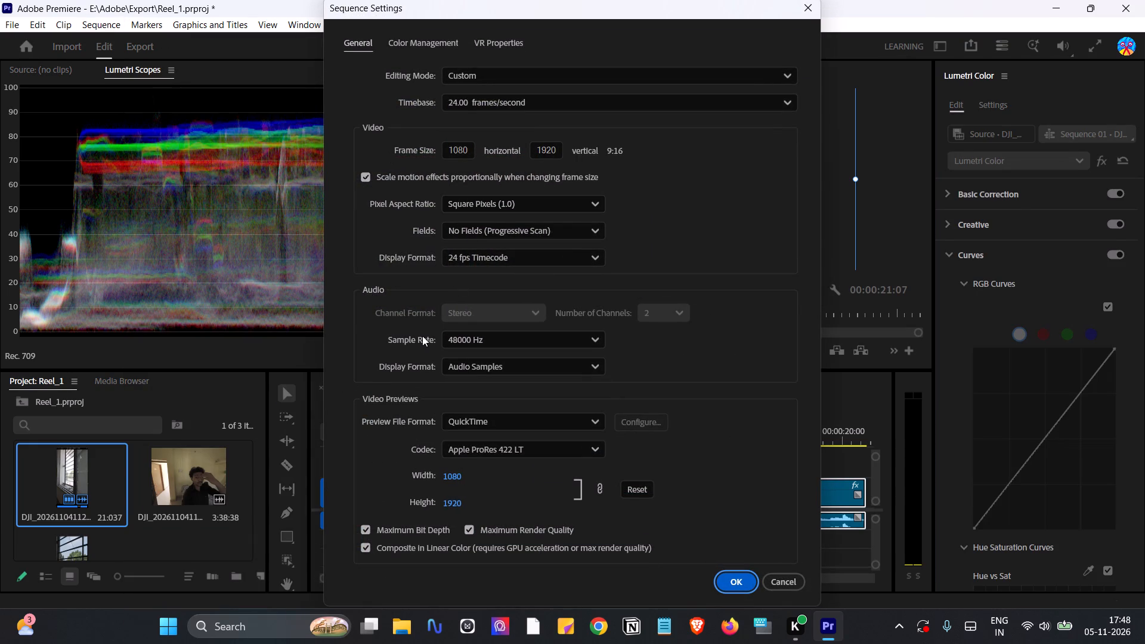
{"action": "scroll", "coordinate": [422, 336], "scroll_direction": "down", "scroll_amount": 1}
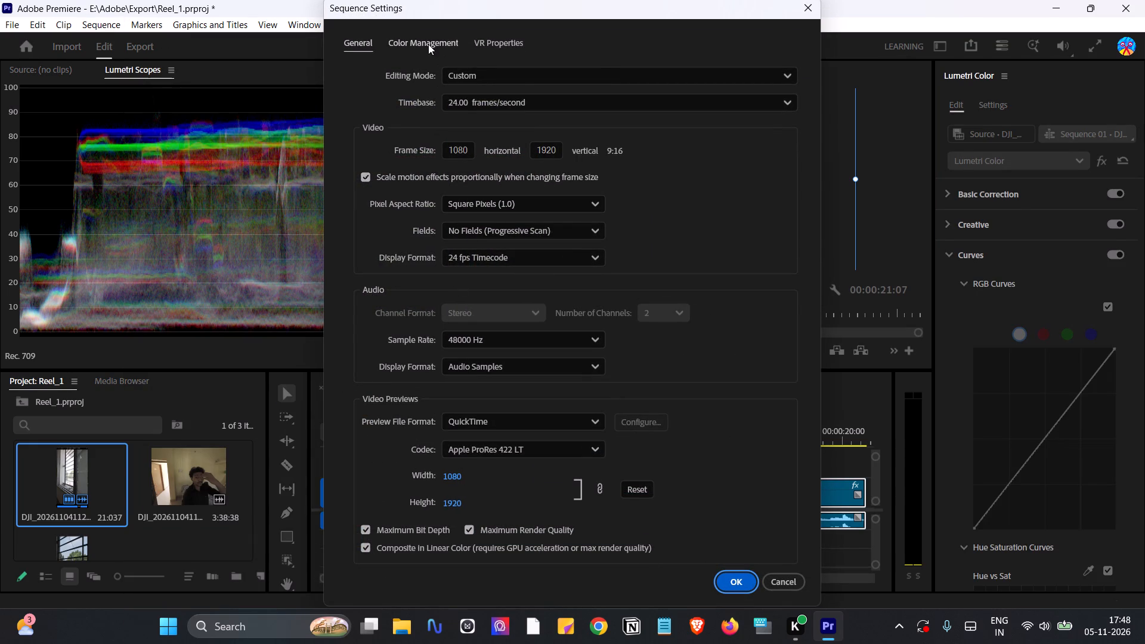
{"action": "left_click", "coordinate": [428, 44]}
{"action": "left_click", "coordinate": [490, 52]}
{"action": "left_click", "coordinate": [493, 51]}
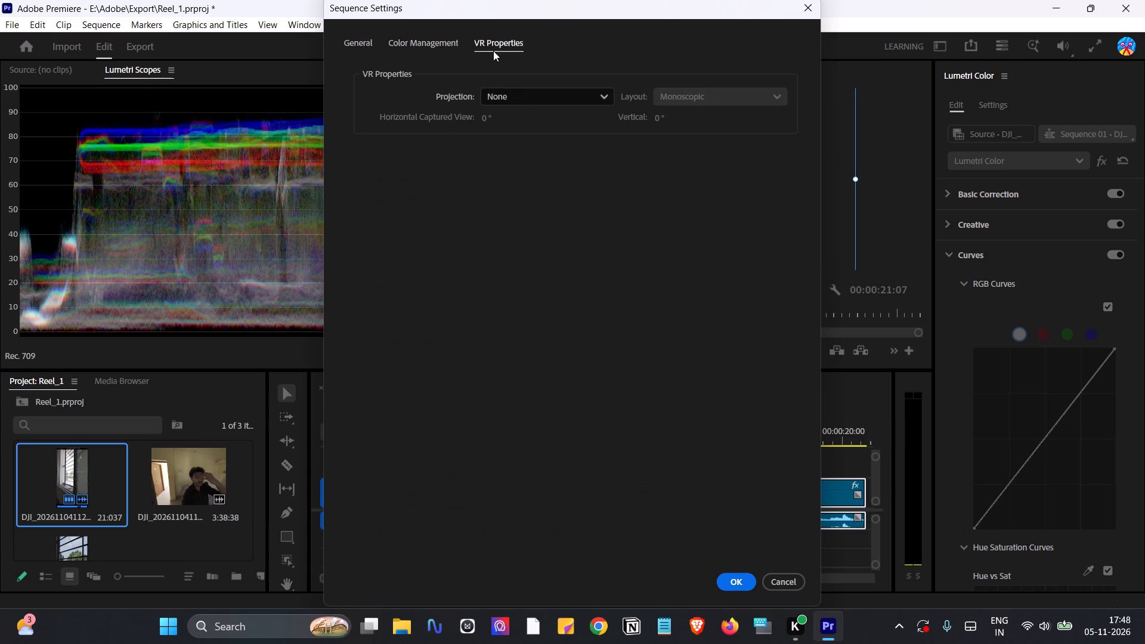
{"action": "left_click", "coordinate": [440, 35]}
{"action": "left_click", "coordinate": [534, 82]}
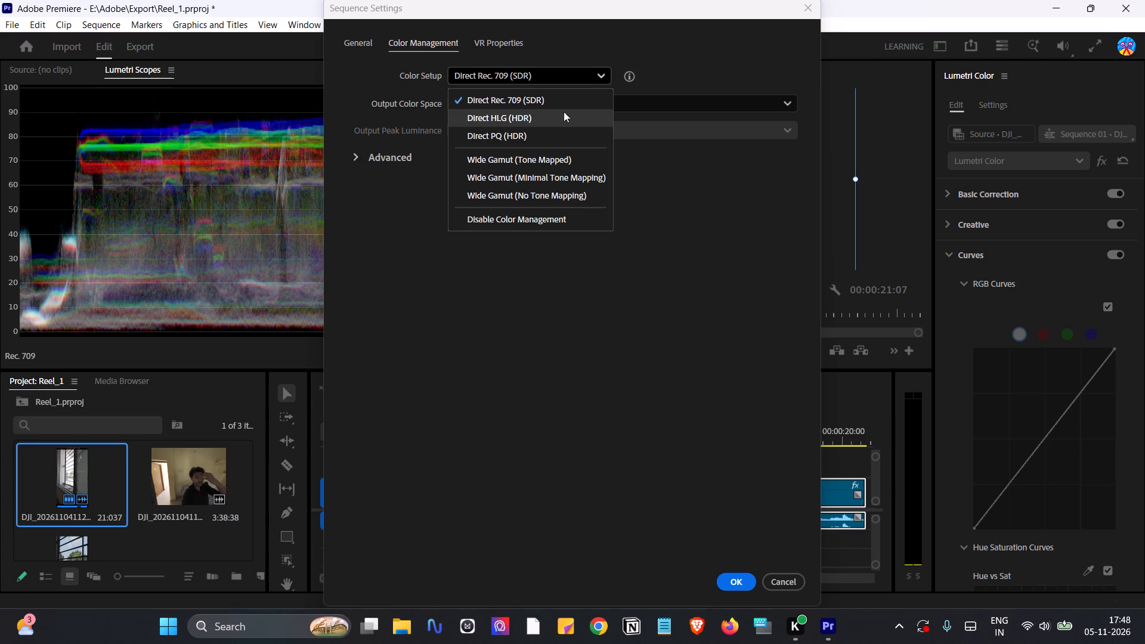
{"action": "left_click", "coordinate": [522, 266]}
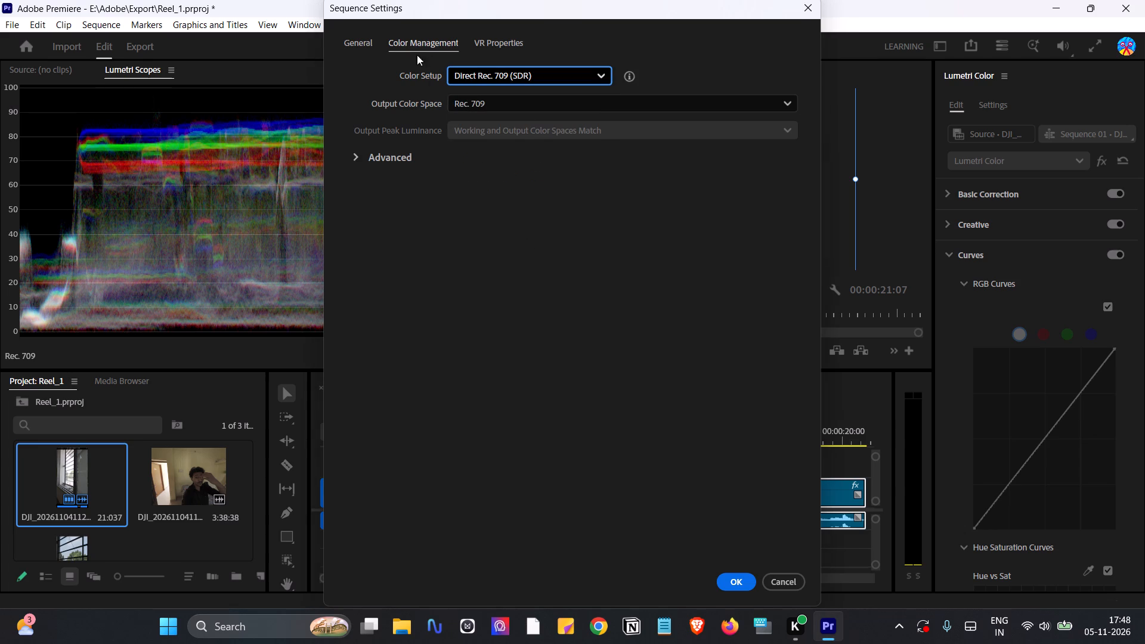
{"action": "left_click", "coordinate": [367, 47]}
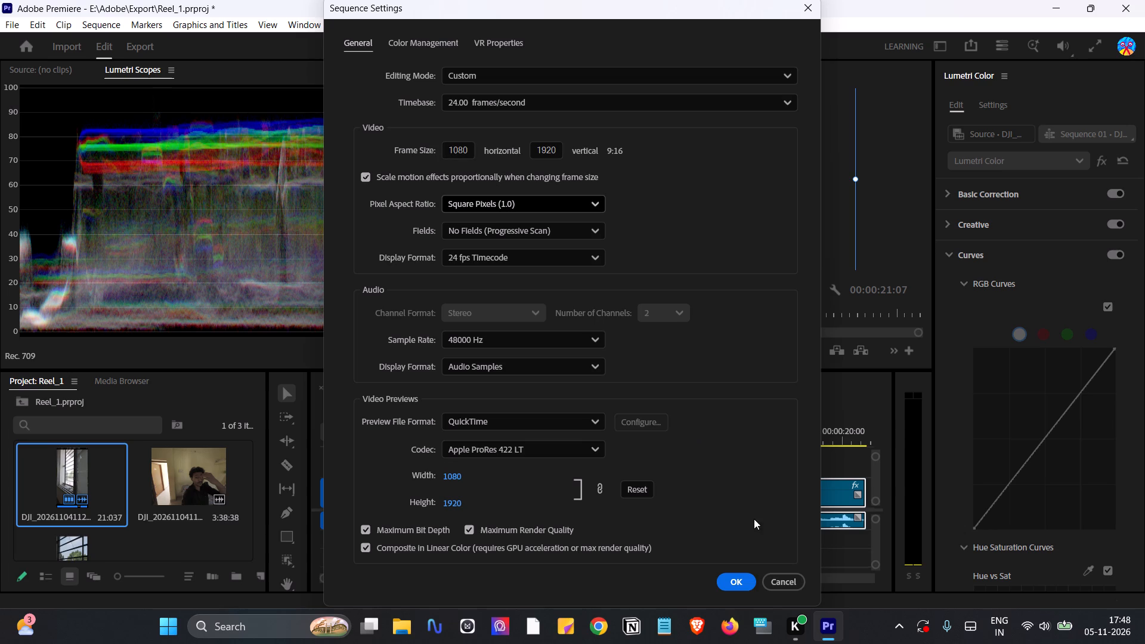
{"action": "left_click", "coordinate": [769, 581]}
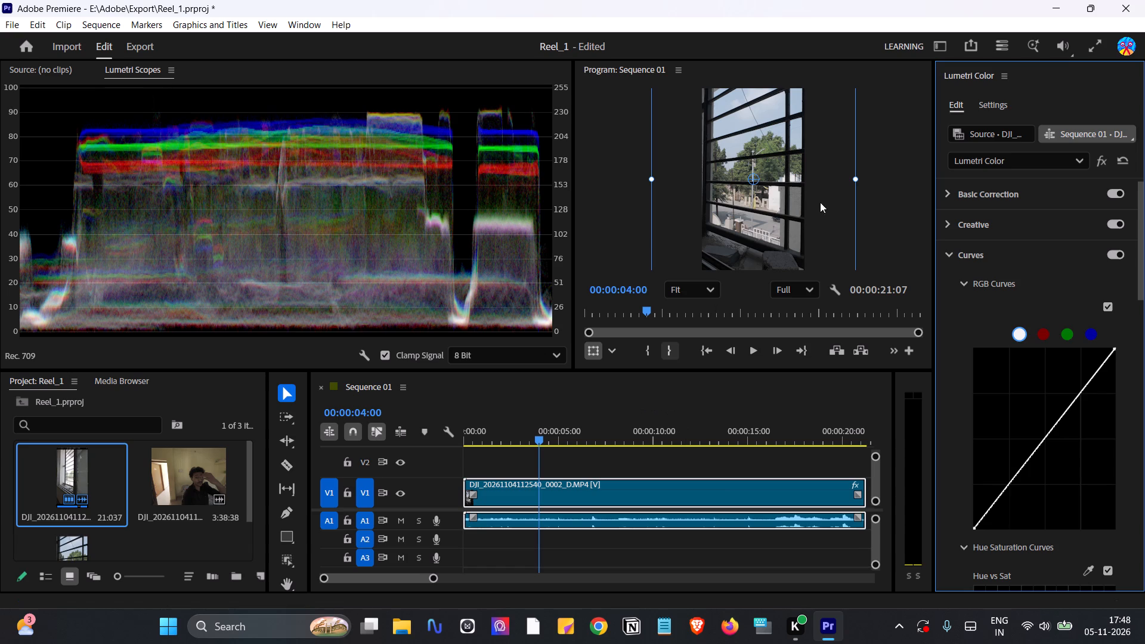
Add three control points along the white RGB curve at about one quarter, one half and three quarters of its length.
{"action": "left_click", "coordinate": [1008, 486]}
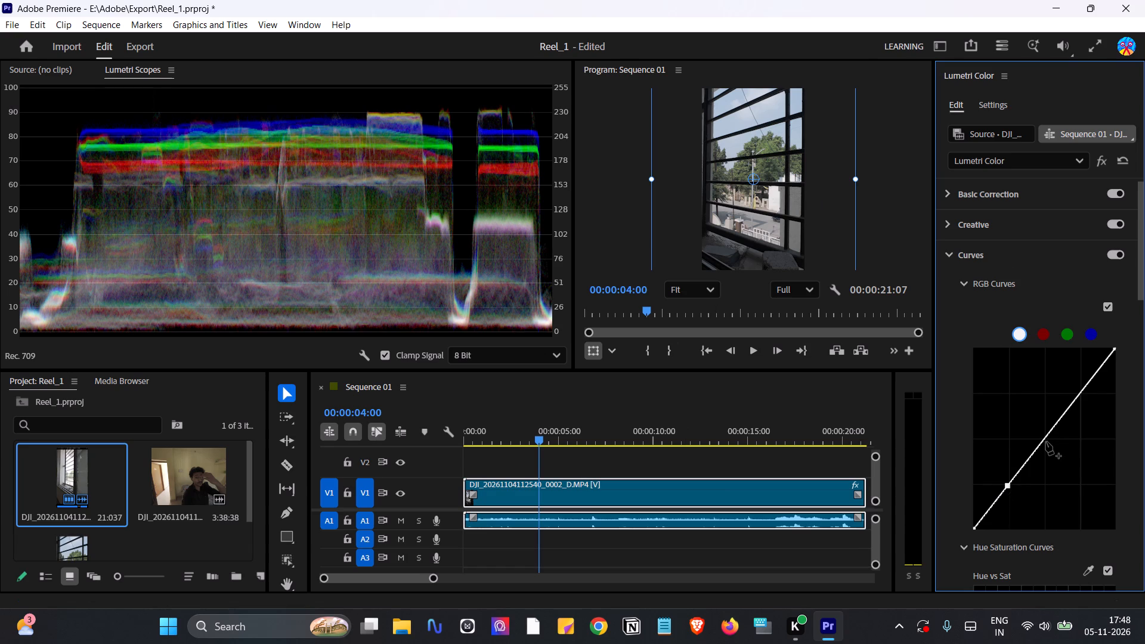
{"action": "left_click", "coordinate": [1046, 442]}
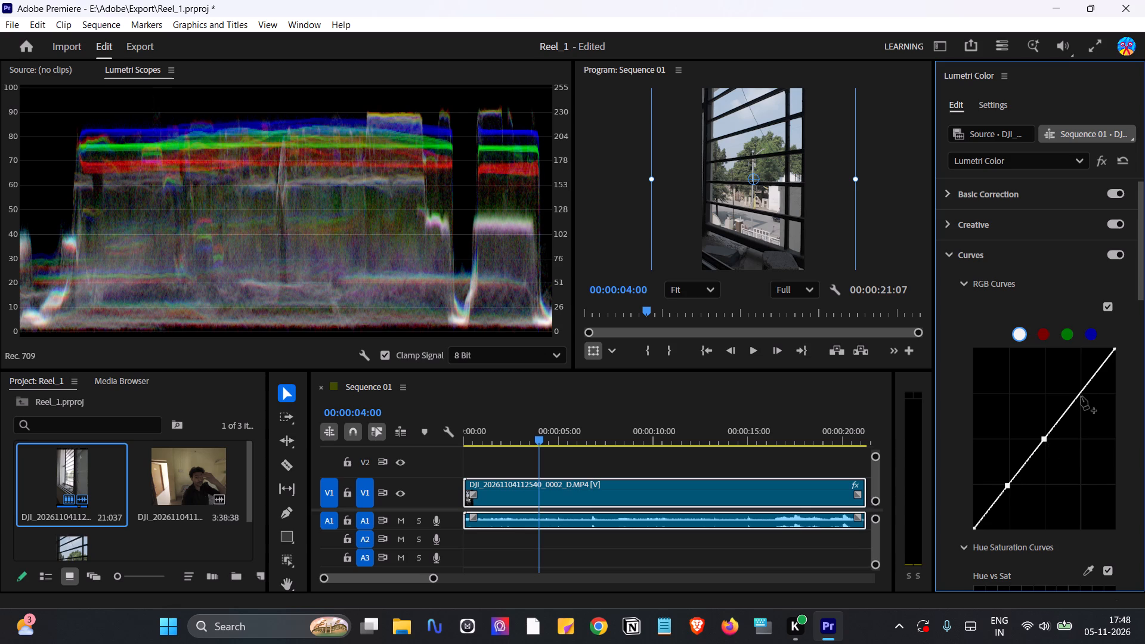
{"action": "left_click", "coordinate": [1081, 397]}
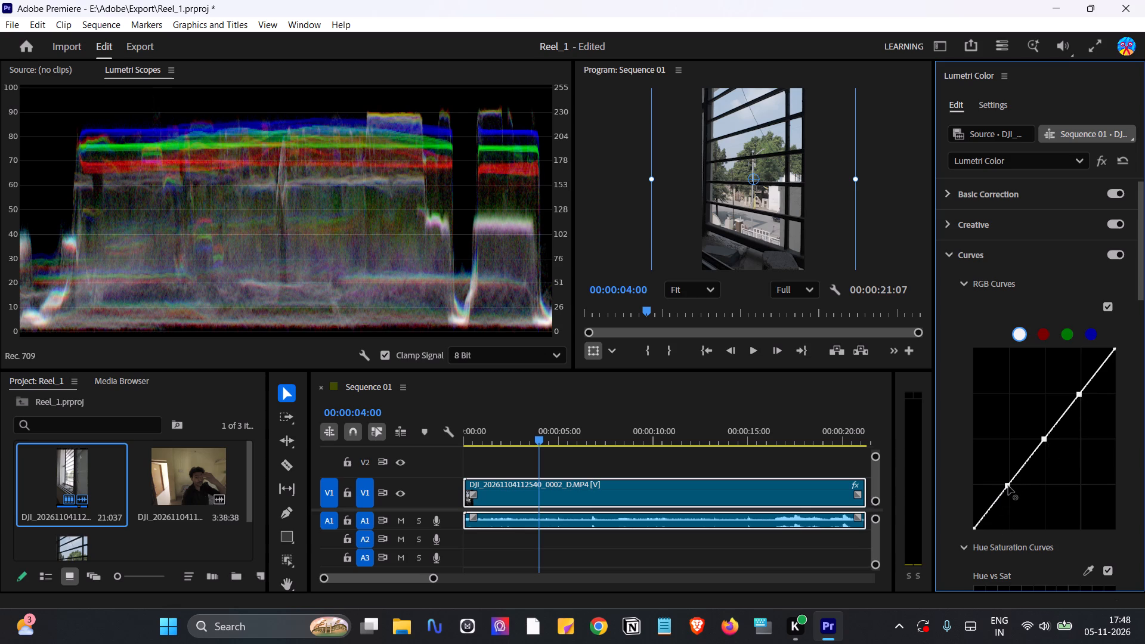
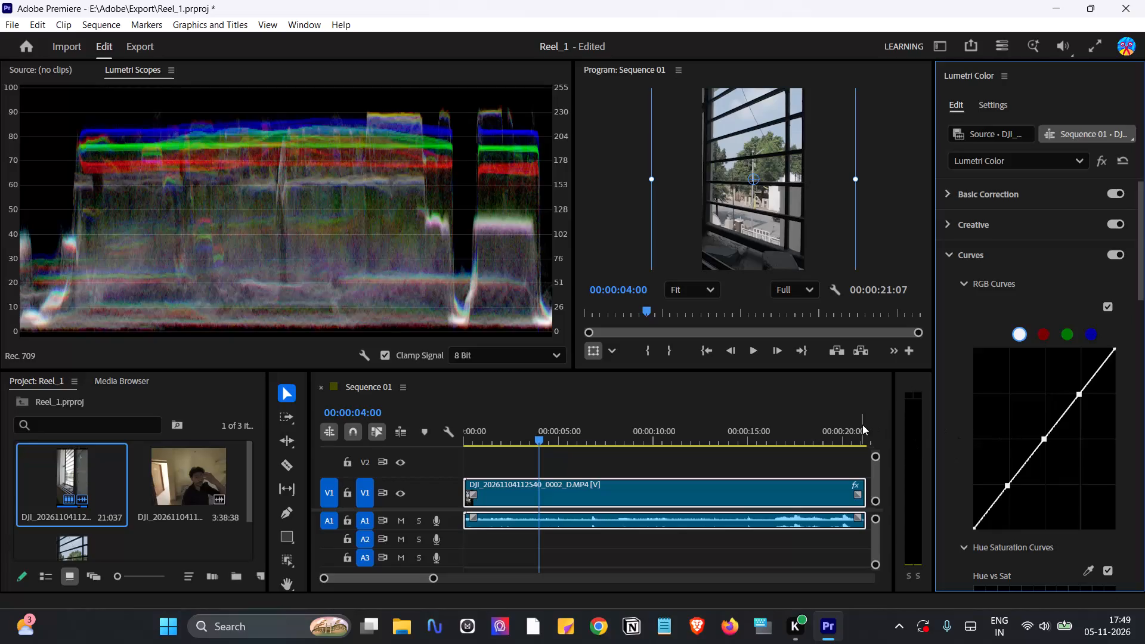
Create a new adjustment layer at 1080 x 1920, 24.00 fps, with Square Pixels (1.0).
{"action": "left_click", "coordinate": [793, 401]}
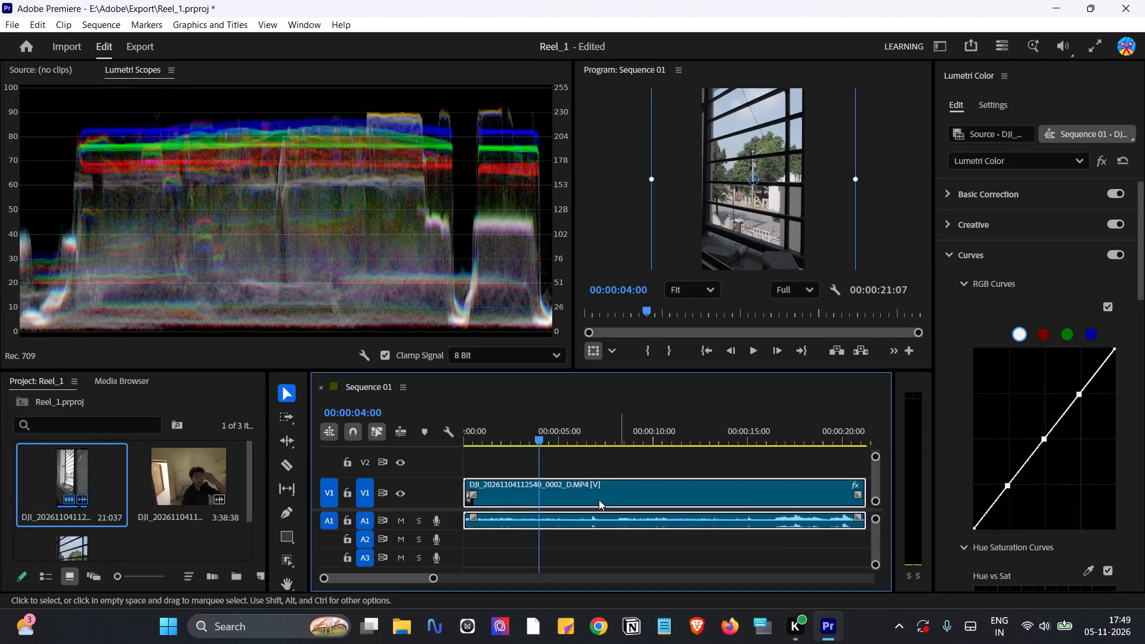
{"action": "left_click", "coordinate": [190, 547]}
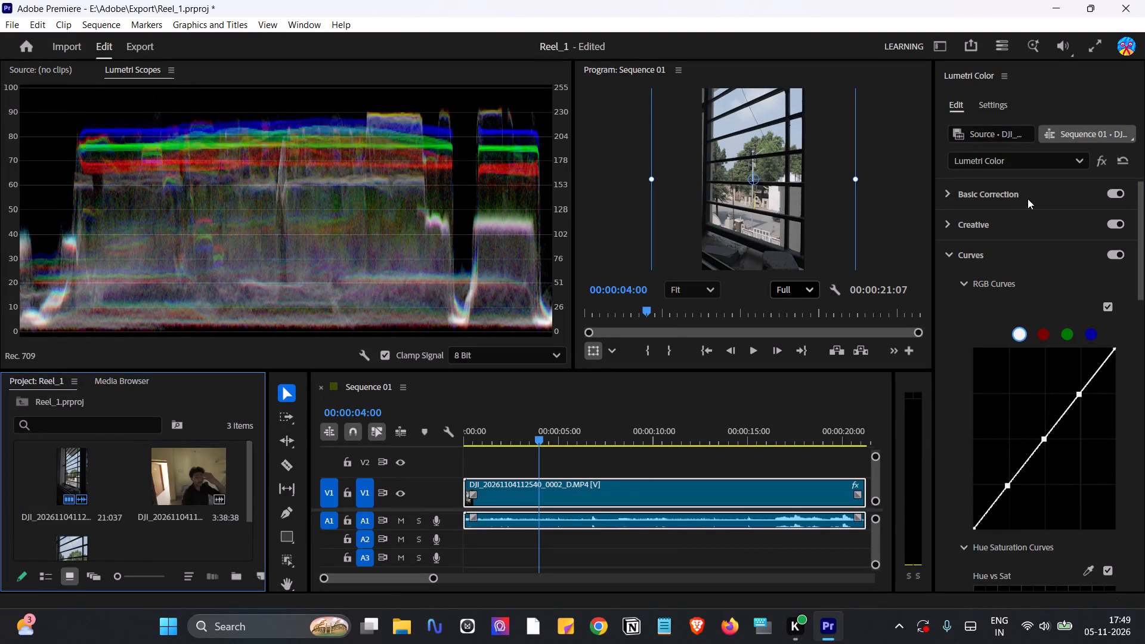
{"action": "left_click", "coordinate": [472, 376]}
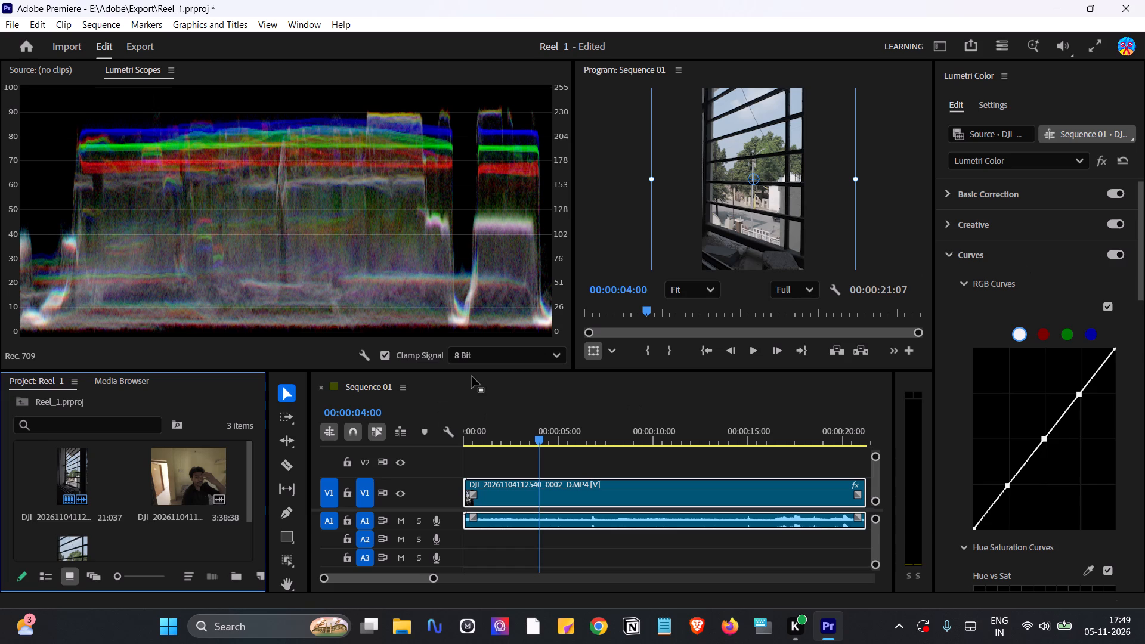
{"action": "right_click", "coordinate": [194, 555]}
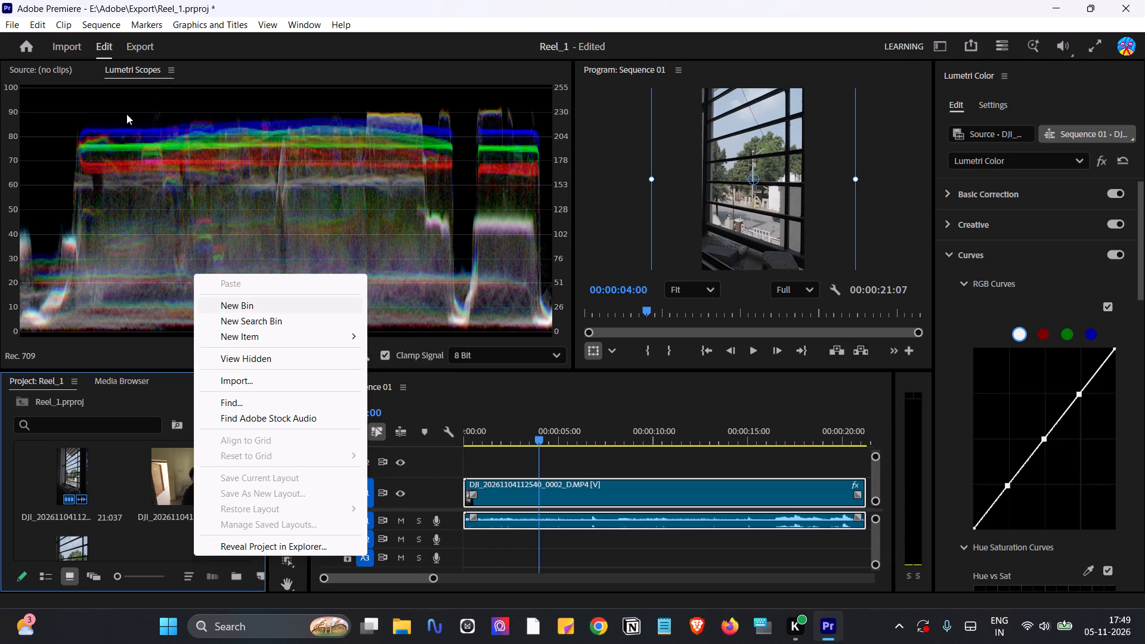
{"action": "left_click", "coordinate": [16, 27]}
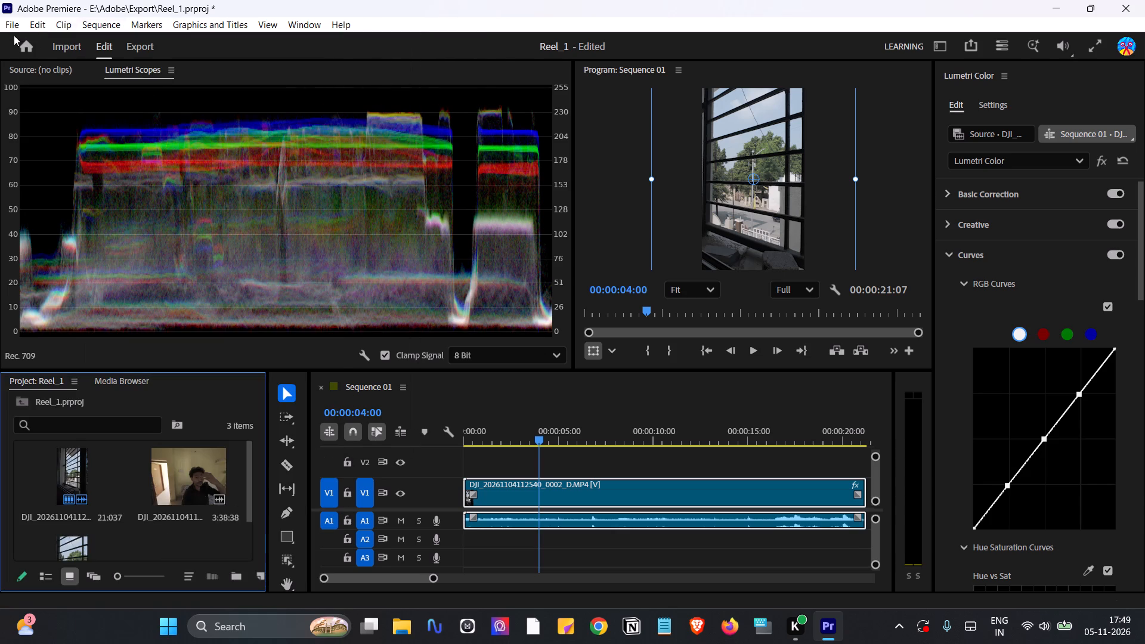
{"action": "left_click", "coordinate": [20, 48]}
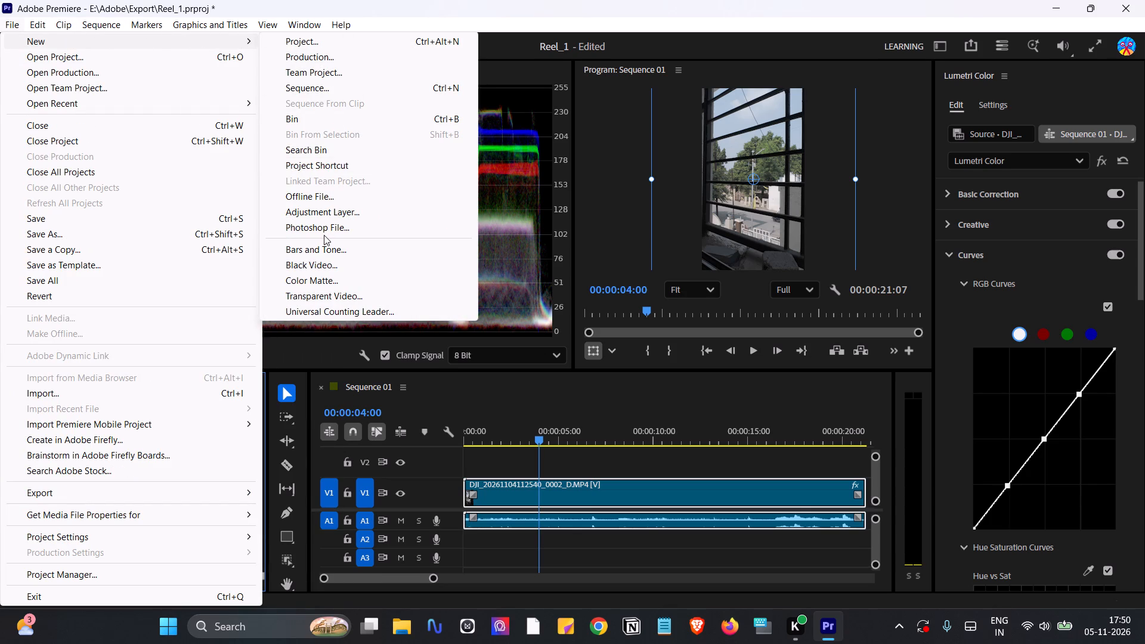
{"action": "left_click", "coordinate": [335, 209]}
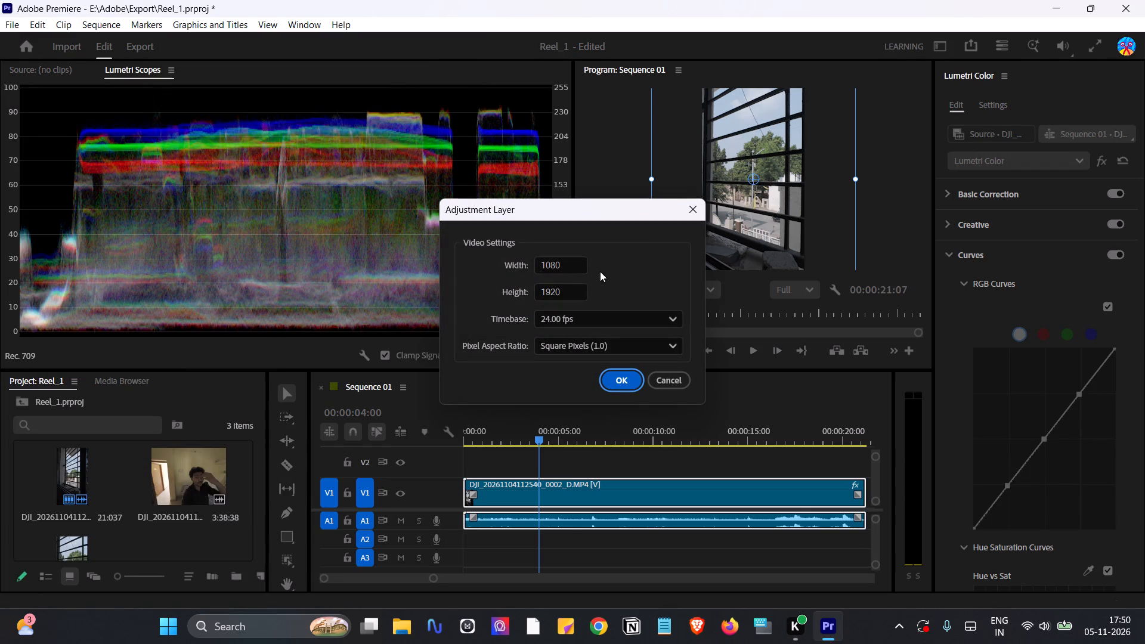
{"action": "left_click", "coordinate": [636, 338]}
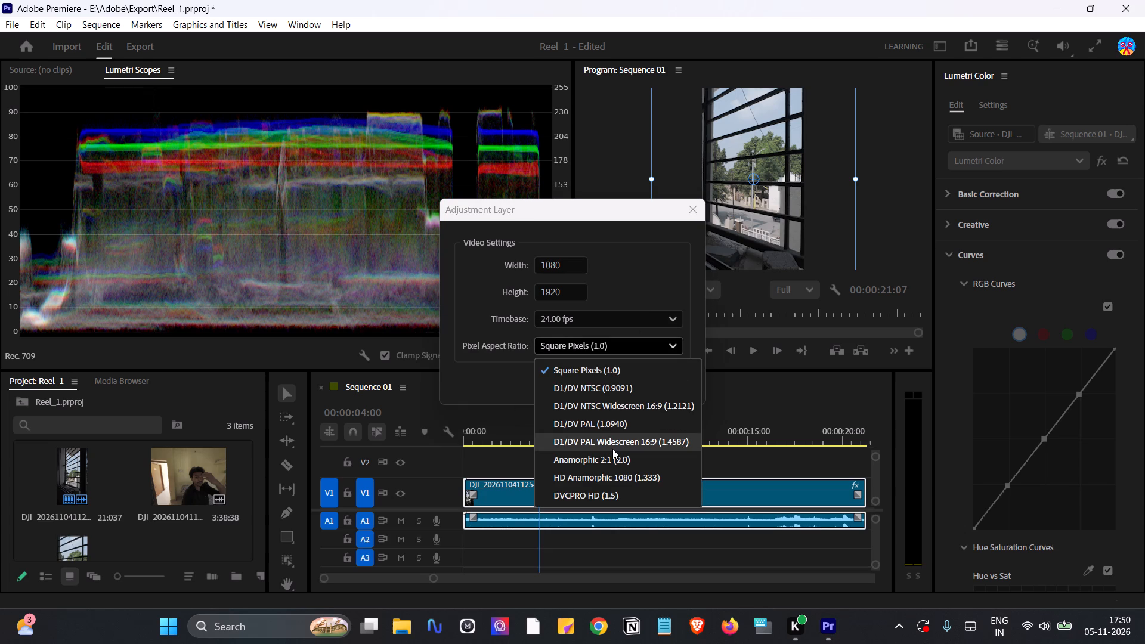
{"action": "scroll", "coordinate": [612, 449], "scroll_direction": "down", "scroll_amount": 2}
{"action": "left_click", "coordinate": [636, 352]}
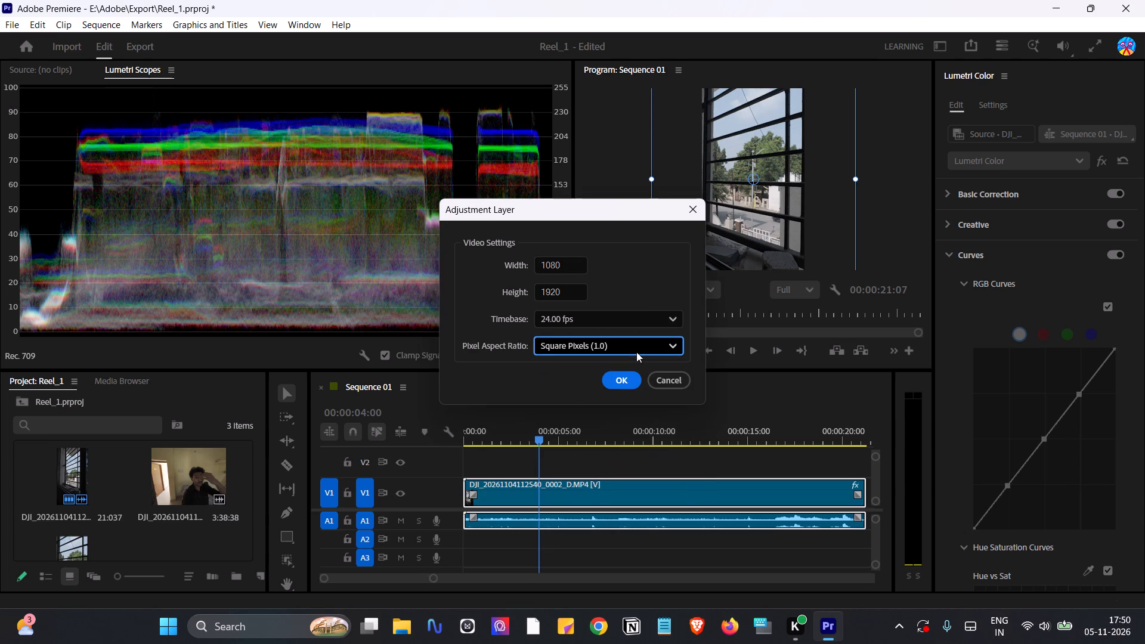
{"action": "left_click", "coordinate": [658, 319]}
{"action": "left_click", "coordinate": [658, 319]}
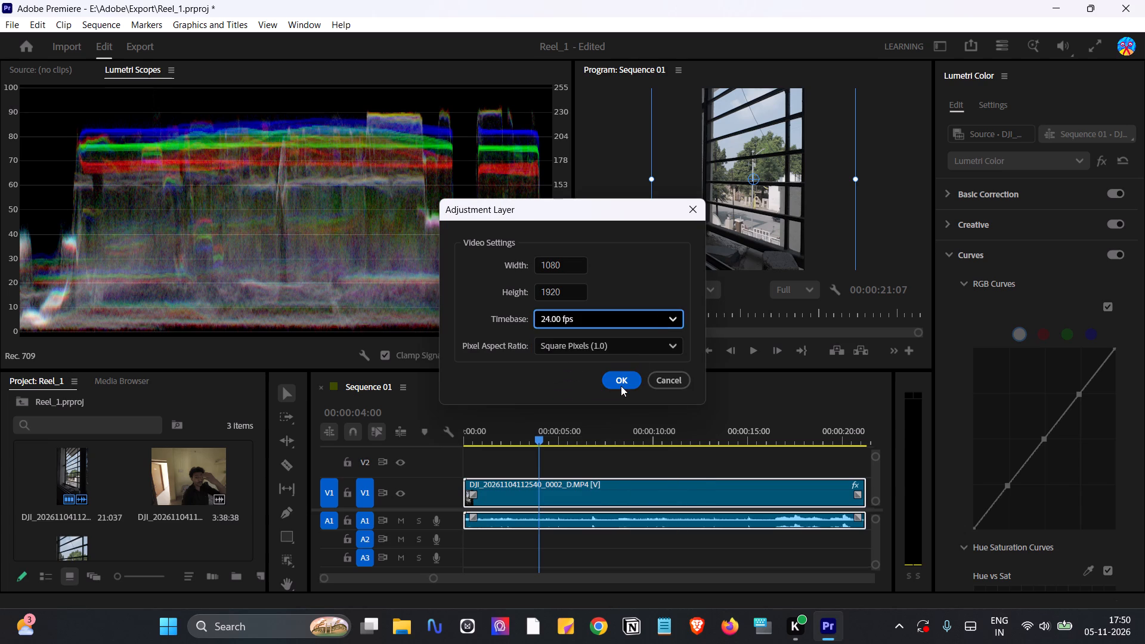
{"action": "left_click", "coordinate": [621, 386]}
Place the adjustment layer on V2 at the sequence start and extend it to the end of the DJI clip on V1.
{"action": "left_click_drag", "start_coordinate": [146, 512], "coordinate": [451, 461]}
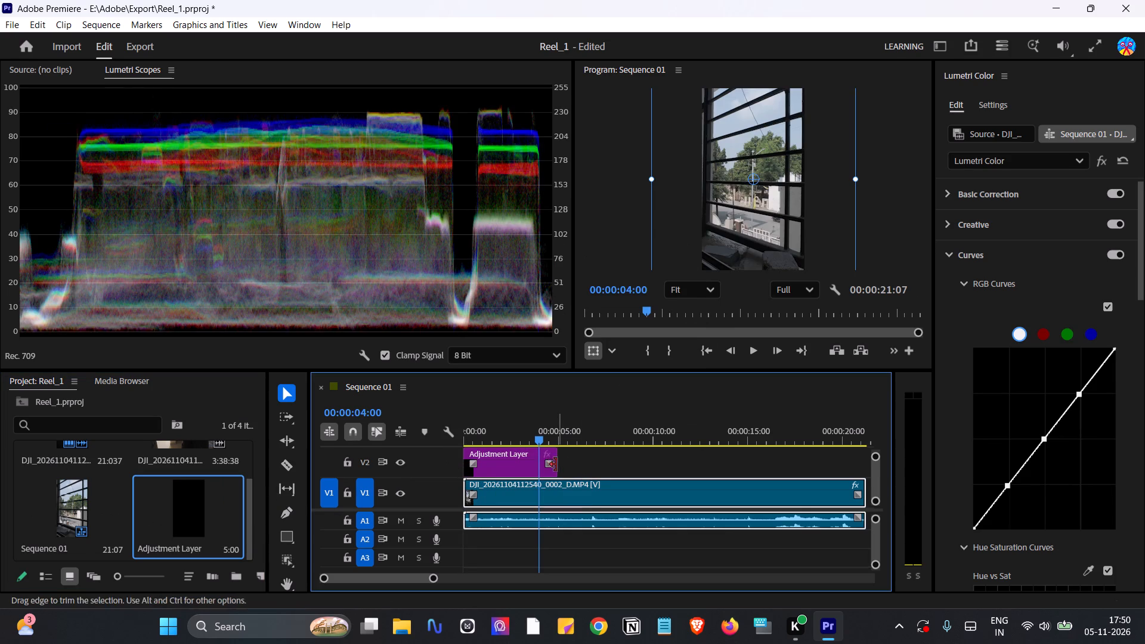
{"action": "left_click", "coordinate": [545, 460]}
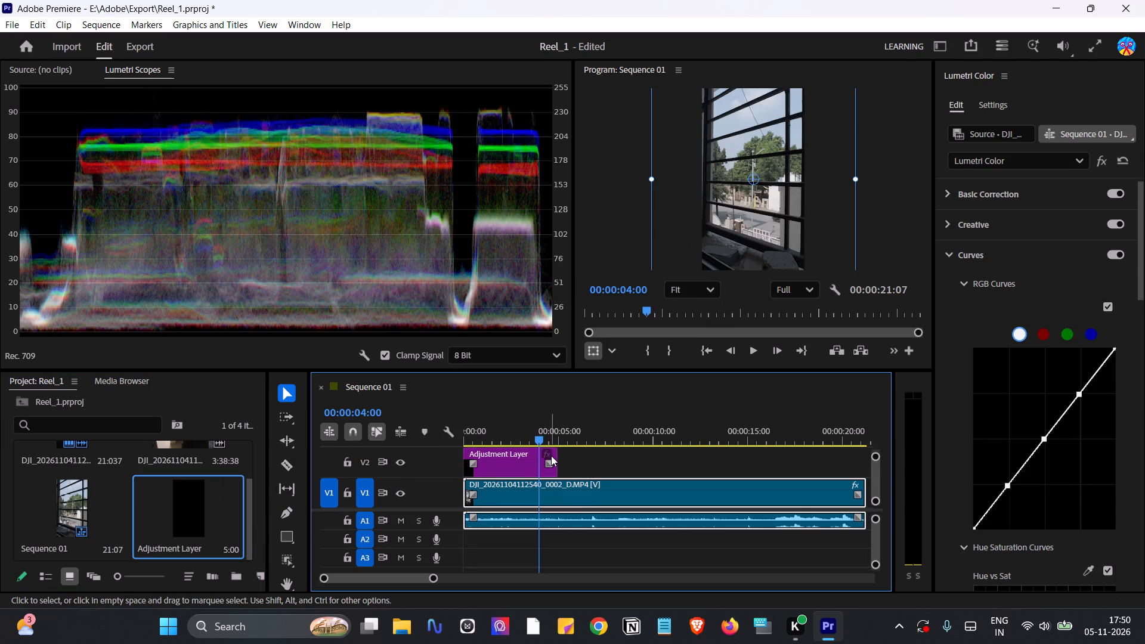
{"action": "left_click", "coordinate": [522, 469]}
{"action": "left_click_drag", "start_coordinate": [558, 463], "coordinate": [662, 479]}
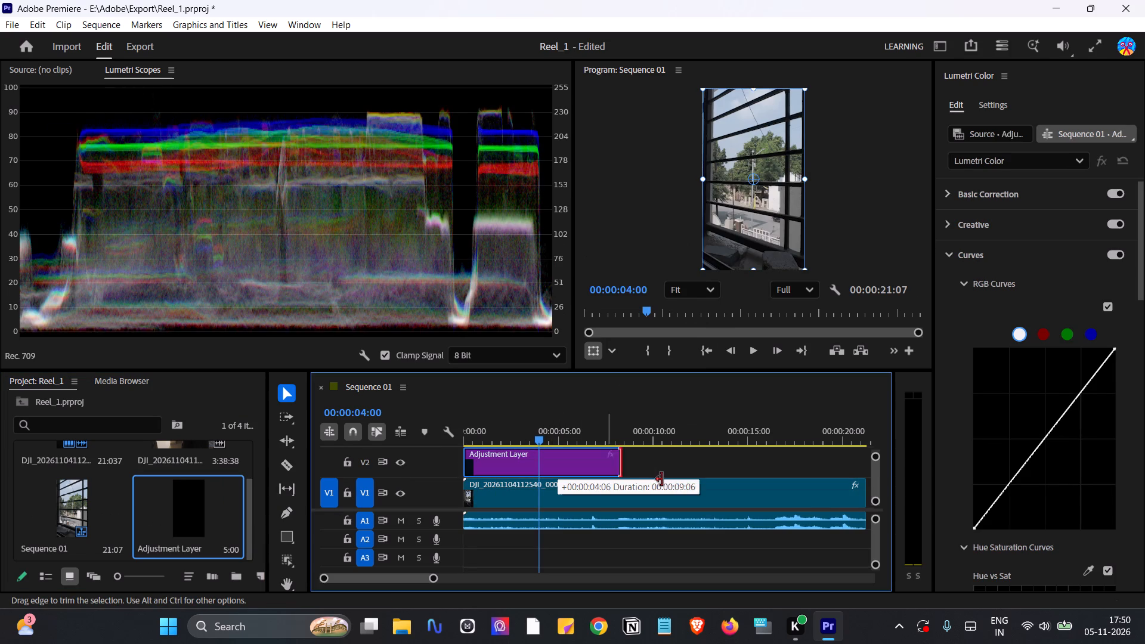
{"action": "left_click_drag", "start_coordinate": [662, 479], "coordinate": [784, 465]}
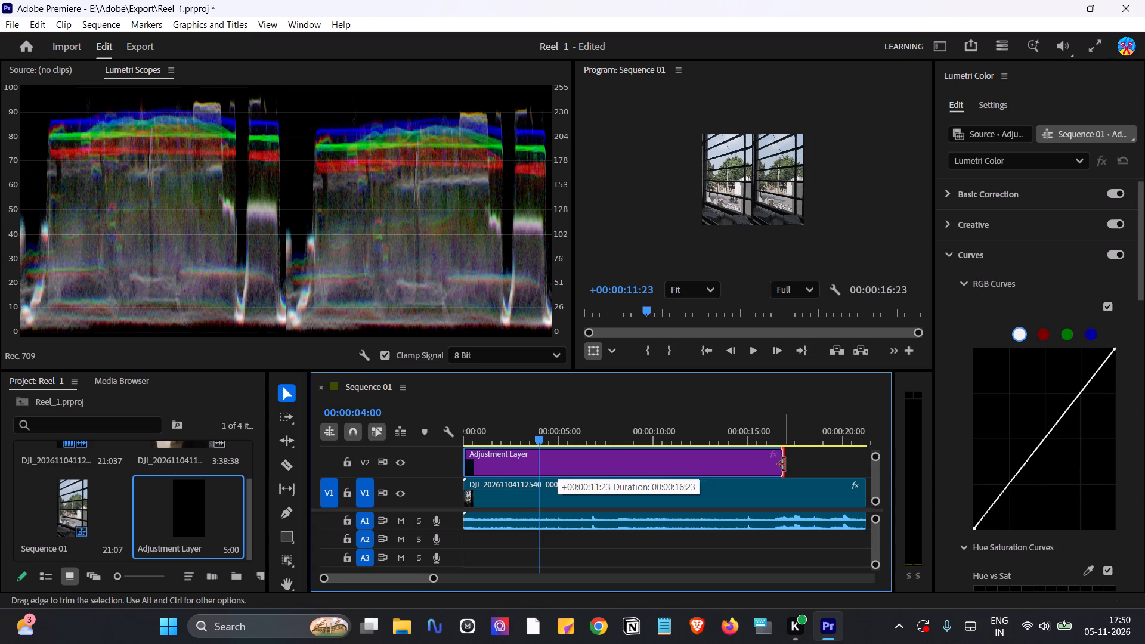
{"action": "left_click_drag", "start_coordinate": [784, 465], "coordinate": [840, 466]}
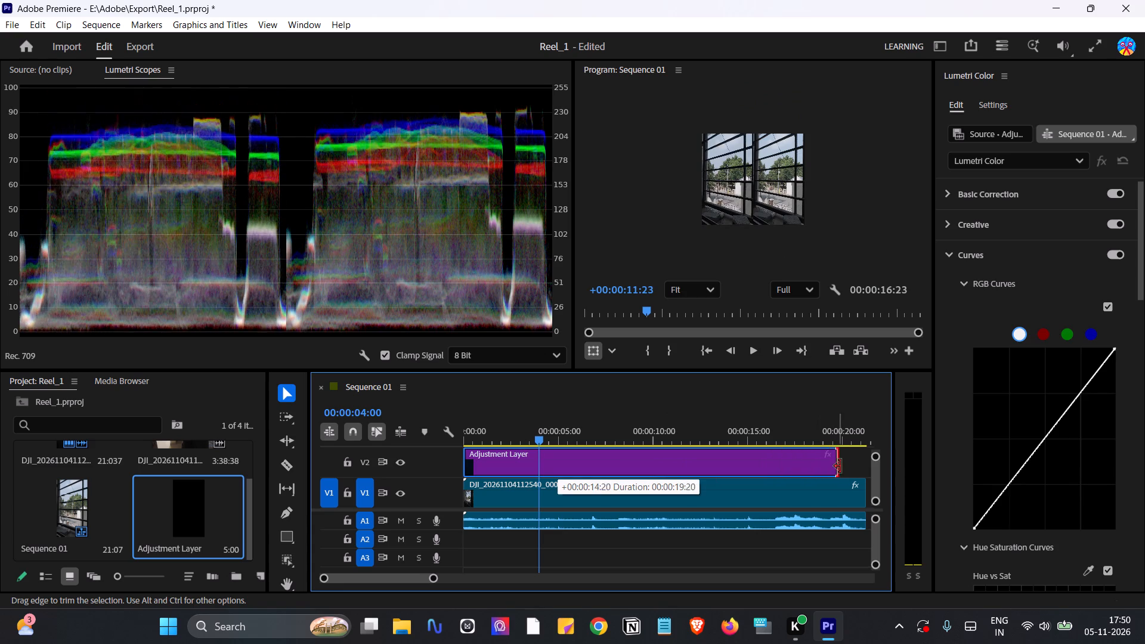
{"action": "left_click_drag", "start_coordinate": [840, 466], "coordinate": [811, 465]}
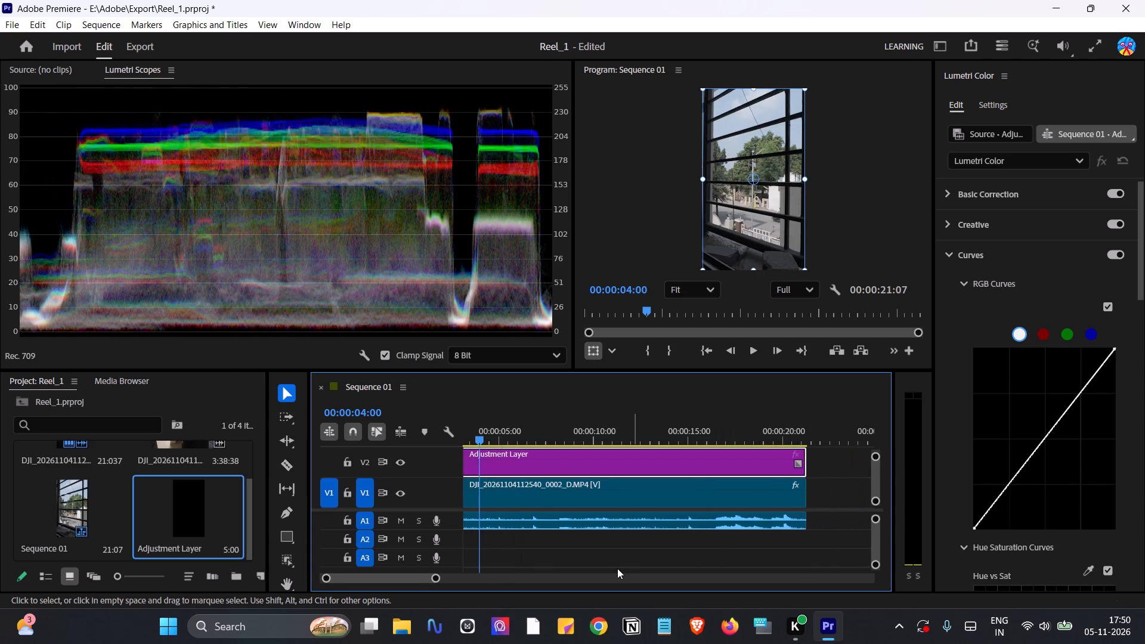
{"action": "scroll", "coordinate": [617, 568], "scroll_direction": "right", "scroll_amount": 3}
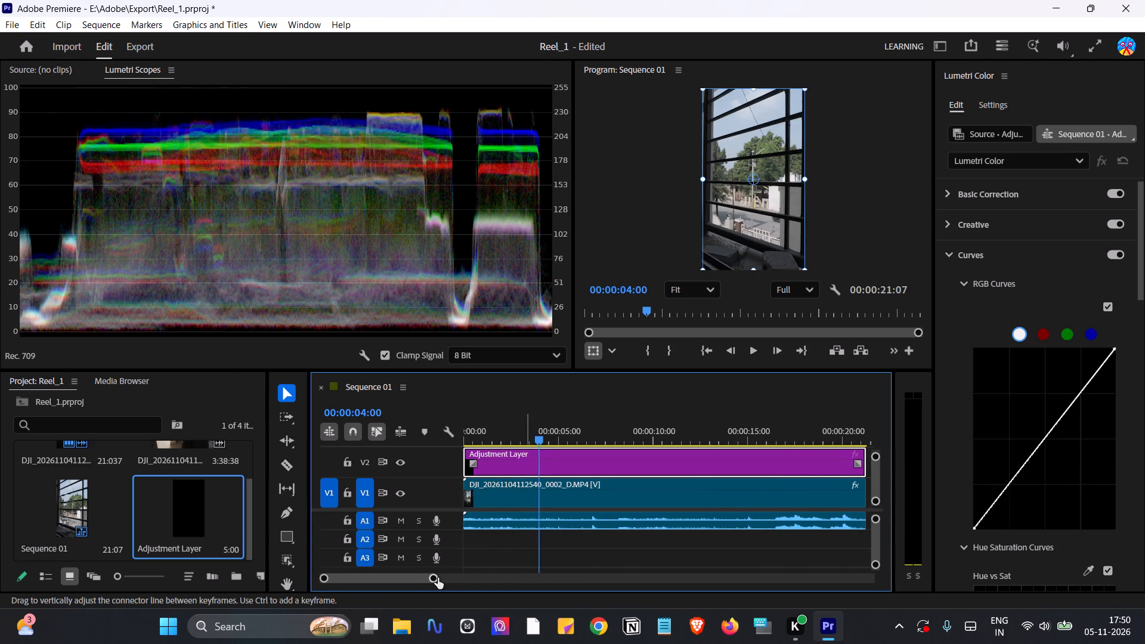
{"action": "left_click", "coordinate": [438, 578]}
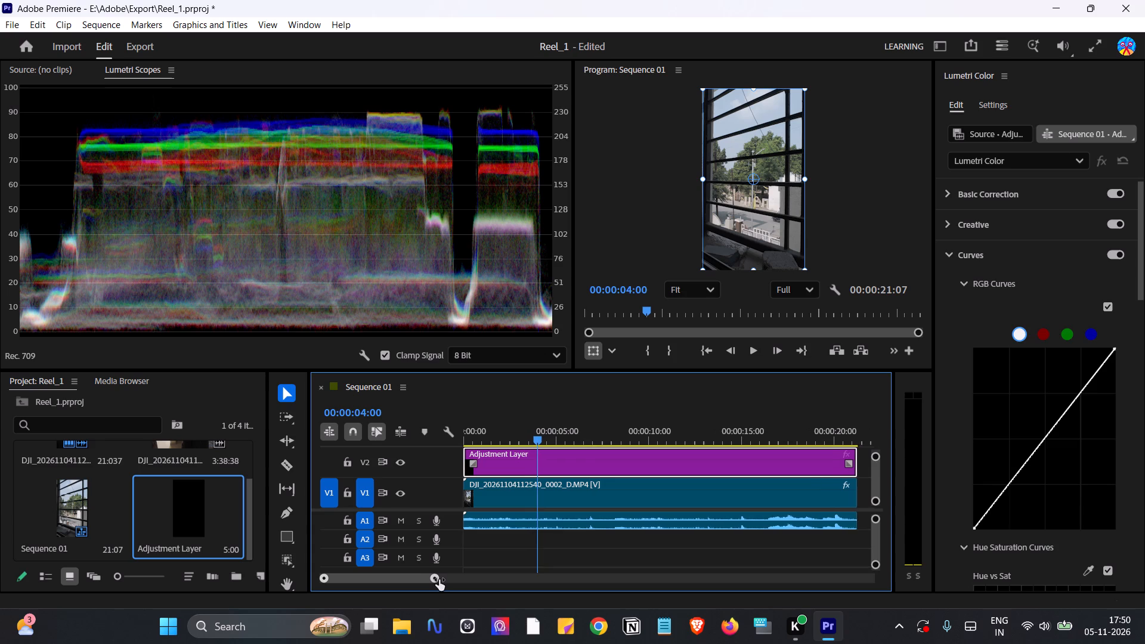
Deselect the clips, scrub the opening seconds of the sequence, and mute audio track A1.
{"action": "left_click", "coordinate": [528, 541]}
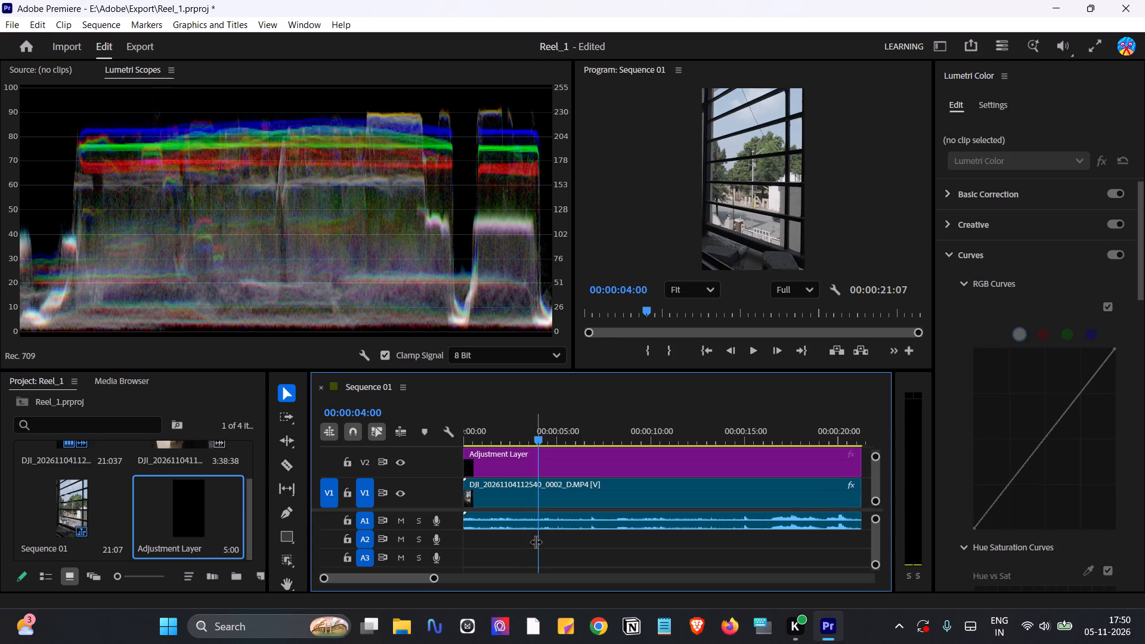
{"action": "left_click_drag", "start_coordinate": [536, 541], "coordinate": [484, 544]}
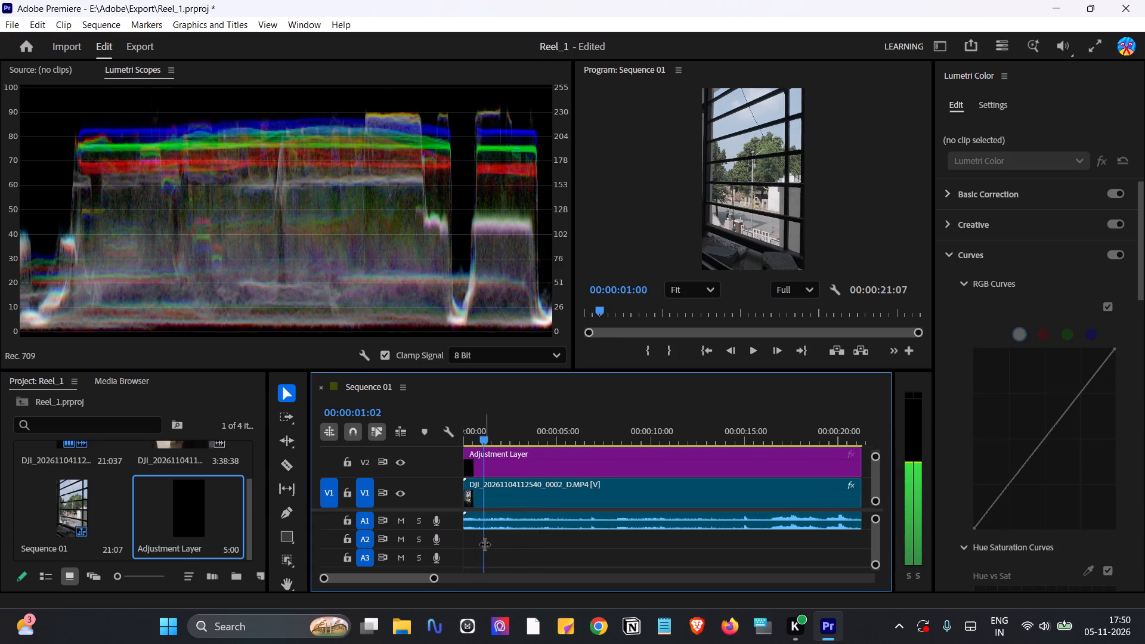
{"action": "left_click_drag", "start_coordinate": [484, 544], "coordinate": [515, 543]}
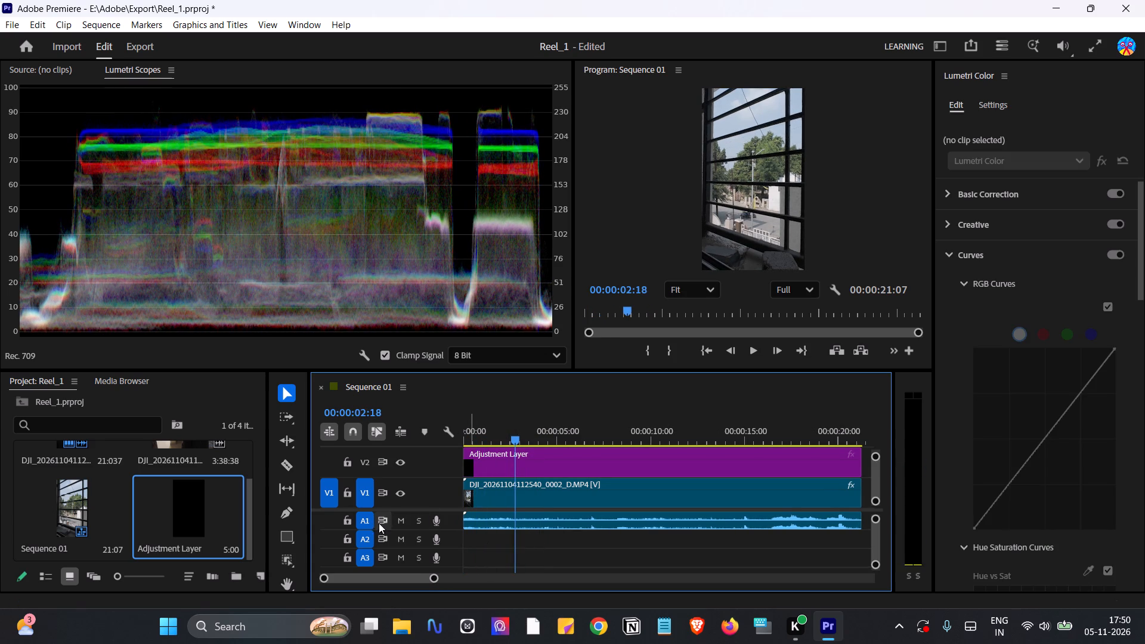
{"action": "left_click", "coordinate": [400, 515]}
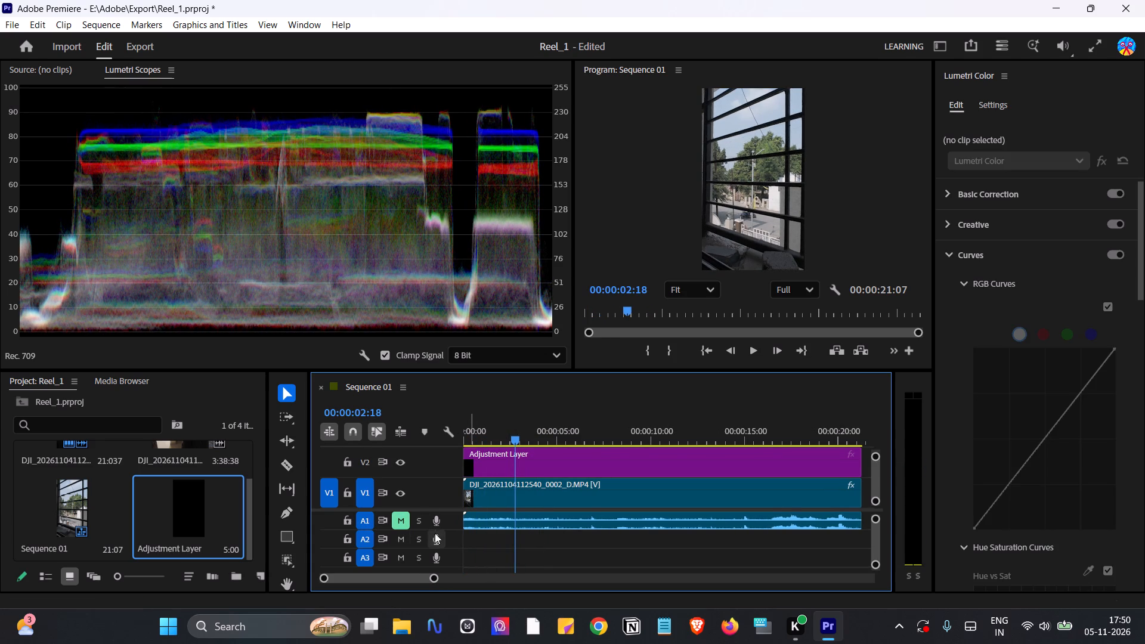
Scrub through about the first ten seconds to examine the footage and its scopes, and leave the playhead at 00:00:00:16.
{"action": "left_click_drag", "start_coordinate": [515, 544], "coordinate": [441, 554]}
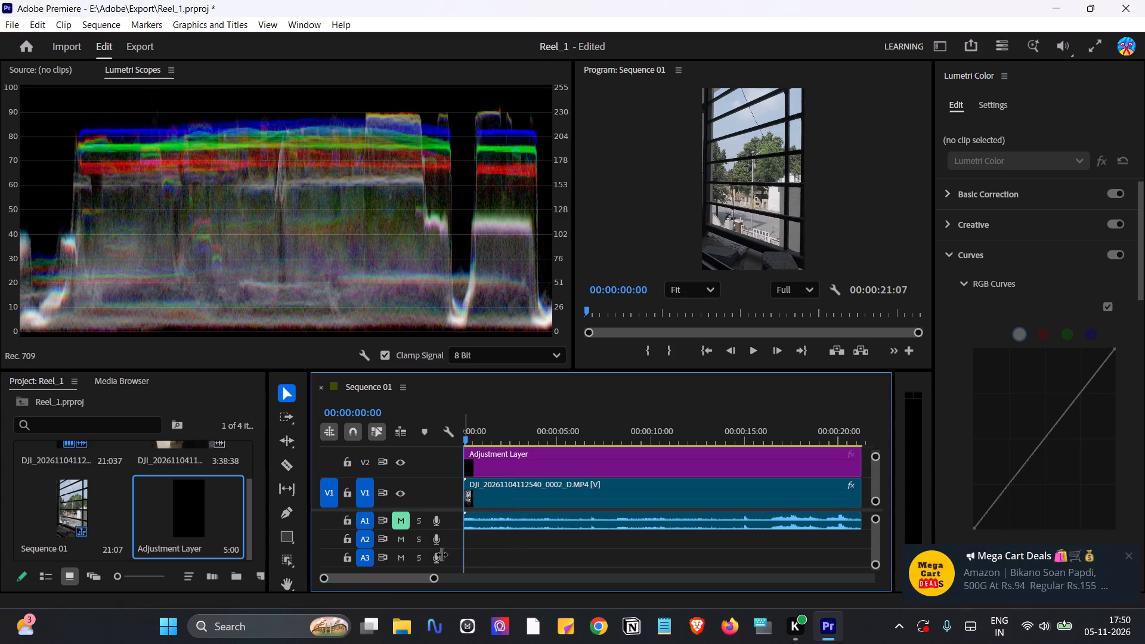
{"action": "left_click_drag", "start_coordinate": [441, 554], "coordinate": [589, 556]}
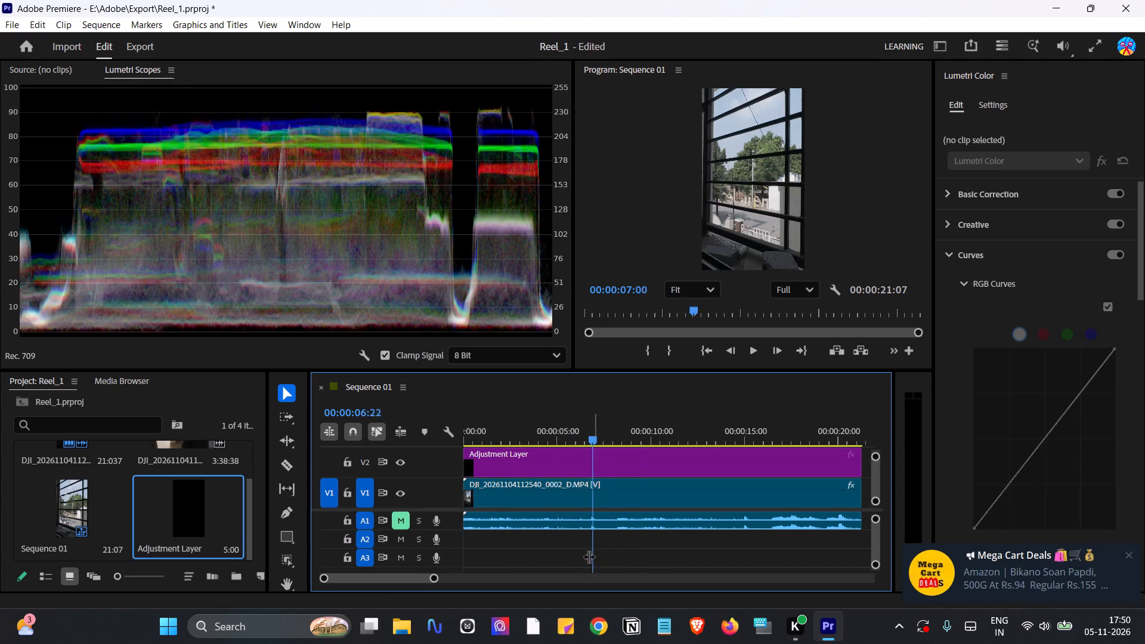
{"action": "left_click_drag", "start_coordinate": [589, 556], "coordinate": [650, 546]}
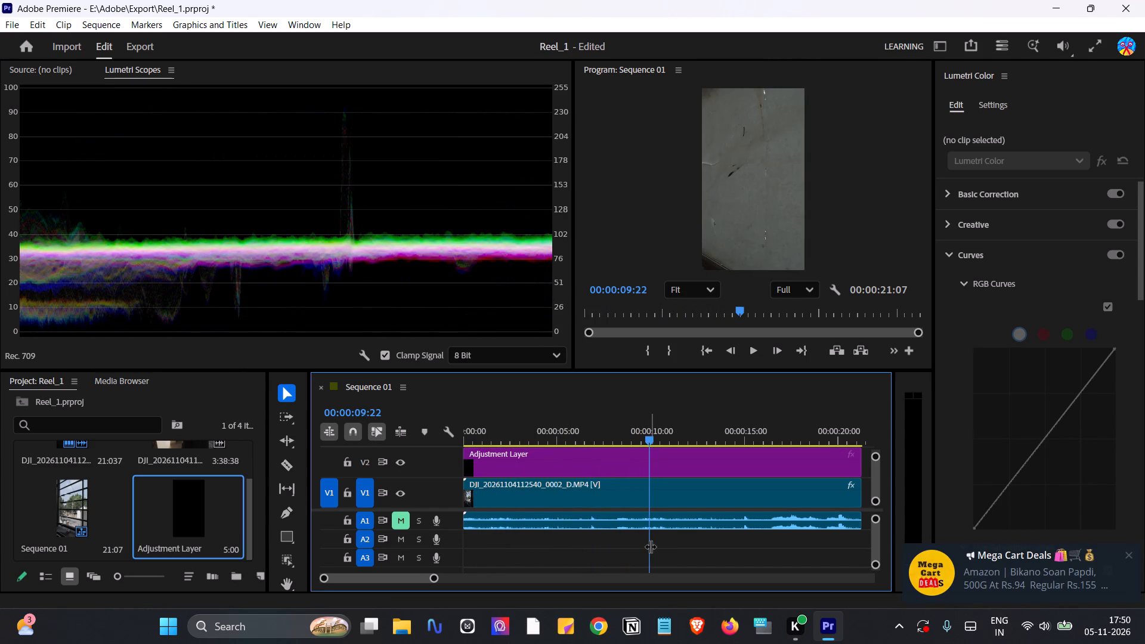
{"action": "left_click_drag", "start_coordinate": [650, 546], "coordinate": [651, 555]}
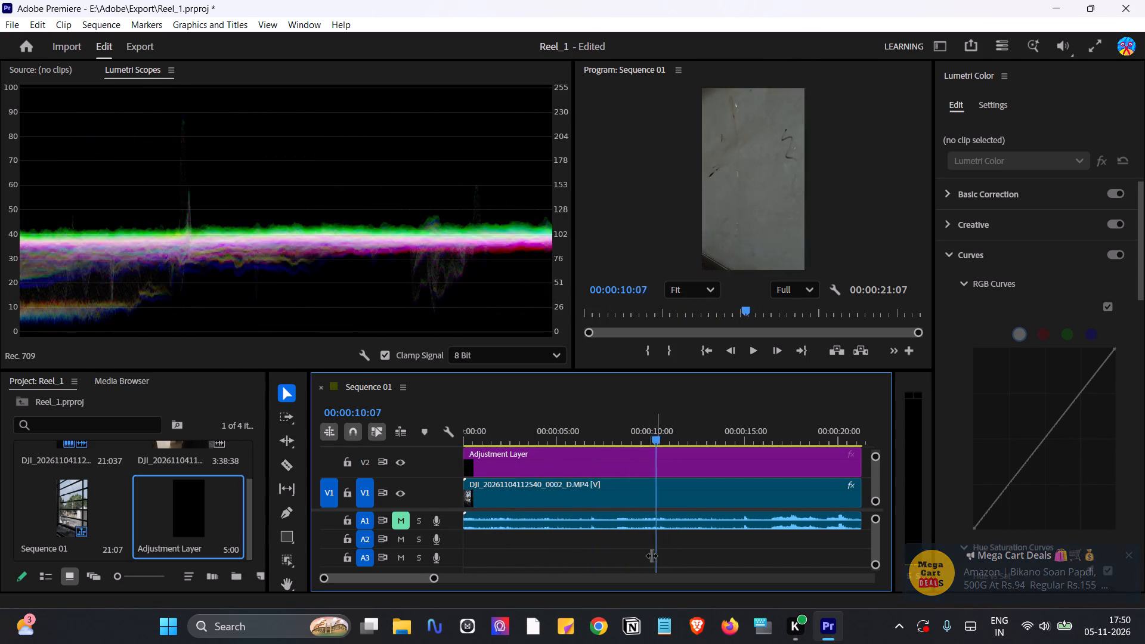
{"action": "left_click_drag", "start_coordinate": [651, 555], "coordinate": [449, 539]}
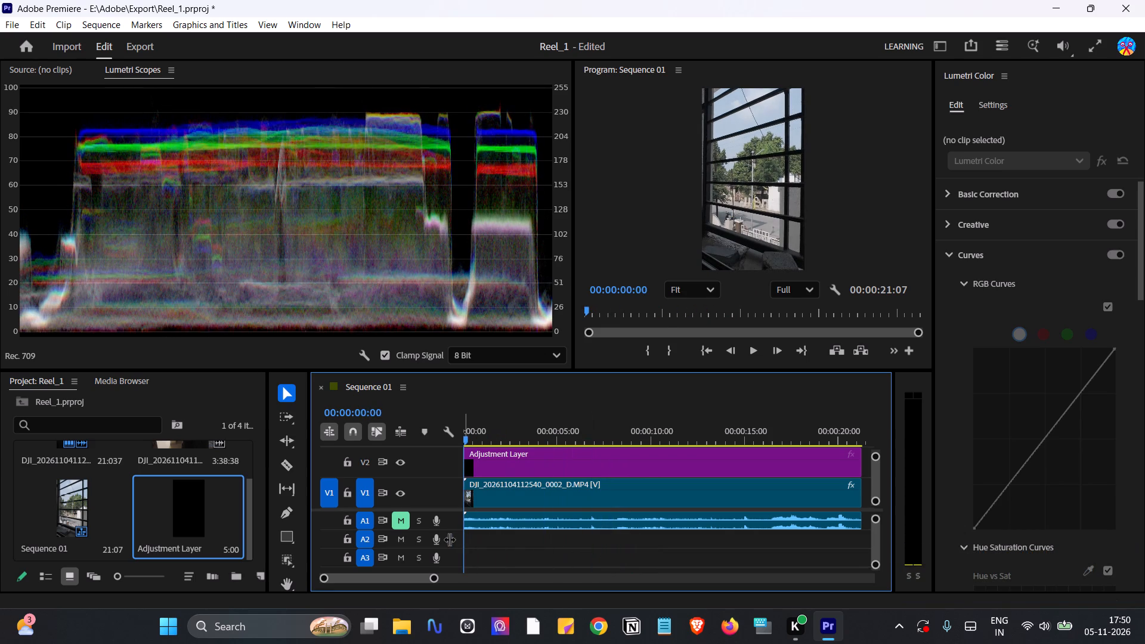
{"action": "left_click_drag", "start_coordinate": [449, 539], "coordinate": [506, 537]}
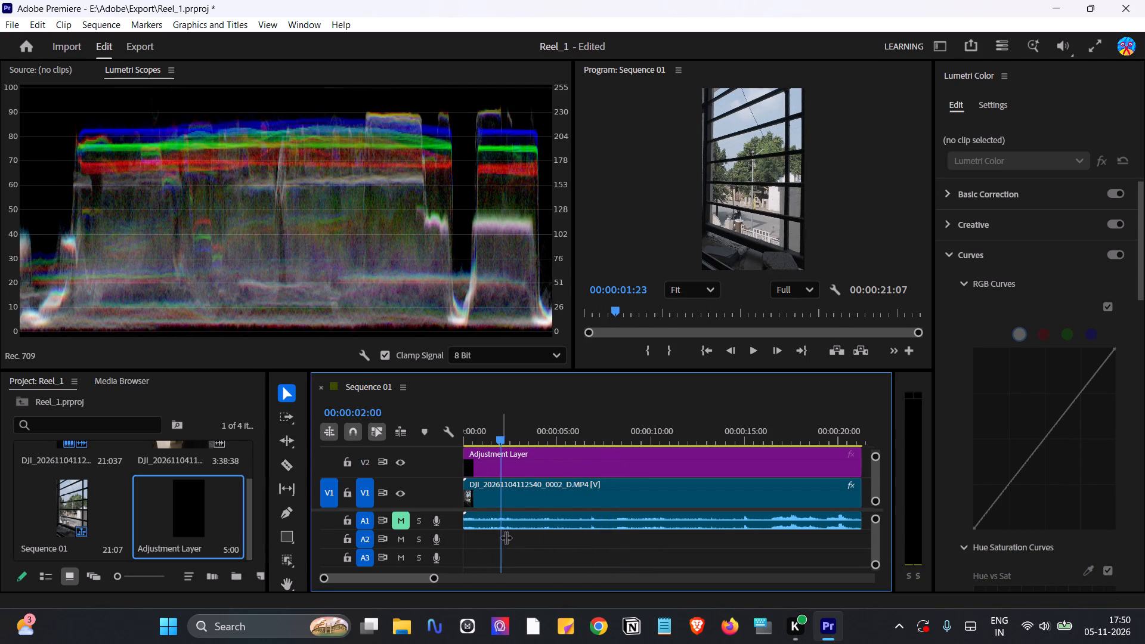
{"action": "left_click_drag", "start_coordinate": [506, 537], "coordinate": [512, 538]}
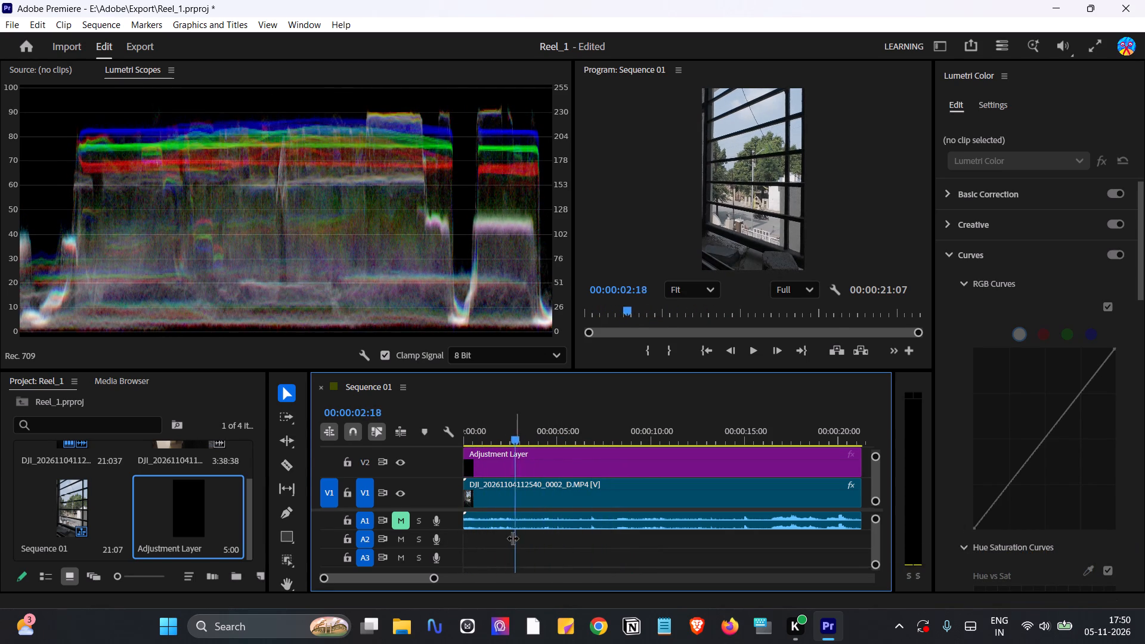
{"action": "left_click_drag", "start_coordinate": [512, 538], "coordinate": [475, 533]}
{"action": "left_click", "coordinate": [475, 533]}
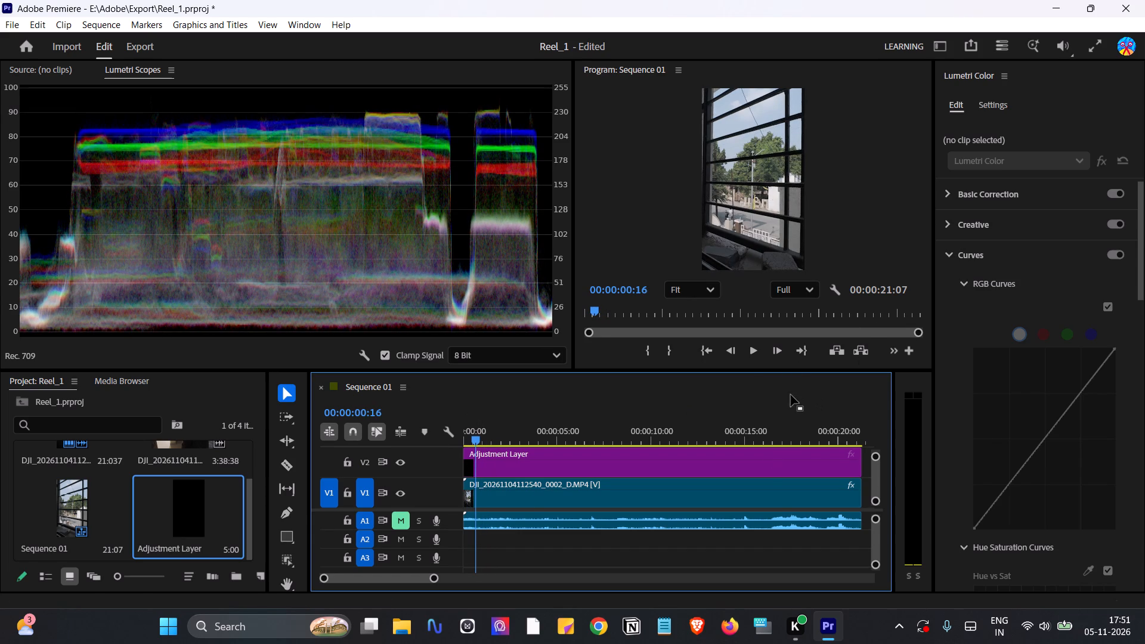
Add three control points to the adjustment layer's white RGB curve at about one quarter, one half and three quarters of its length.
{"action": "left_click", "coordinate": [765, 468]}
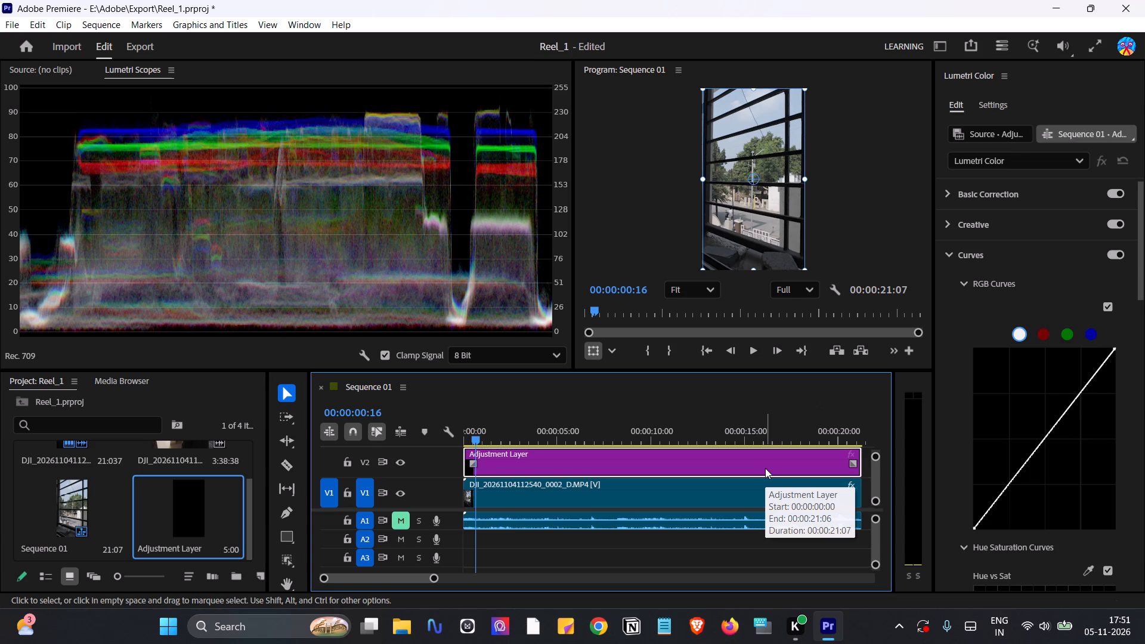
{"action": "left_click", "coordinate": [1008, 486]}
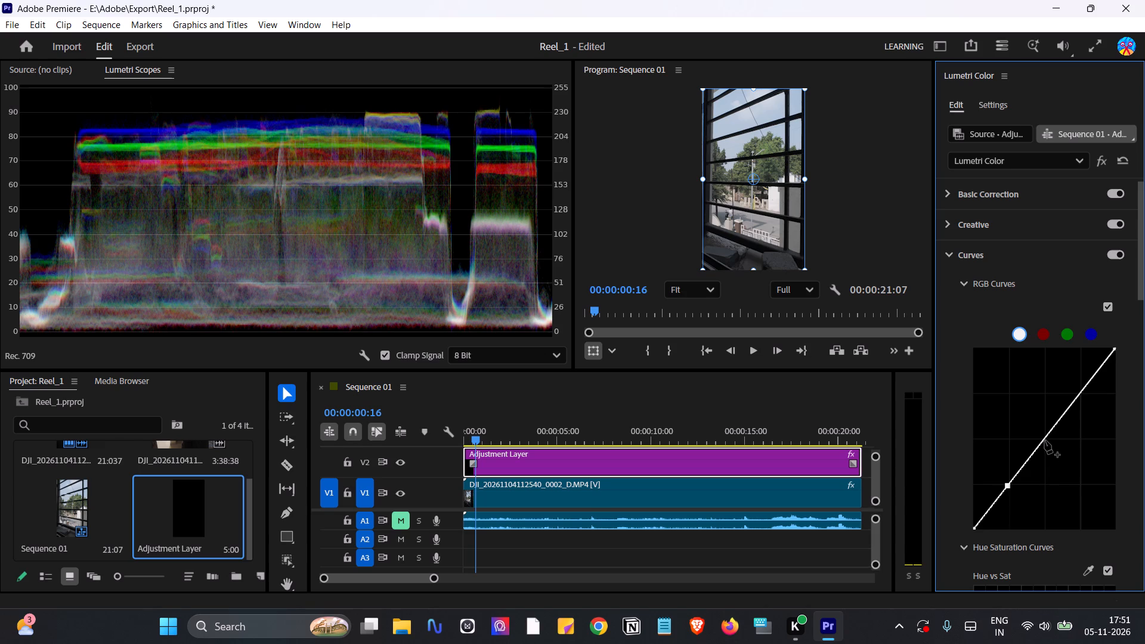
{"action": "left_click", "coordinate": [1045, 441]}
{"action": "left_click", "coordinate": [1082, 397]}
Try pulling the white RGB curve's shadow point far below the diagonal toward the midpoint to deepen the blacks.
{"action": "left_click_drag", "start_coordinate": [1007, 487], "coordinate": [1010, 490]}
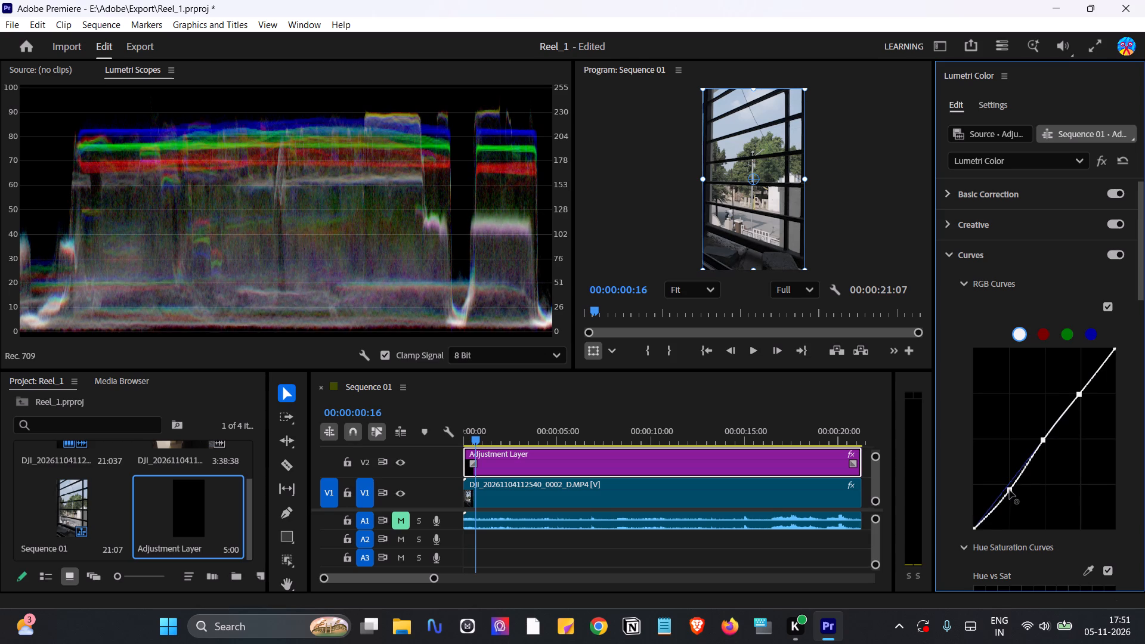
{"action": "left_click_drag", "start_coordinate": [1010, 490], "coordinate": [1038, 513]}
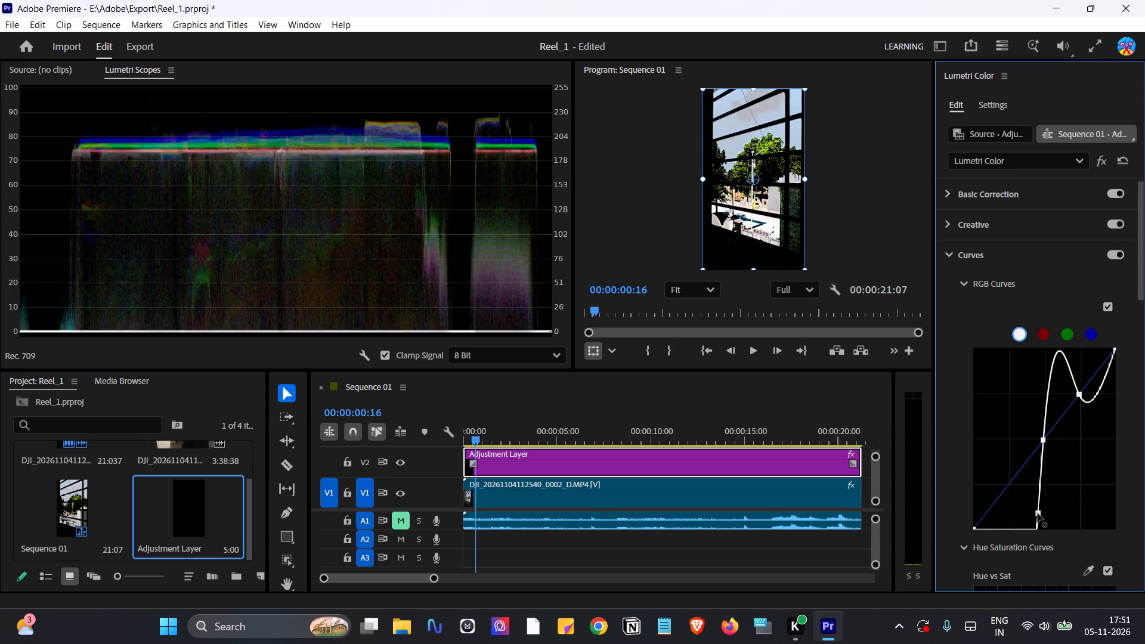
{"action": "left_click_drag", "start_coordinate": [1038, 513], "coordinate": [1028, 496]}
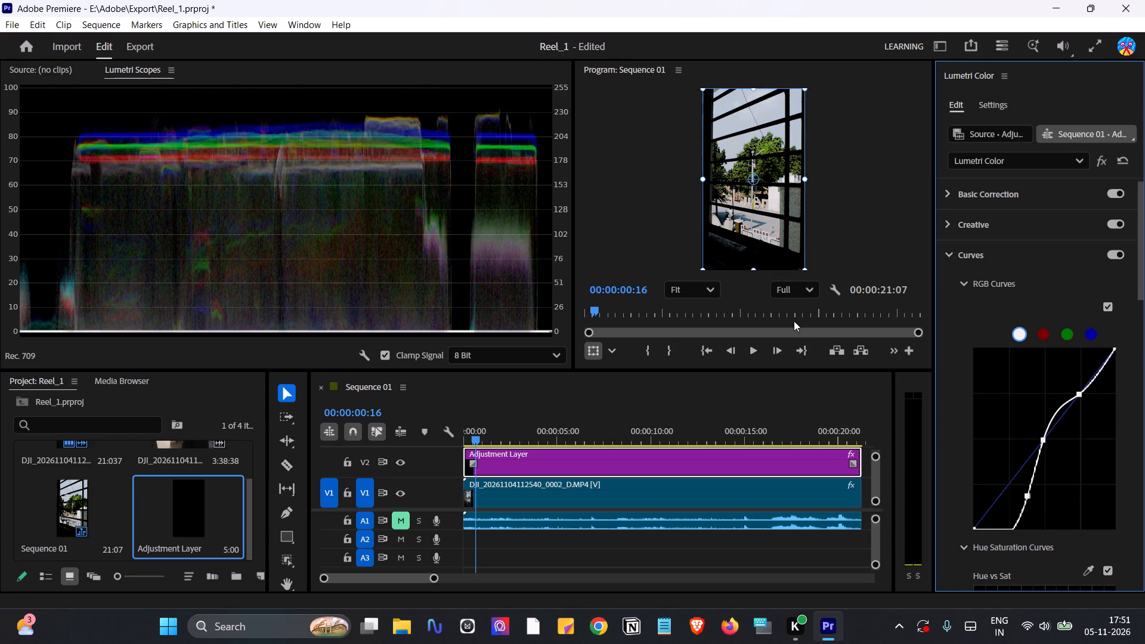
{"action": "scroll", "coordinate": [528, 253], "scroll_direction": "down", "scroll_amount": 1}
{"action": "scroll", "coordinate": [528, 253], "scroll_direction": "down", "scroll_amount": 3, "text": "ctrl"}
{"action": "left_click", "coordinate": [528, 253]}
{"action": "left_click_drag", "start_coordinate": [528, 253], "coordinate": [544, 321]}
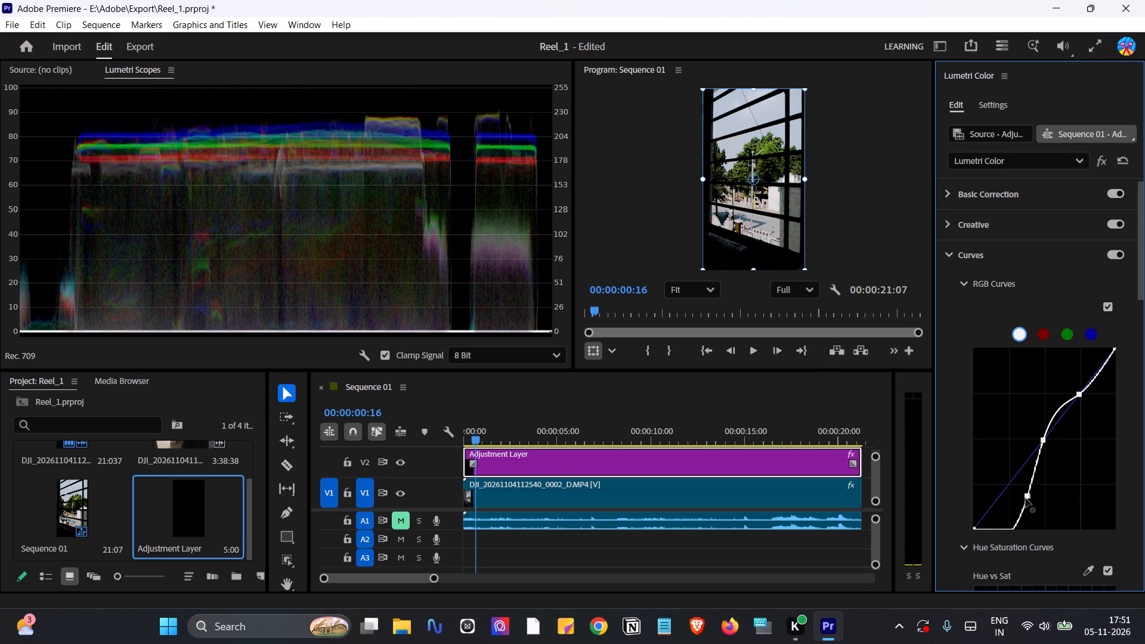
Shape the white RGB curve into a gentle S, with the shadow point slightly below the diagonal and the highlight point slightly above it.
{"action": "left_click_drag", "start_coordinate": [1028, 499], "coordinate": [1004, 478]}
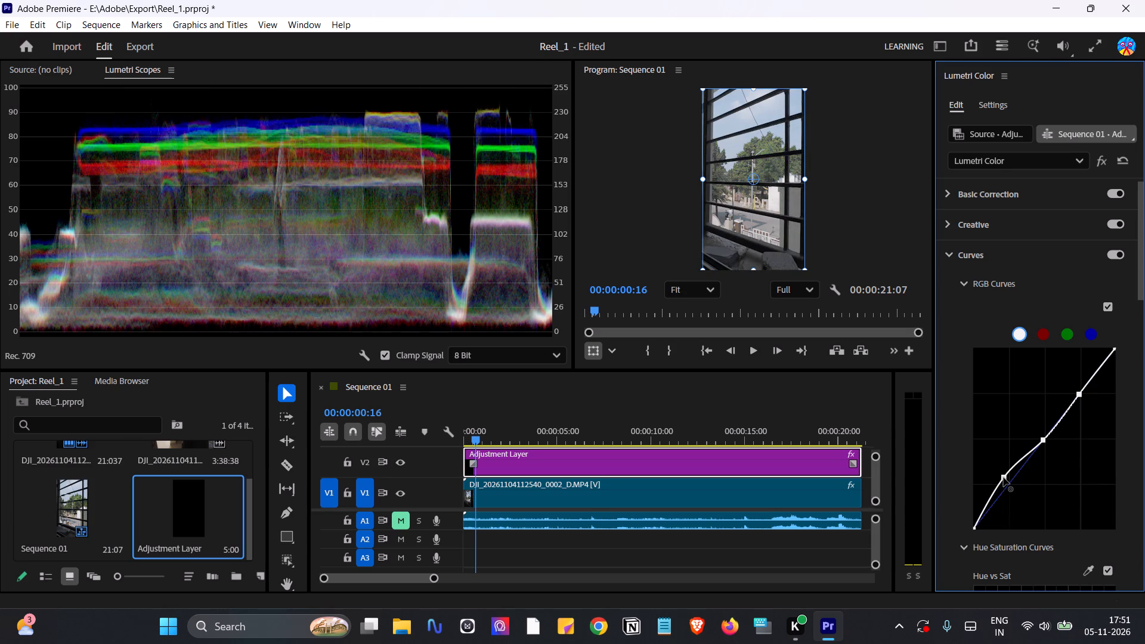
{"action": "left_click_drag", "start_coordinate": [1004, 478], "coordinate": [1009, 482]}
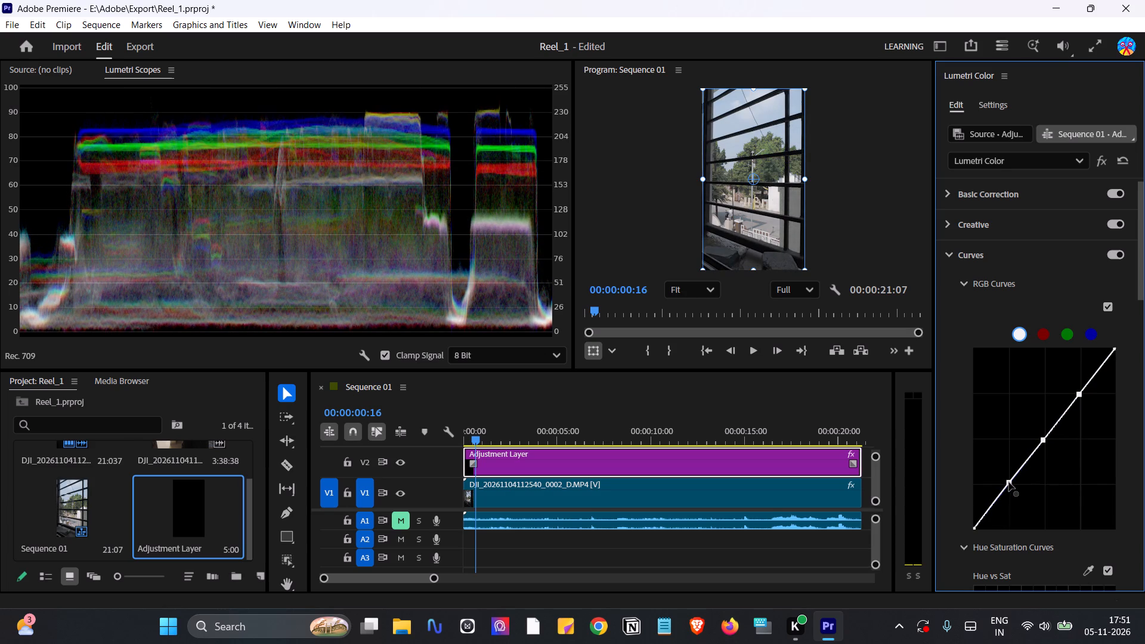
{"action": "left_click_drag", "start_coordinate": [1009, 482], "coordinate": [1011, 487]}
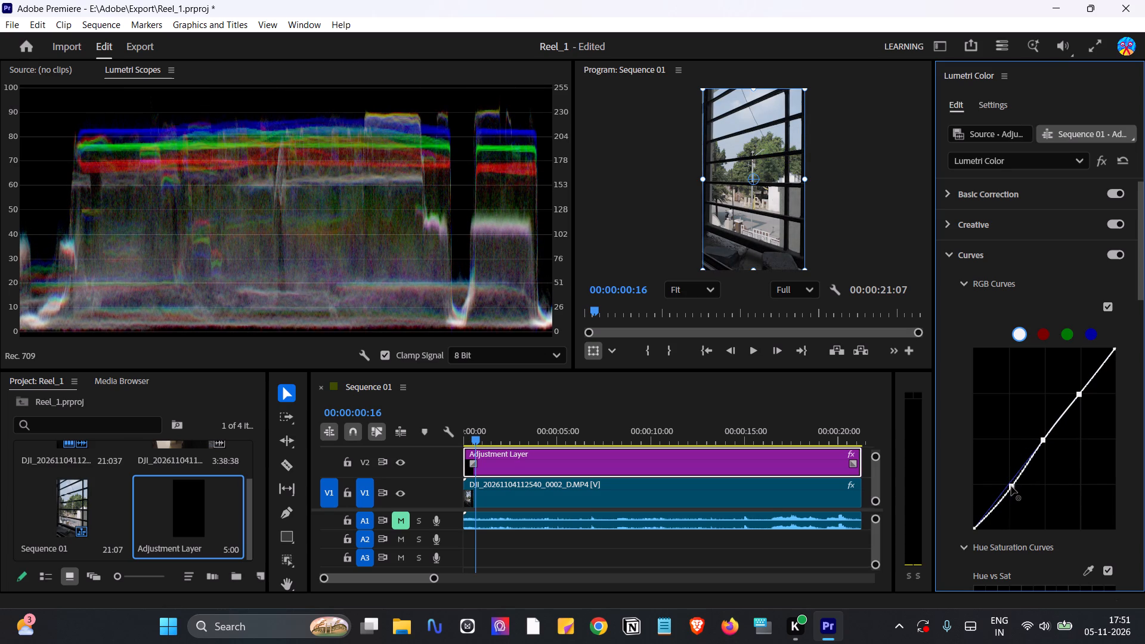
{"action": "left_click_drag", "start_coordinate": [1011, 487], "coordinate": [1012, 487]}
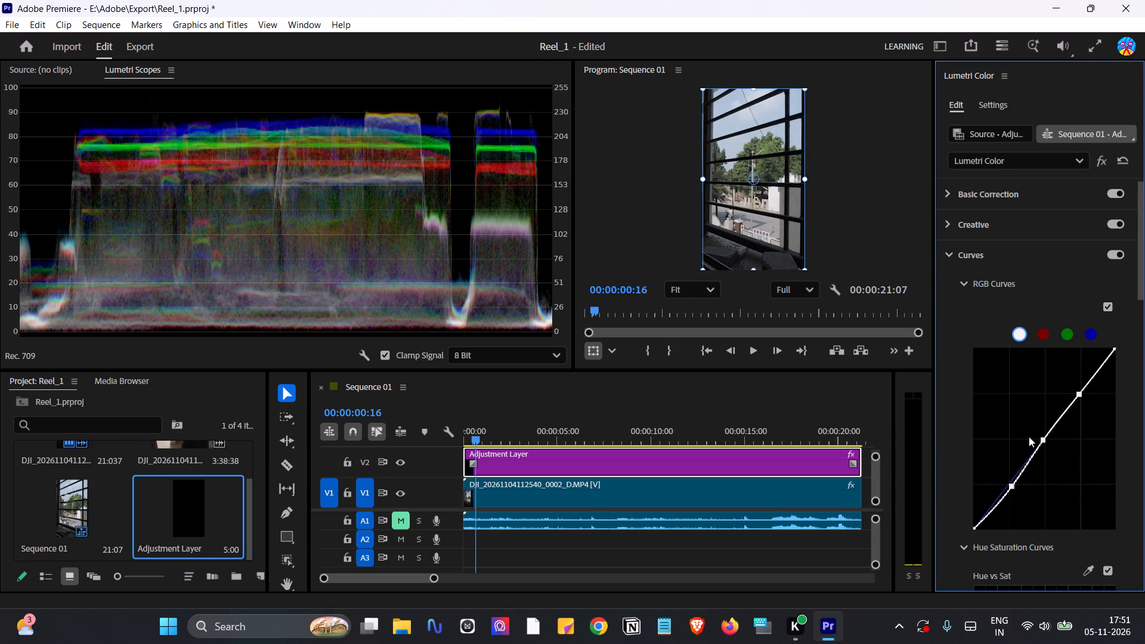
{"action": "left_click_drag", "start_coordinate": [1078, 394], "coordinate": [1076, 392]}
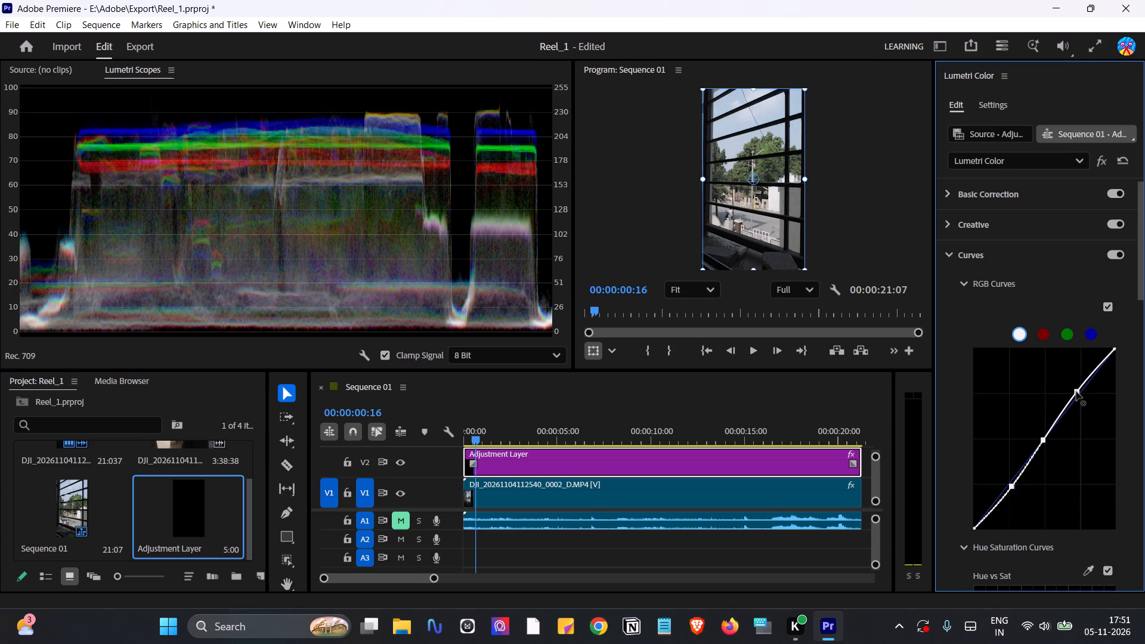
{"action": "left_click_drag", "start_coordinate": [1076, 392], "coordinate": [1073, 389]}
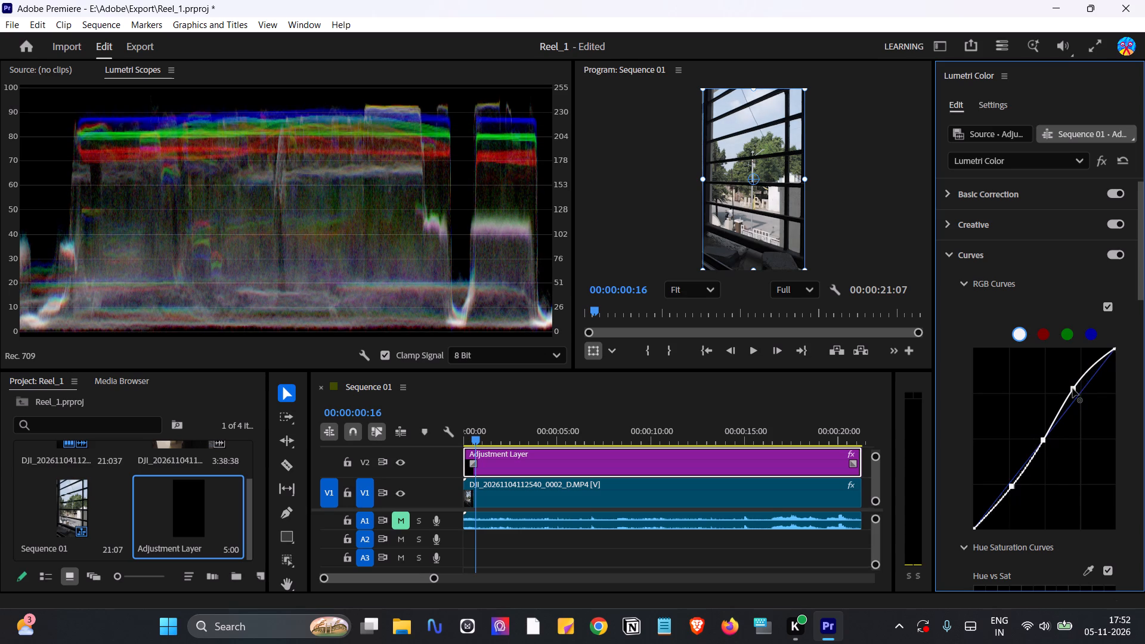
{"action": "left_click_drag", "start_coordinate": [1073, 389], "coordinate": [1072, 388]}
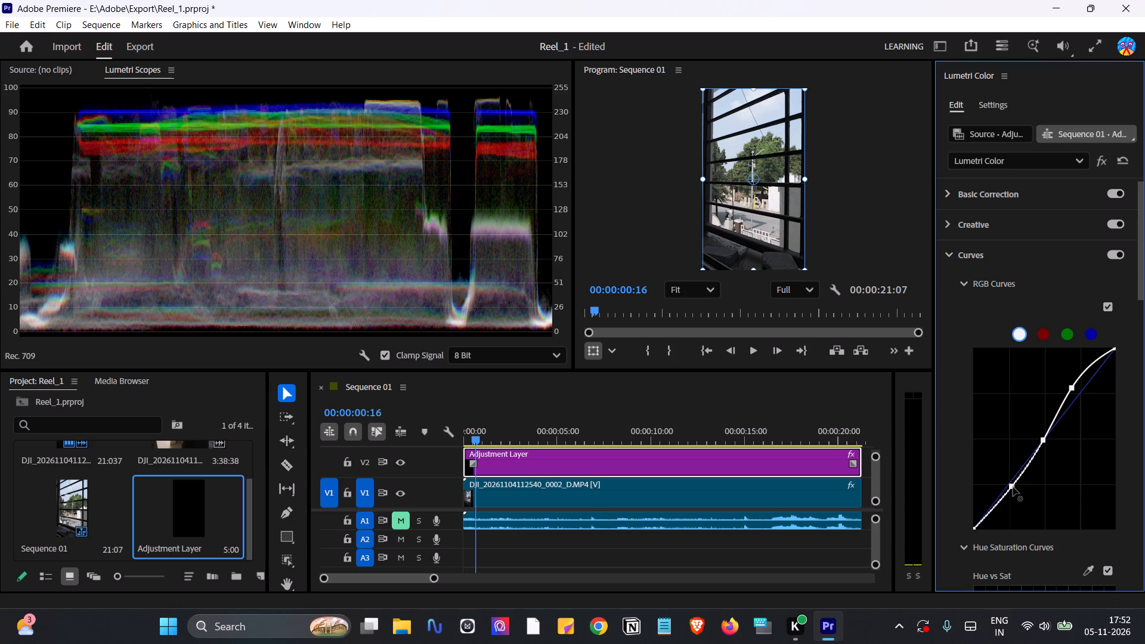
{"action": "left_click", "coordinate": [1013, 487]}
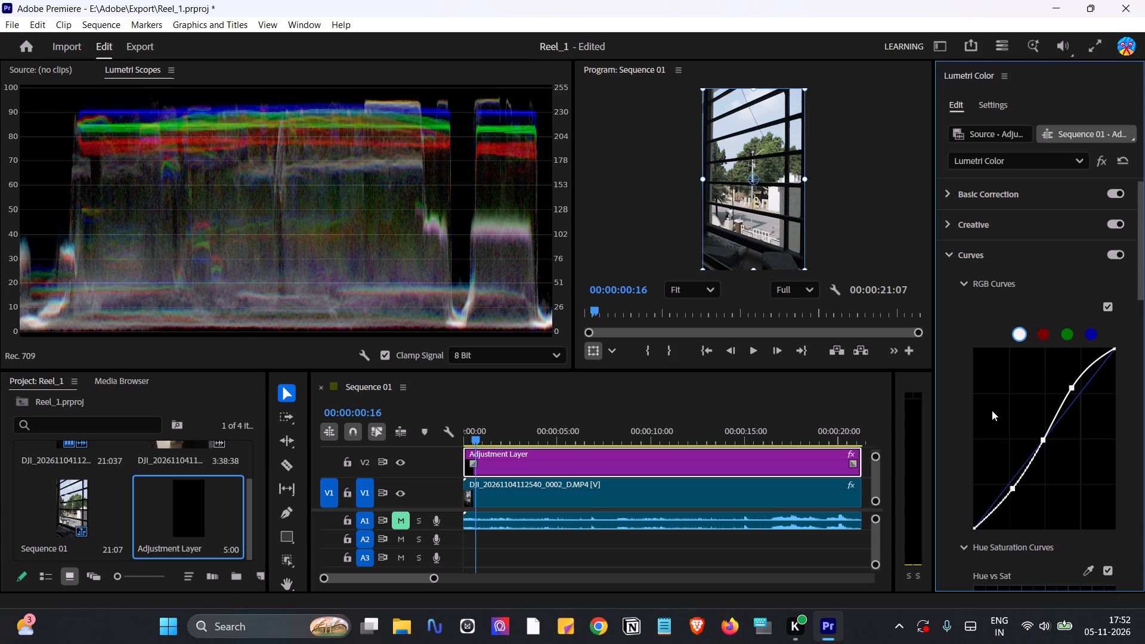
Add three control points to the red RGB curve at about one quarter, one half and three quarters of its length.
{"action": "left_click", "coordinate": [1038, 336]}
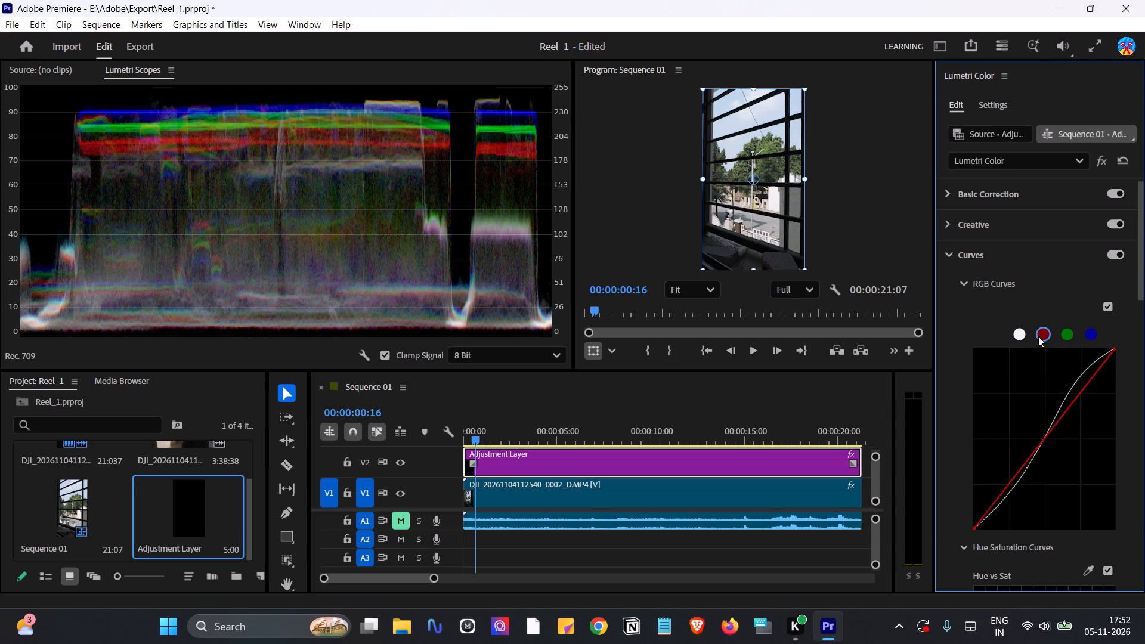
{"action": "left_click", "coordinate": [1009, 487]}
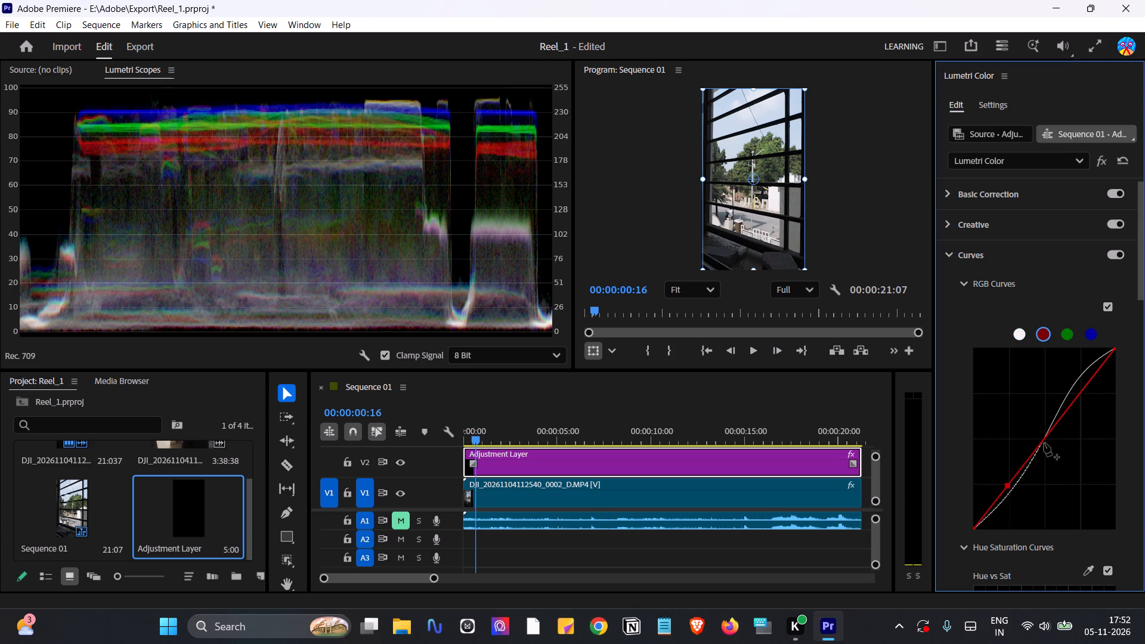
{"action": "left_click", "coordinate": [1045, 441]}
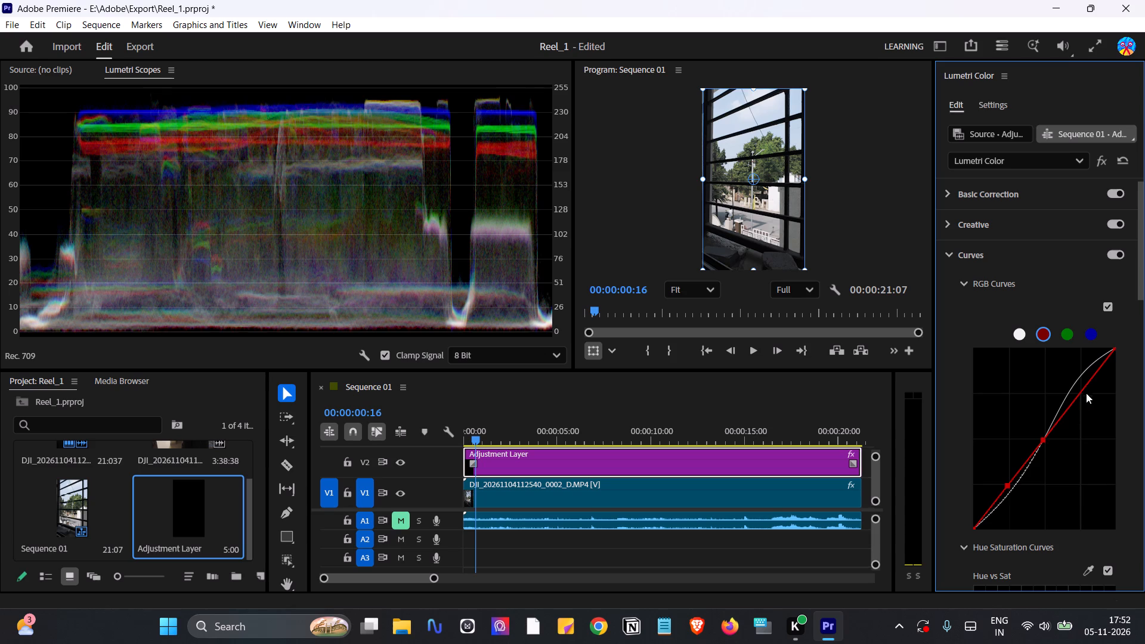
{"action": "left_click", "coordinate": [1082, 395]}
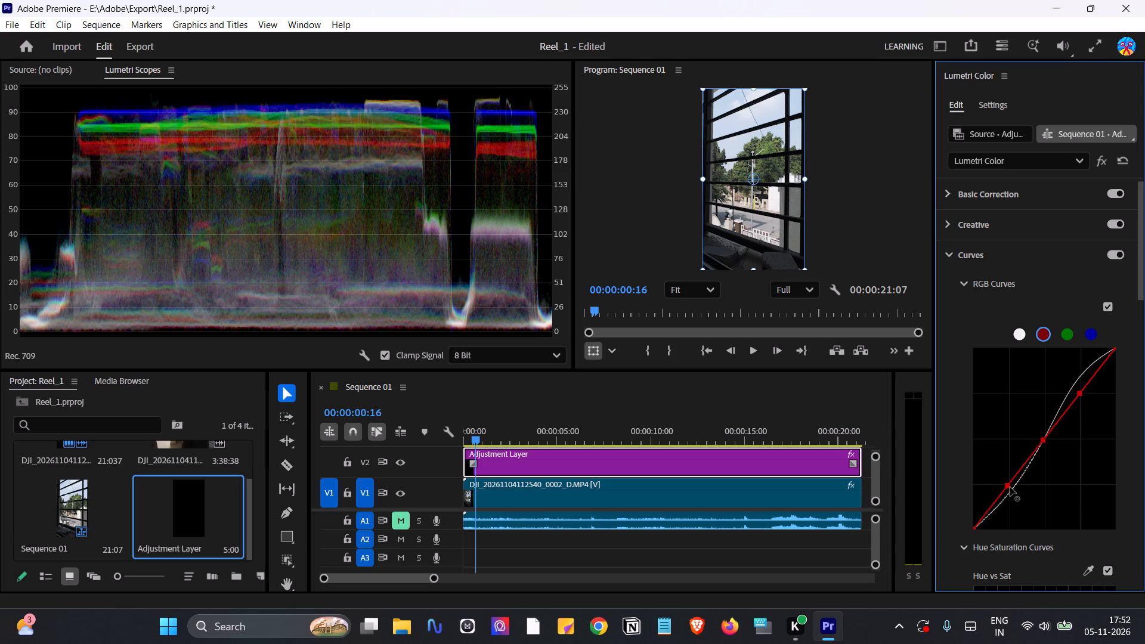
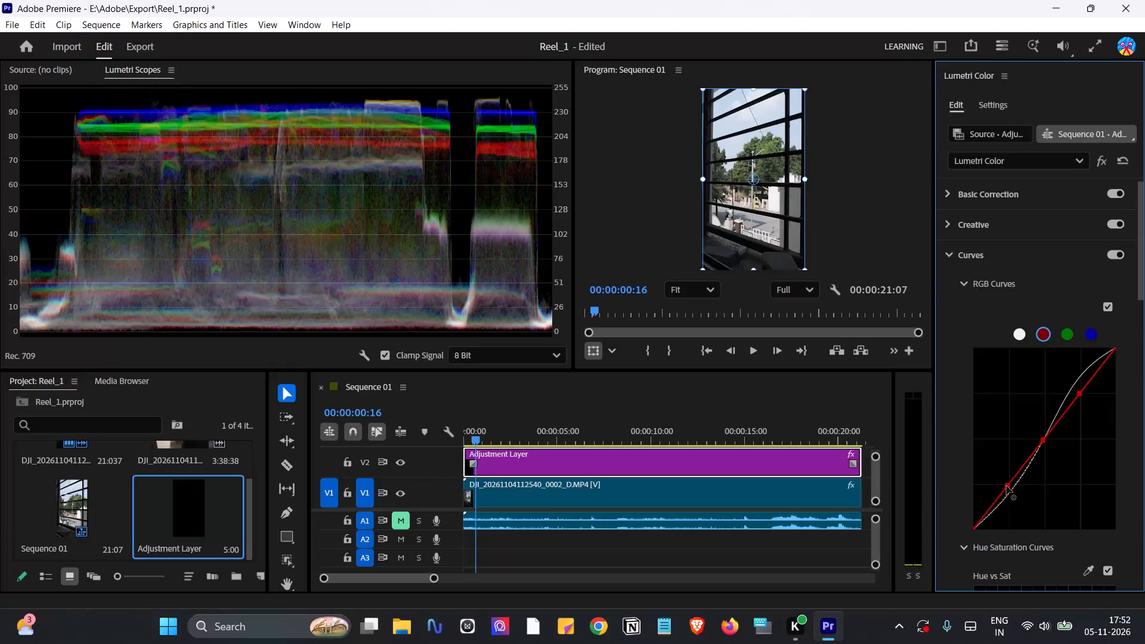
Shape the red RGB curve into a gentle S, with the shadow point slightly below the diagonal and the highlight point slightly above it.
{"action": "left_click", "coordinate": [1007, 486]}
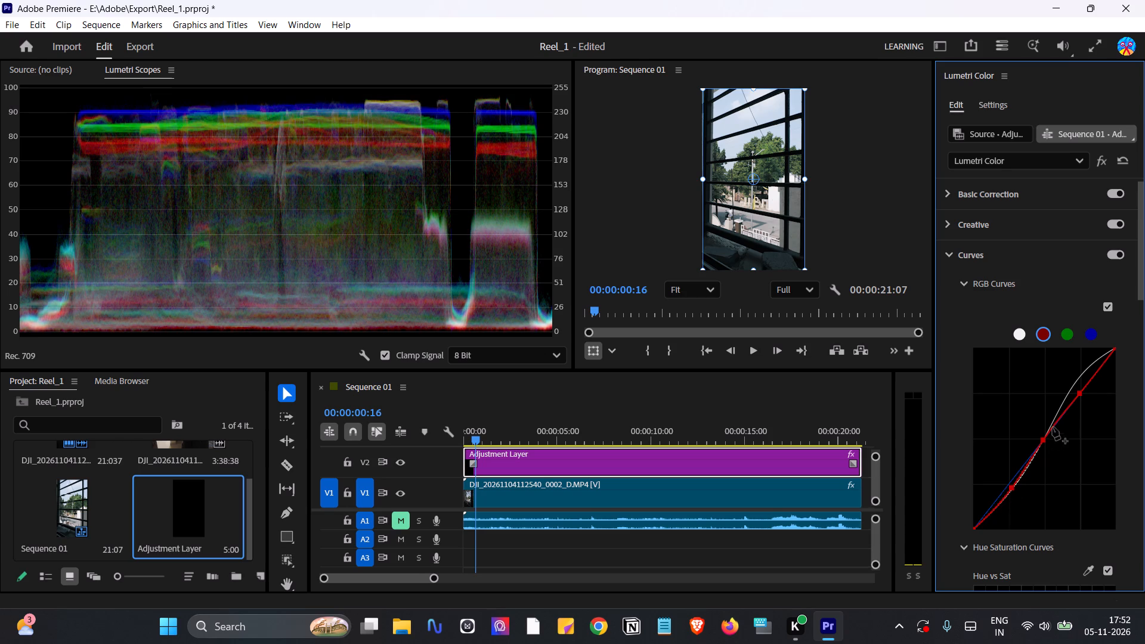
{"action": "left_click", "coordinate": [1079, 395]}
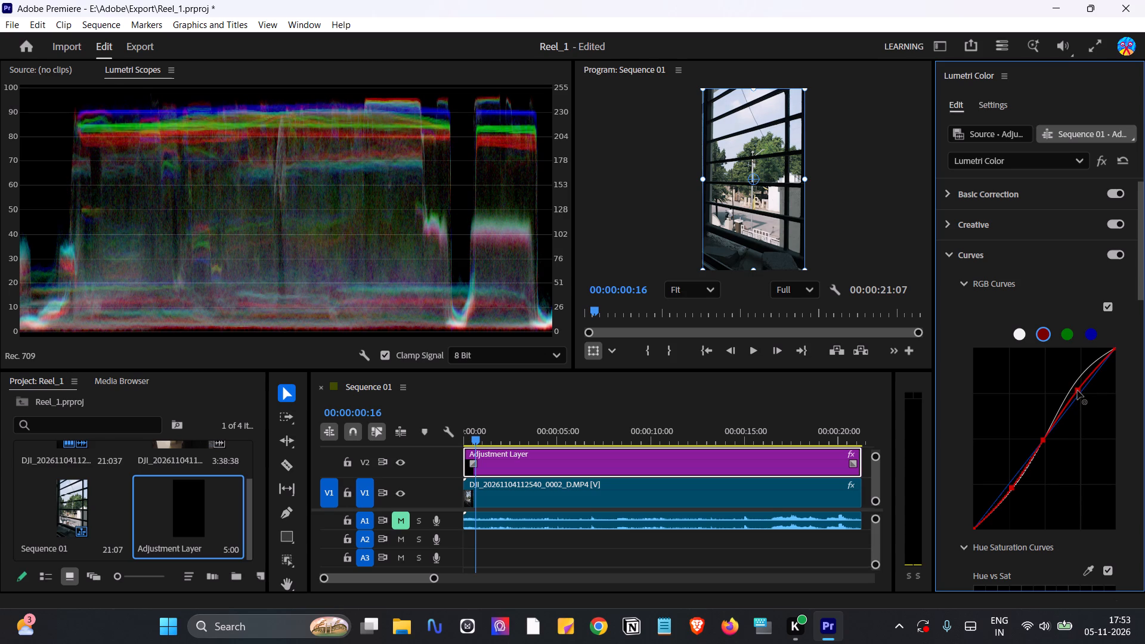
{"action": "left_click", "coordinate": [1012, 488]}
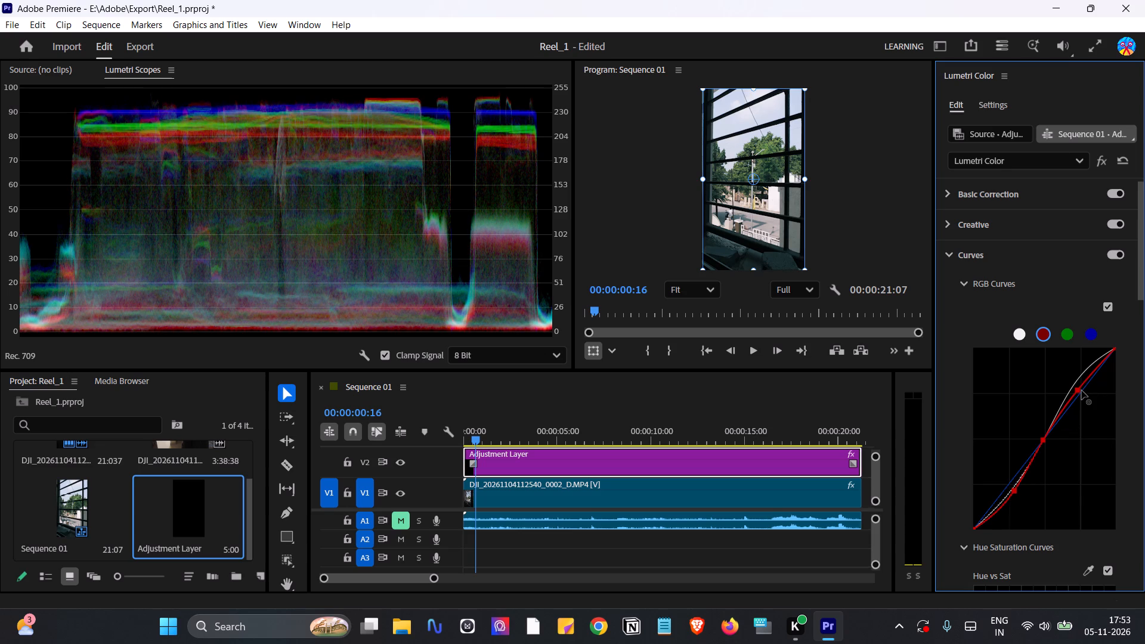
Add three control points to the green RGB curve at about one quarter, one half and three quarters of its length.
{"action": "left_click", "coordinate": [1065, 330]}
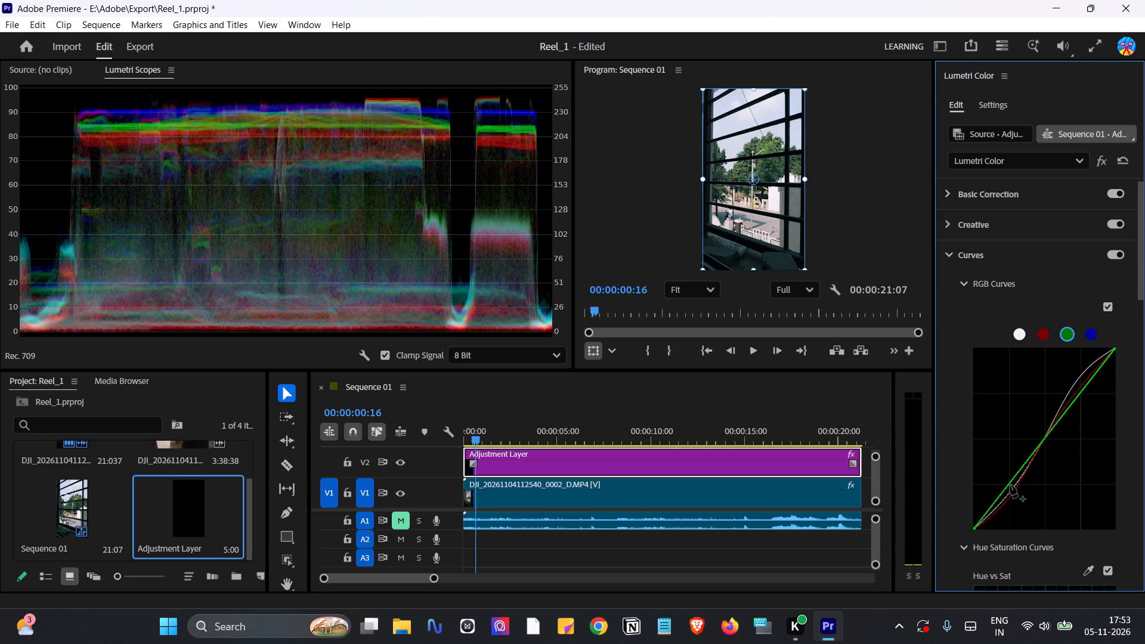
{"action": "left_click", "coordinate": [1008, 485]}
{"action": "left_click", "coordinate": [1045, 438]}
{"action": "left_click", "coordinate": [1082, 396]}
Shape the green RGB curve into a very gentle S, with the shadow point just below the diagonal and the highlight point just above it.
{"action": "left_click", "coordinate": [1009, 486]}
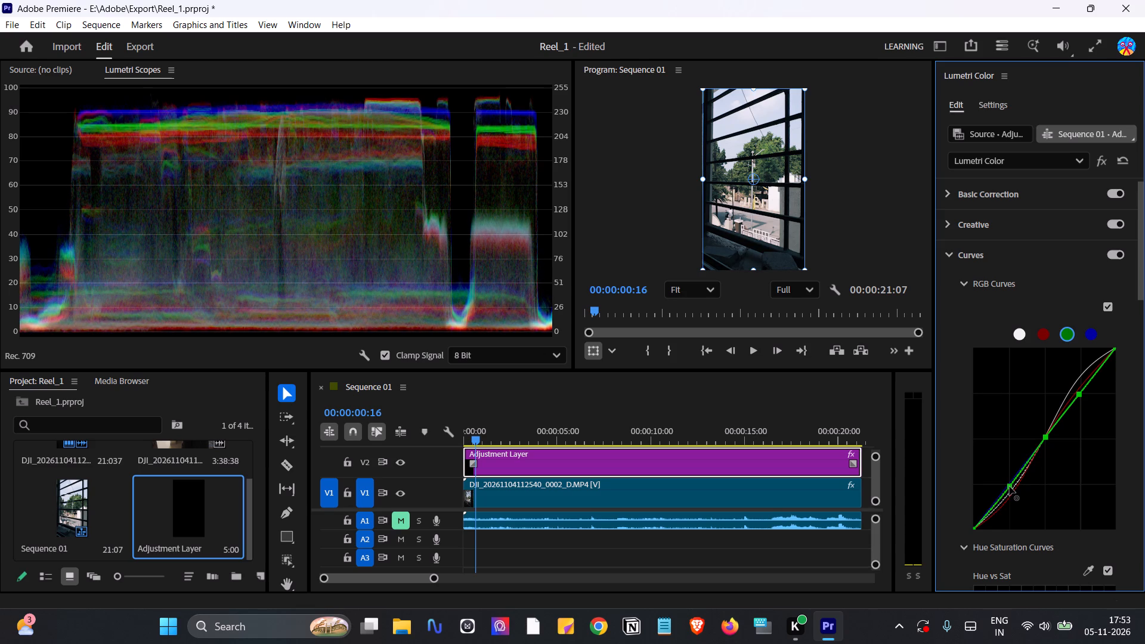
{"action": "left_click", "coordinate": [1010, 487]}
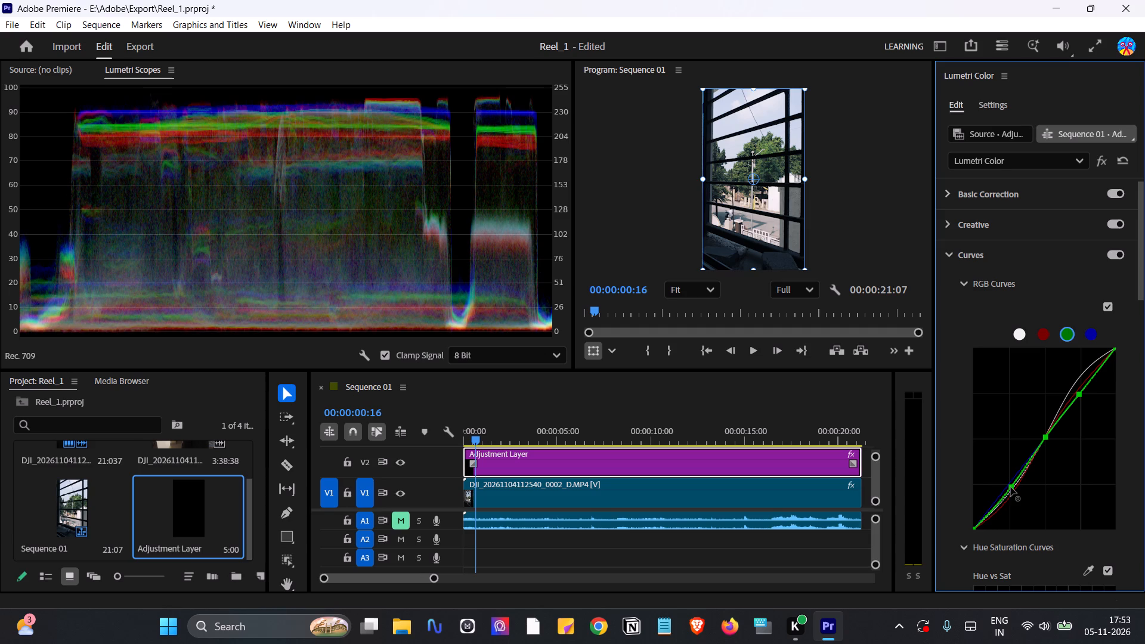
{"action": "left_click", "coordinate": [1013, 487]}
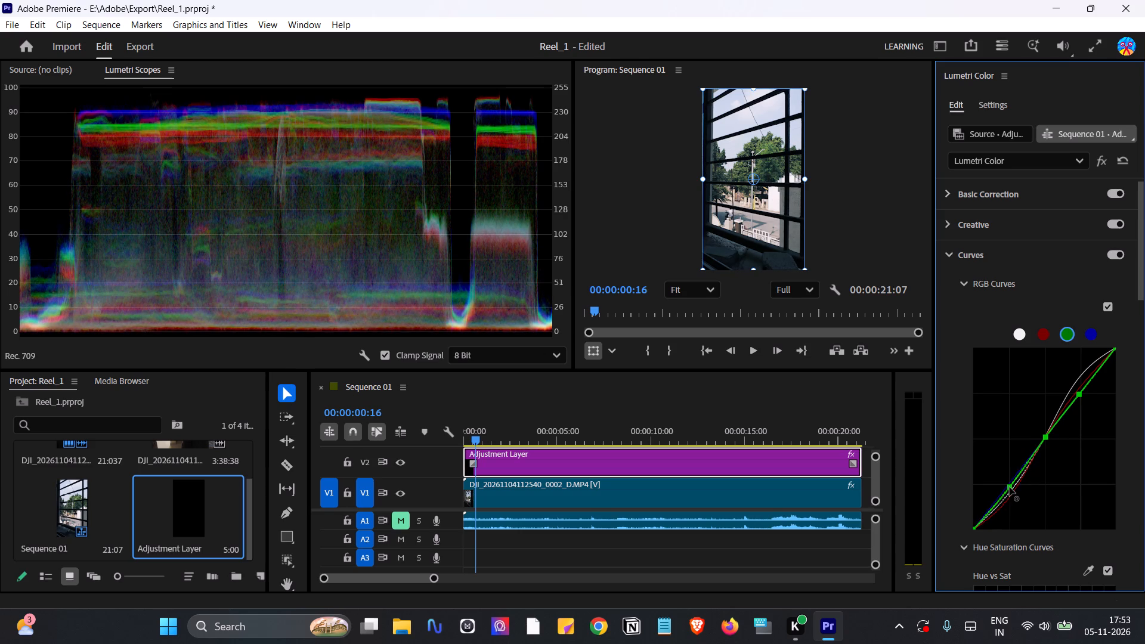
{"action": "left_click", "coordinate": [1080, 395]}
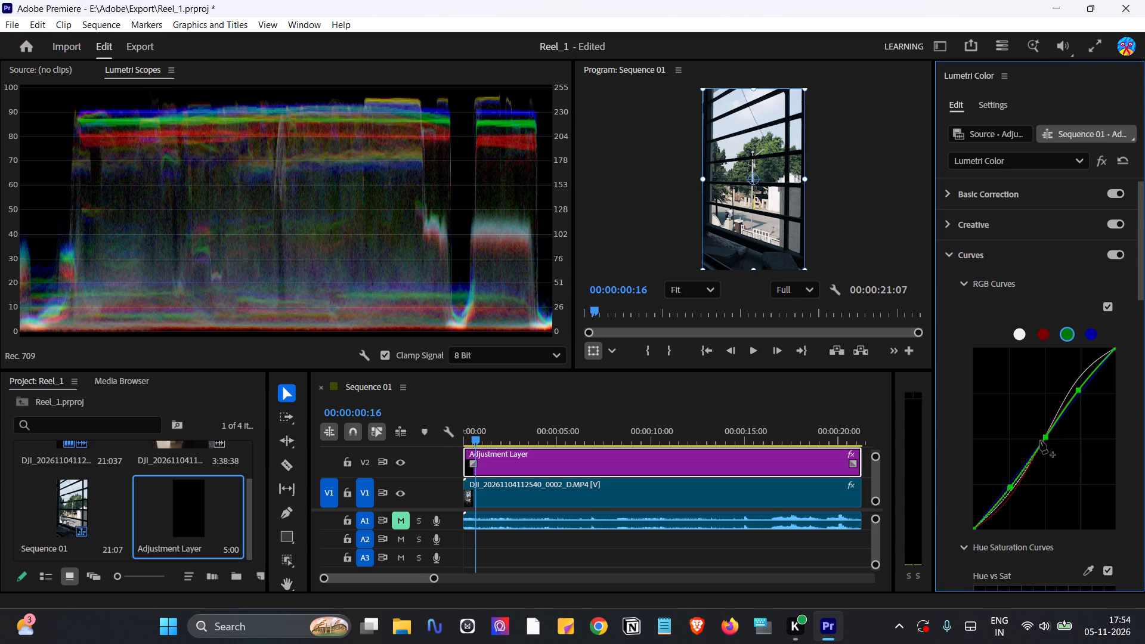
Add shadow and highlight points to the blue RGB curve and shape it into a gentle S close to the other channels.
{"action": "left_click", "coordinate": [1085, 332]}
{"action": "left_click", "coordinate": [1091, 332]}
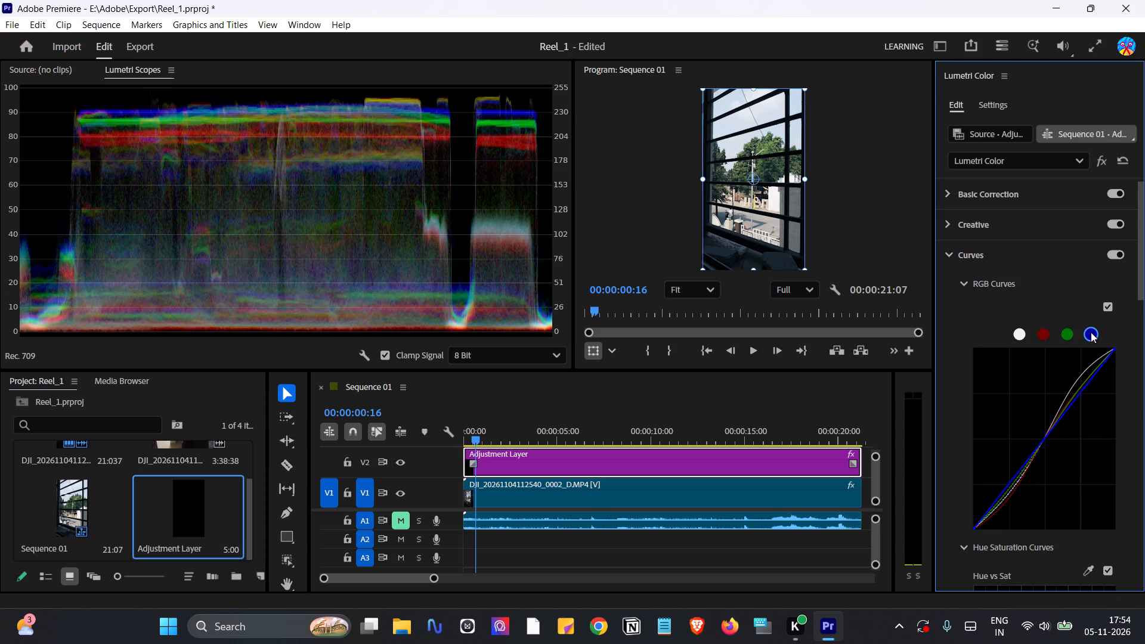
{"action": "left_click", "coordinate": [1010, 486]}
{"action": "left_click", "coordinate": [1010, 484]}
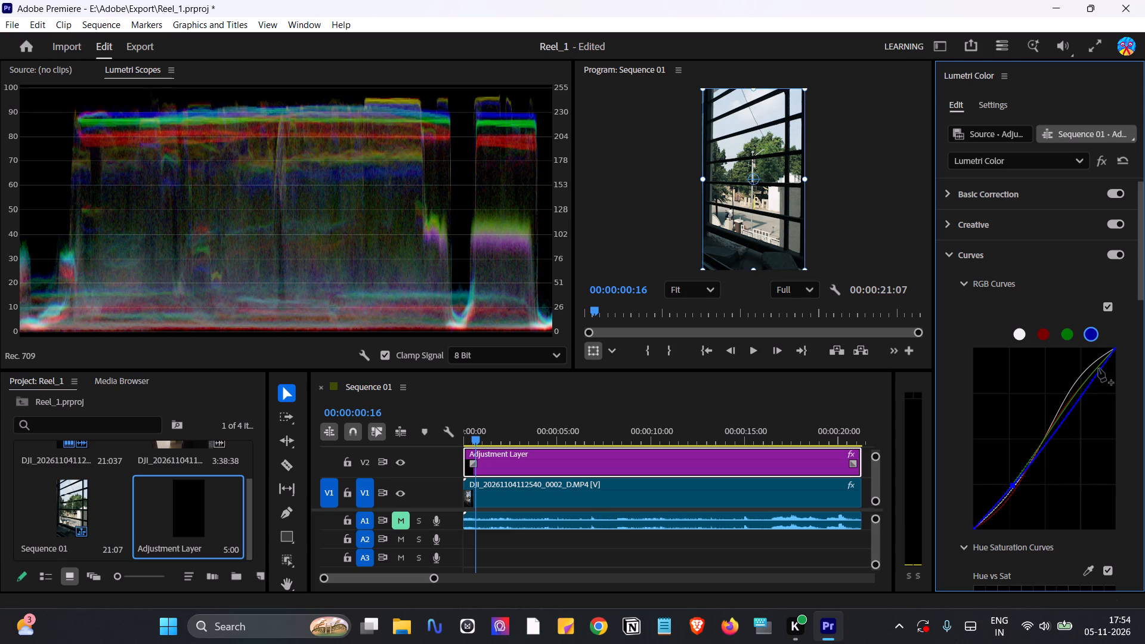
{"action": "left_click", "coordinate": [1082, 395]}
{"action": "left_click_drag", "start_coordinate": [1084, 397], "coordinate": [1082, 397]}
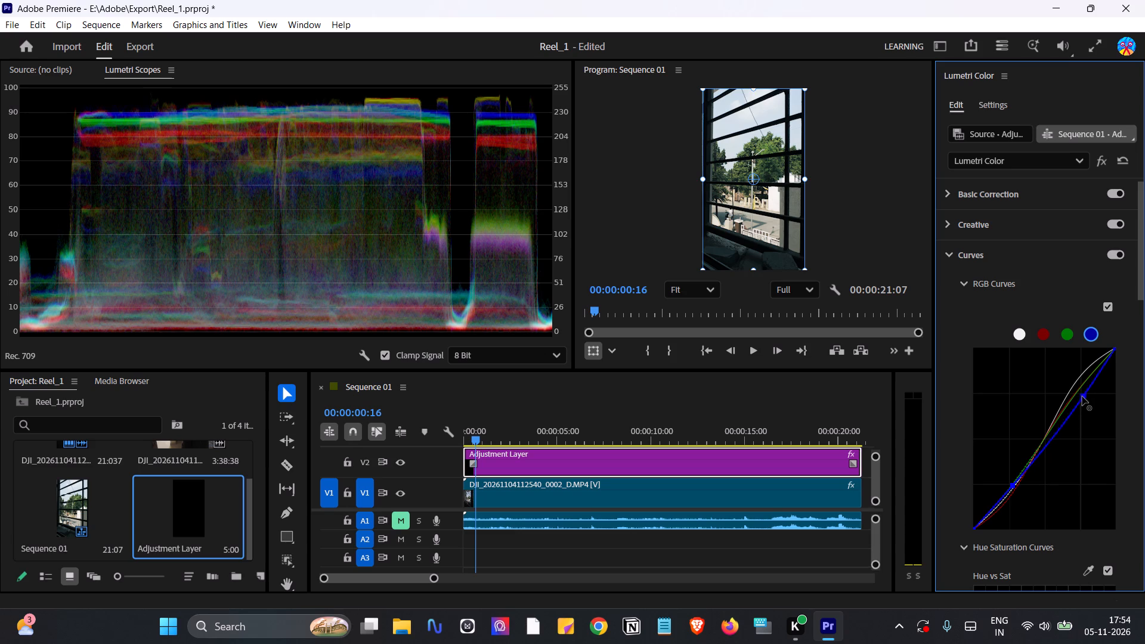
{"action": "left_click_drag", "start_coordinate": [1082, 397], "coordinate": [1080, 392]}
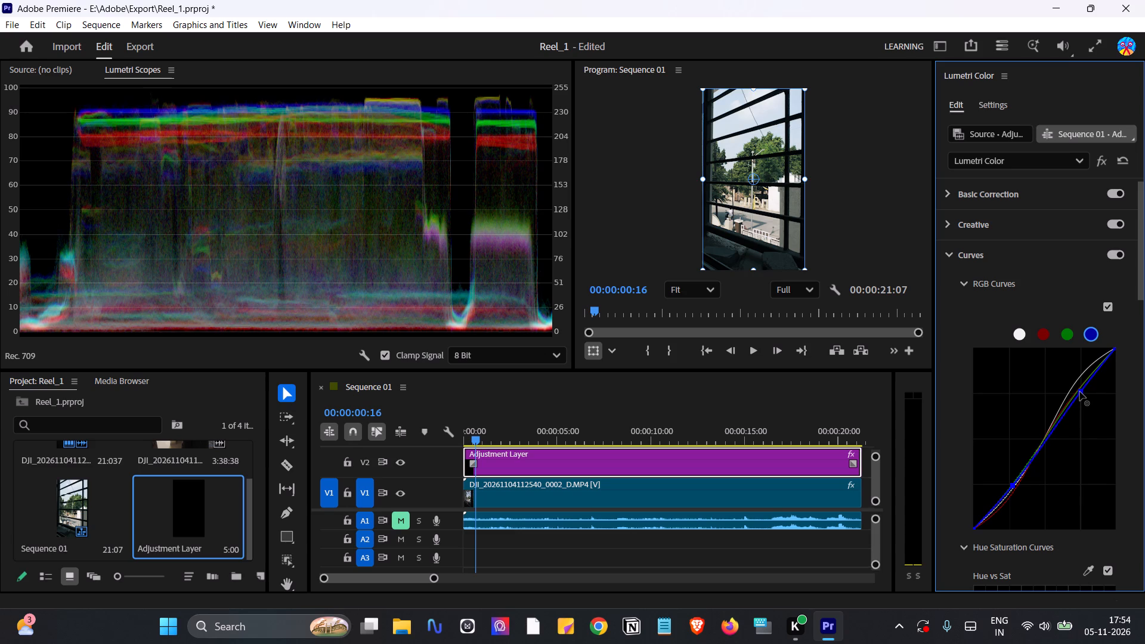
{"action": "left_click_drag", "start_coordinate": [1080, 392], "coordinate": [1078, 392]}
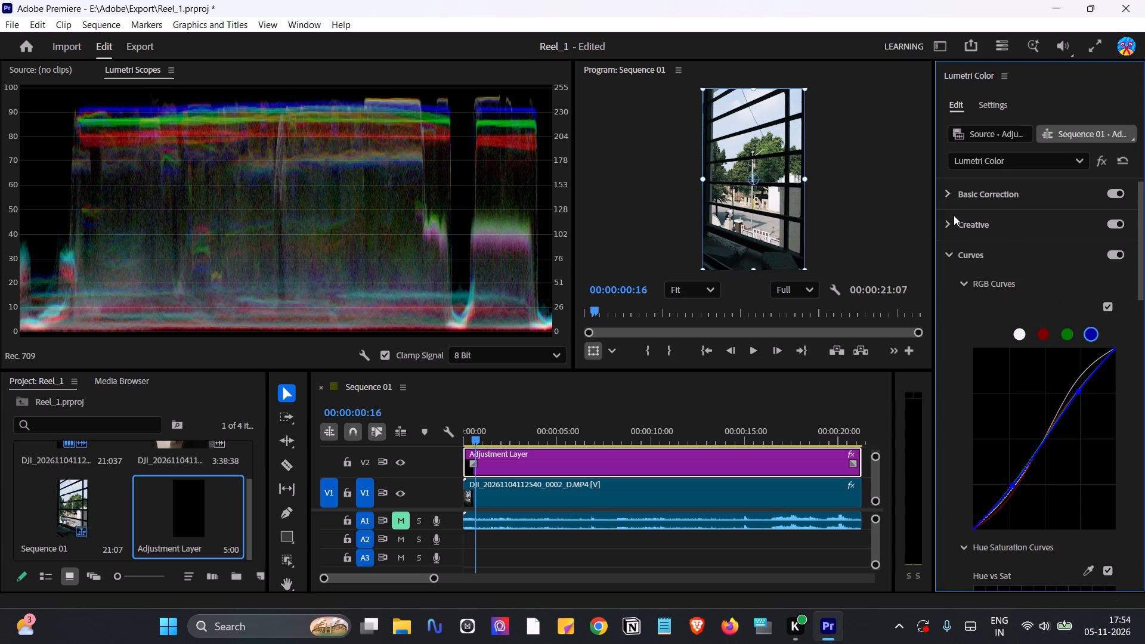
{"action": "left_click", "coordinate": [1079, 394]}
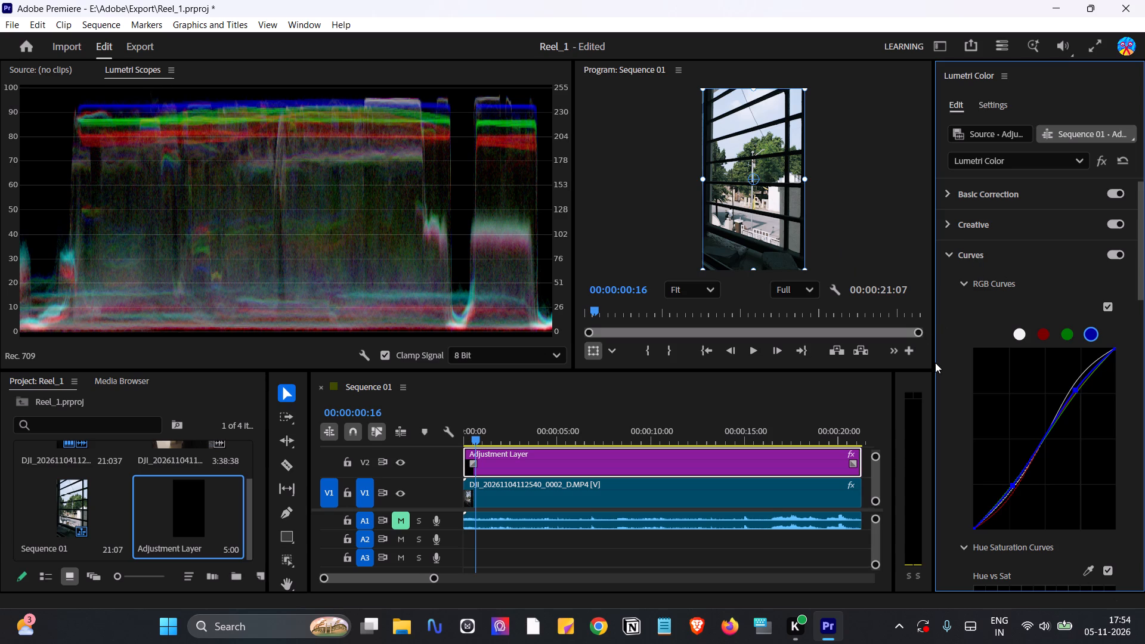
Set the Lumetri Scopes bit depth to 10 Bit.
{"action": "left_click", "coordinate": [552, 355]}
{"action": "left_click", "coordinate": [527, 394]}
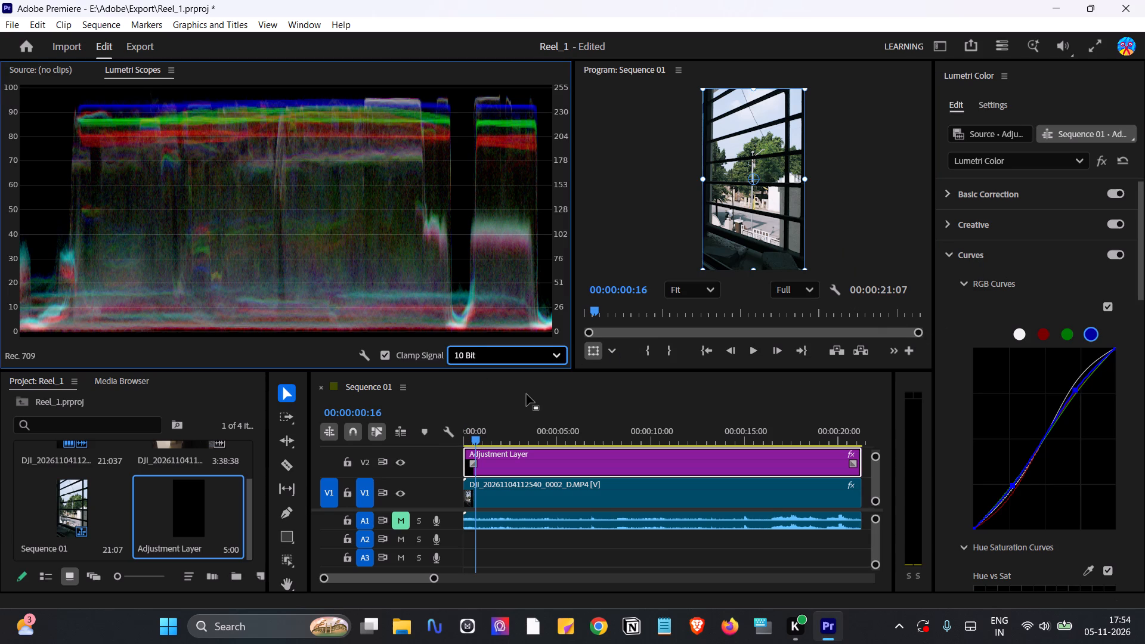
{"action": "left_click", "coordinate": [559, 360]}
{"action": "left_click", "coordinate": [559, 360]}
{"action": "left_click", "coordinate": [559, 360]}
{"action": "left_click", "coordinate": [559, 360]}
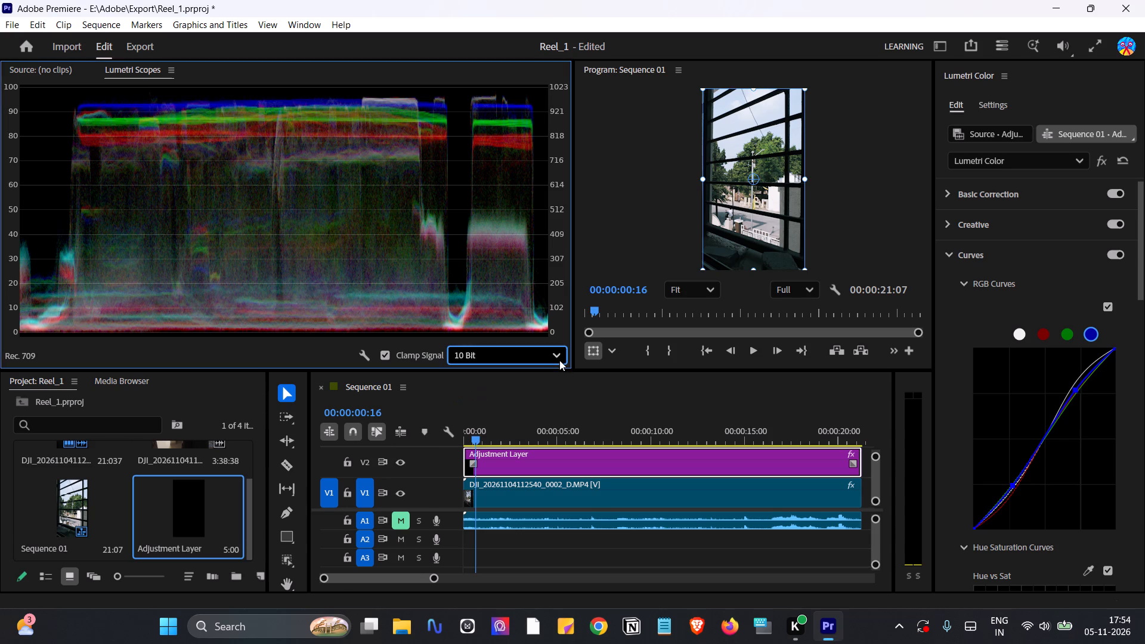
Lower the blue RGB curve's shadow point slightly and play the sequence to about 00:00:03:05 to check the grade.
{"action": "left_click", "coordinate": [1013, 485]}
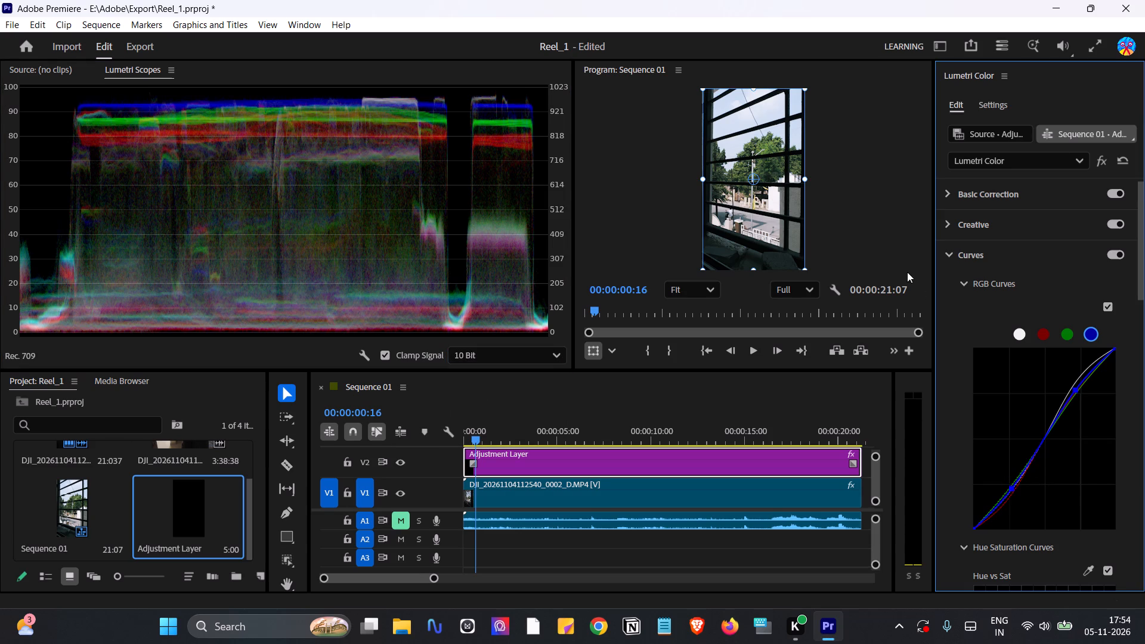
{"action": "key", "text": "space"}
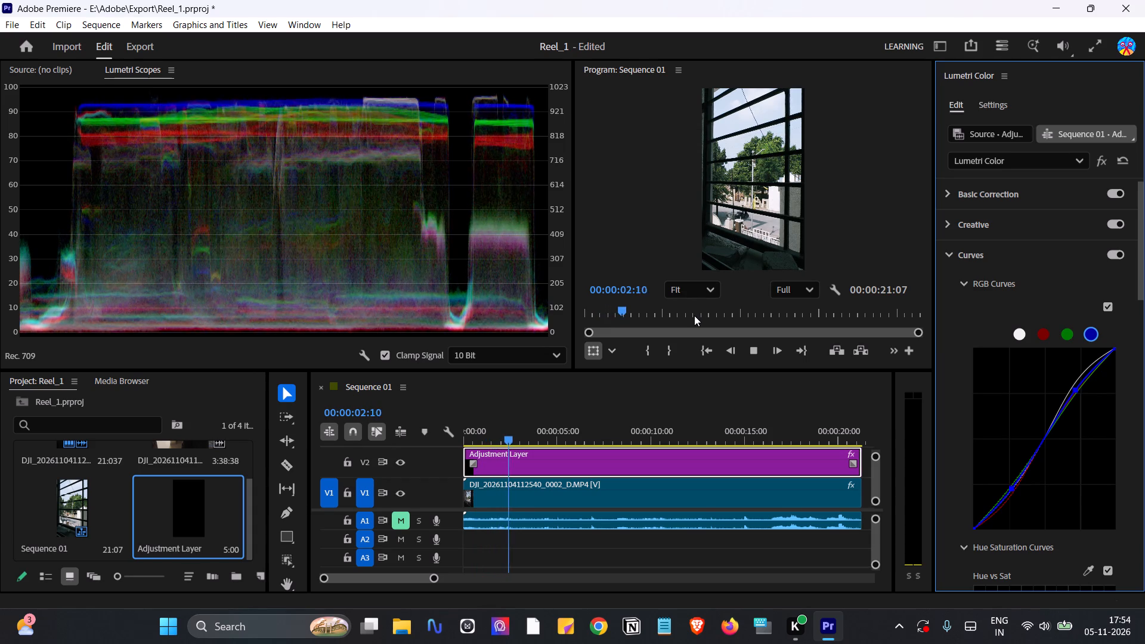
{"action": "key", "text": "space"}
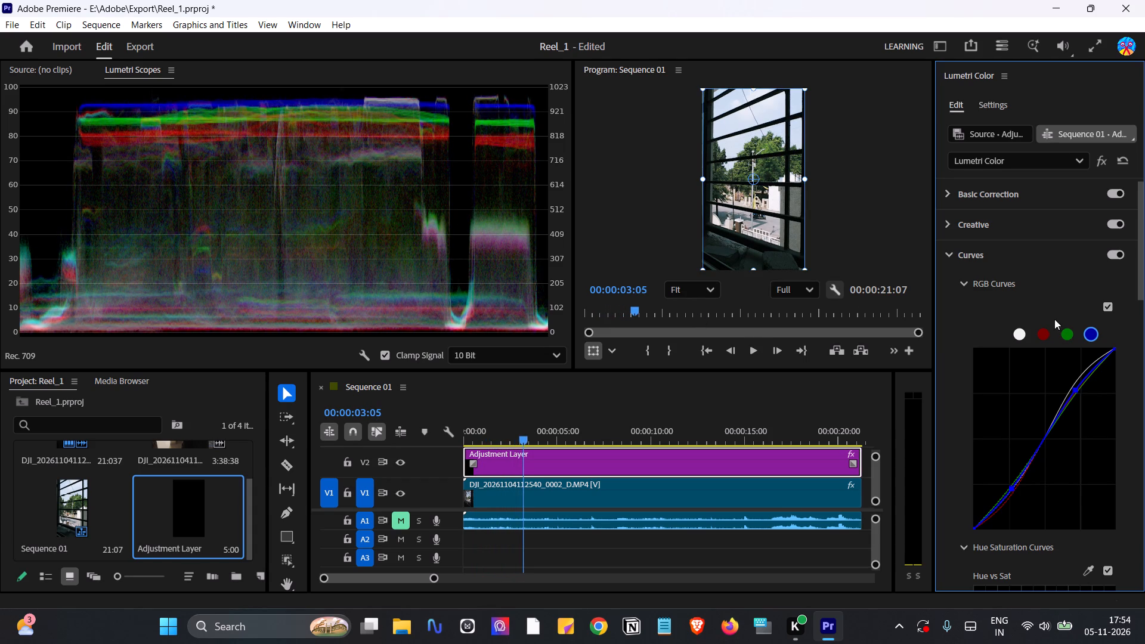
Soften the white RGB curve's S by raising the shadow point closer to the diagonal, and nudge the highlight point slightly along the curve.
{"action": "scroll", "coordinate": [954, 329], "scroll_direction": "down", "scroll_amount": 1}
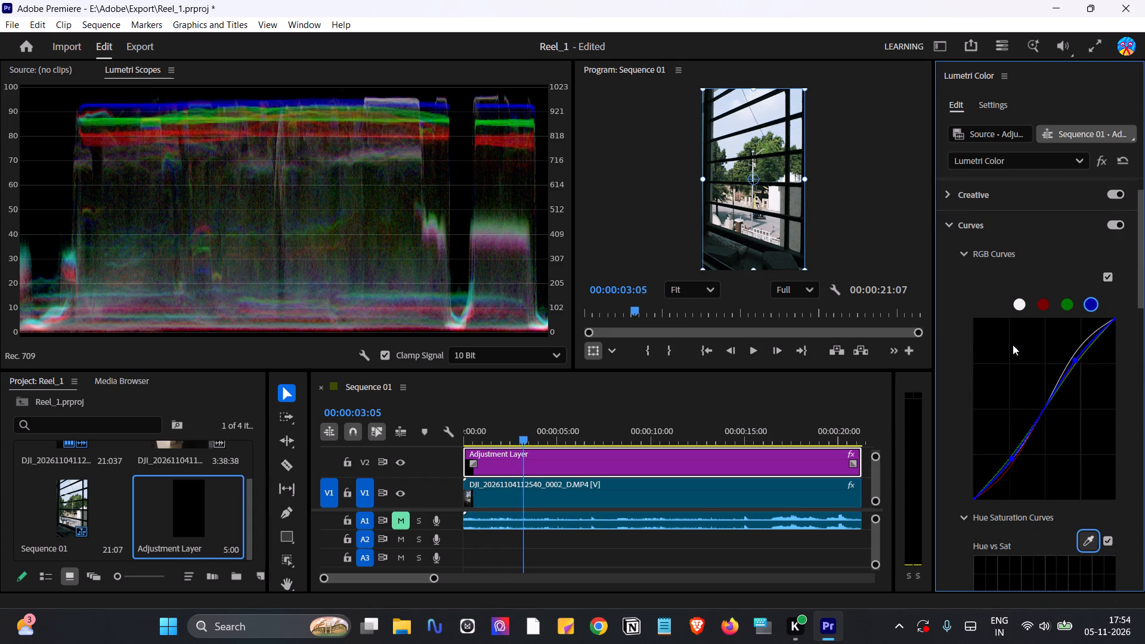
{"action": "left_click", "coordinate": [1016, 338]}
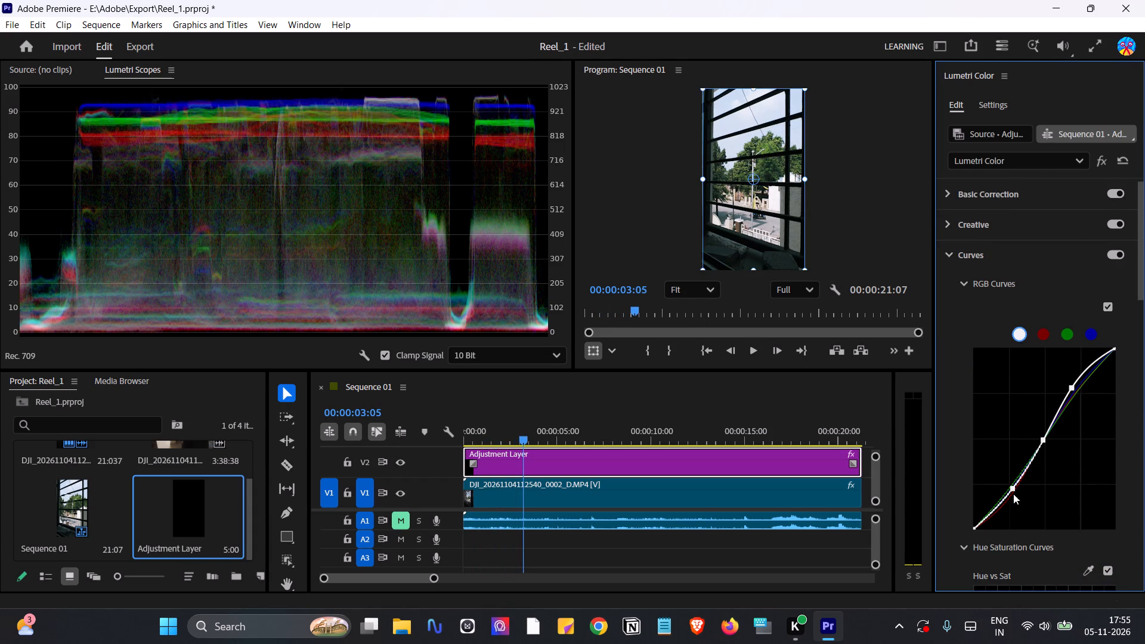
{"action": "left_click_drag", "start_coordinate": [1013, 491], "coordinate": [1011, 493]}
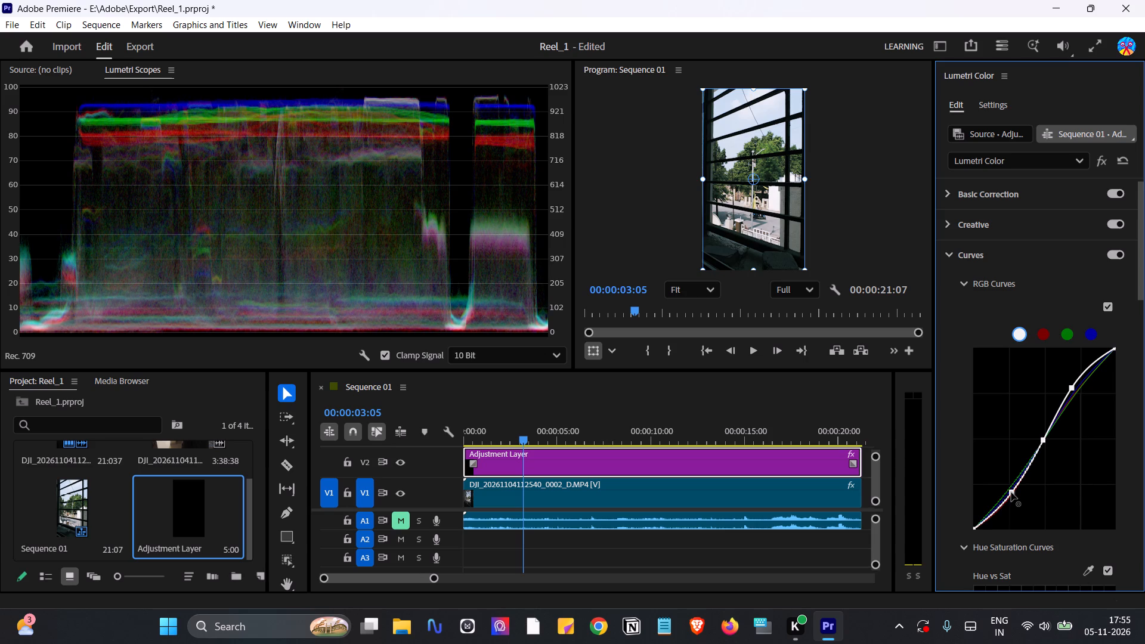
{"action": "left_click_drag", "start_coordinate": [1011, 493], "coordinate": [1012, 492]}
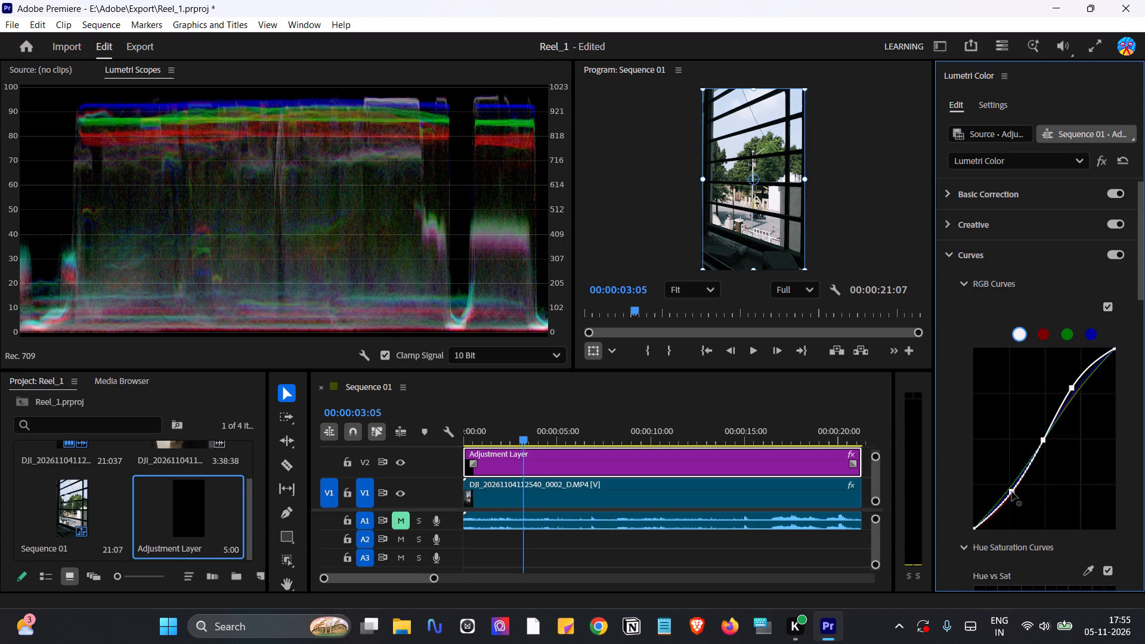
{"action": "left_click_drag", "start_coordinate": [1012, 492], "coordinate": [1008, 488]}
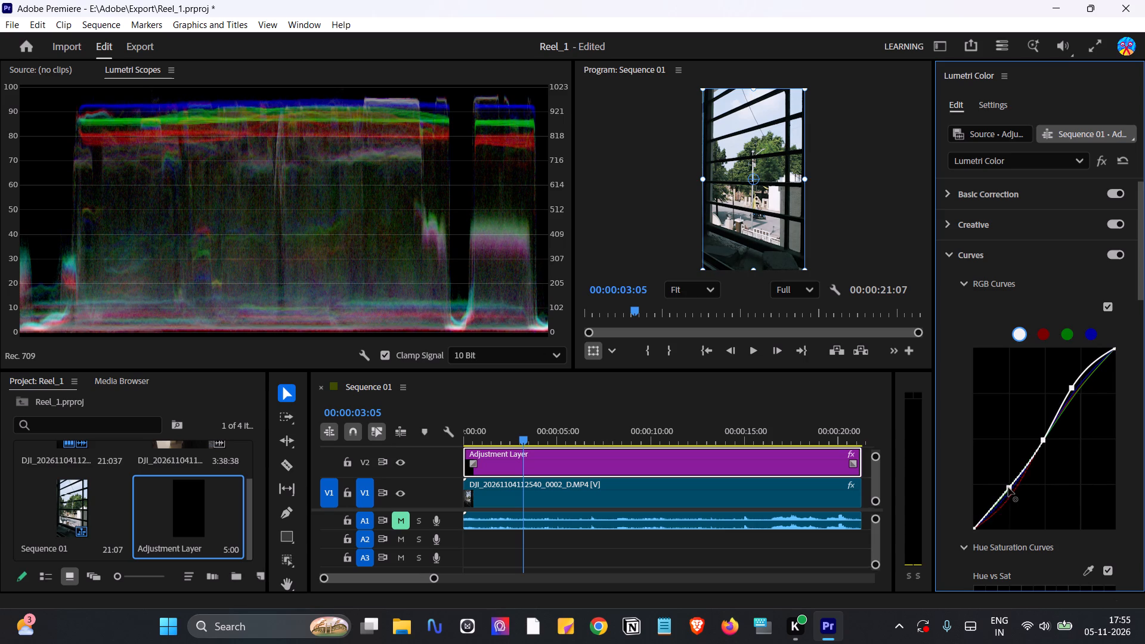
{"action": "left_click_drag", "start_coordinate": [1008, 488], "coordinate": [1007, 484]}
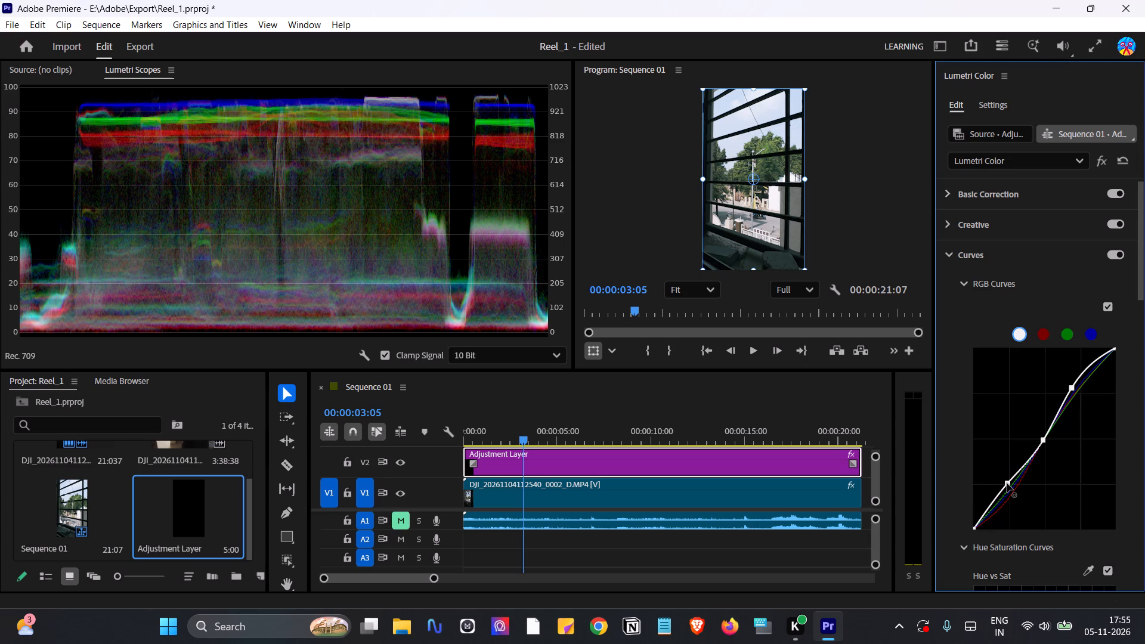
{"action": "left_click_drag", "start_coordinate": [1007, 484], "coordinate": [1011, 484]}
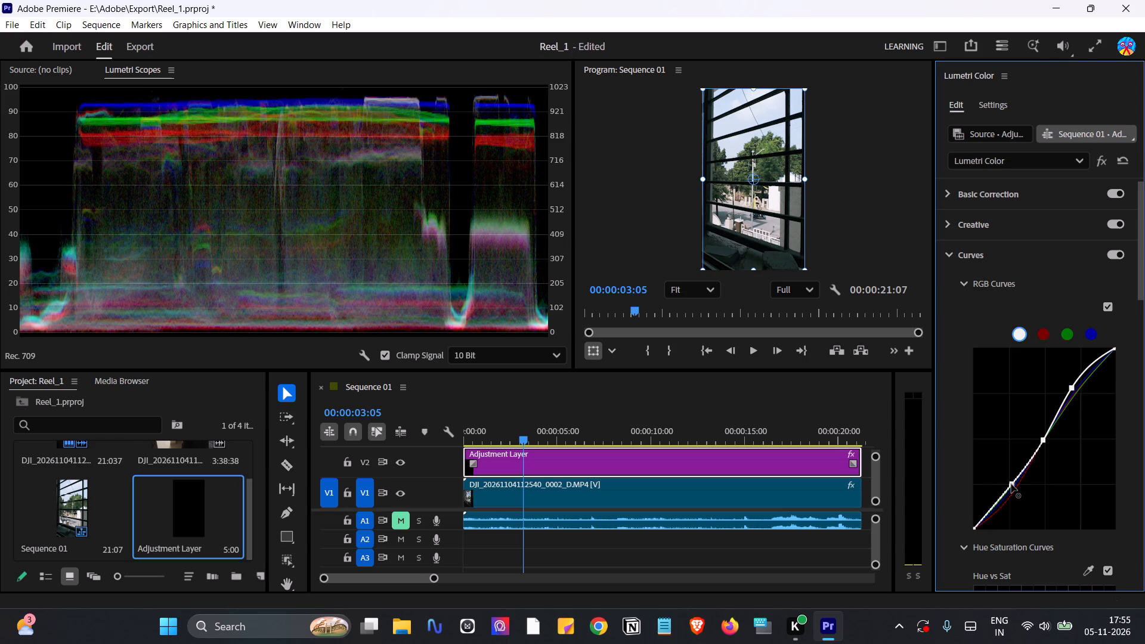
{"action": "left_click_drag", "start_coordinate": [1011, 484], "coordinate": [1011, 485]}
{"action": "left_click", "coordinate": [1011, 485]}
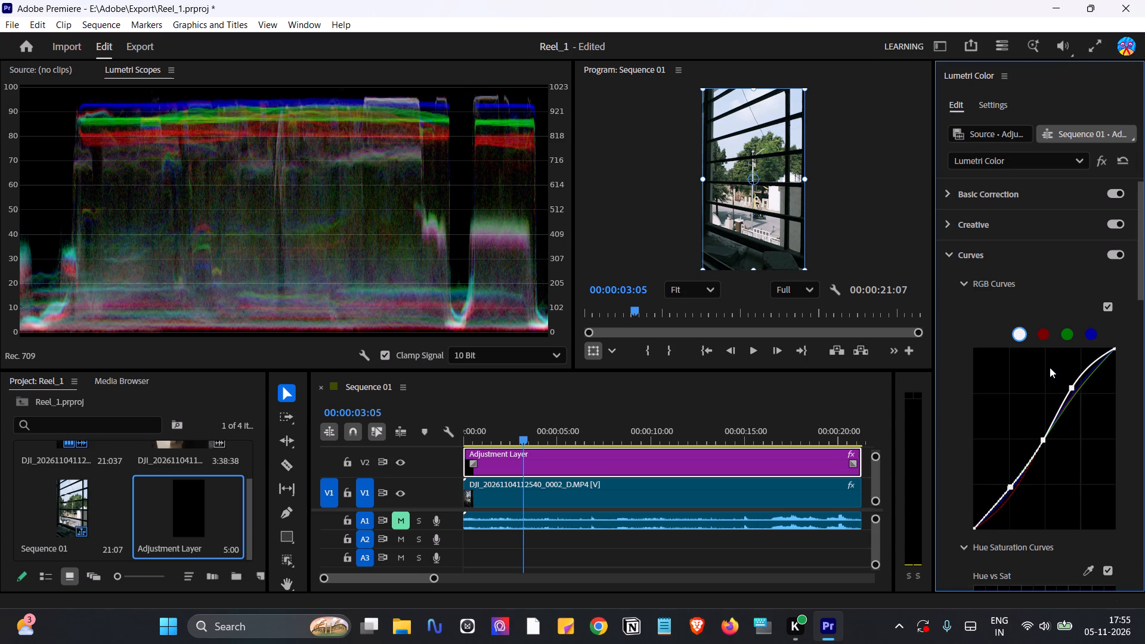
{"action": "left_click", "coordinate": [1074, 388]}
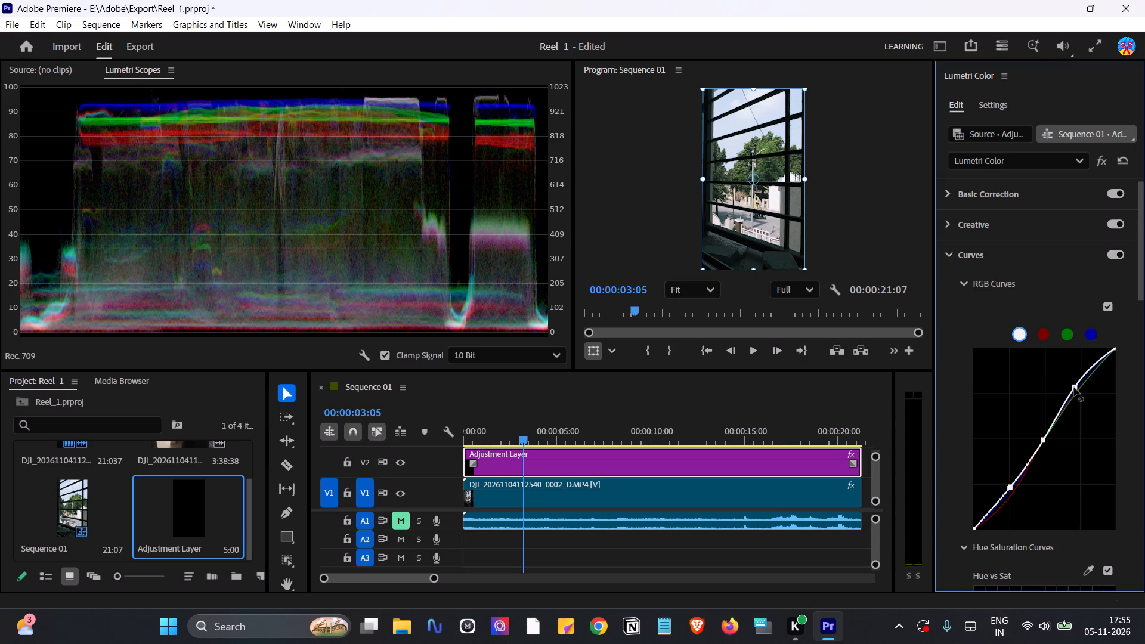
{"action": "left_click", "coordinate": [1074, 388]}
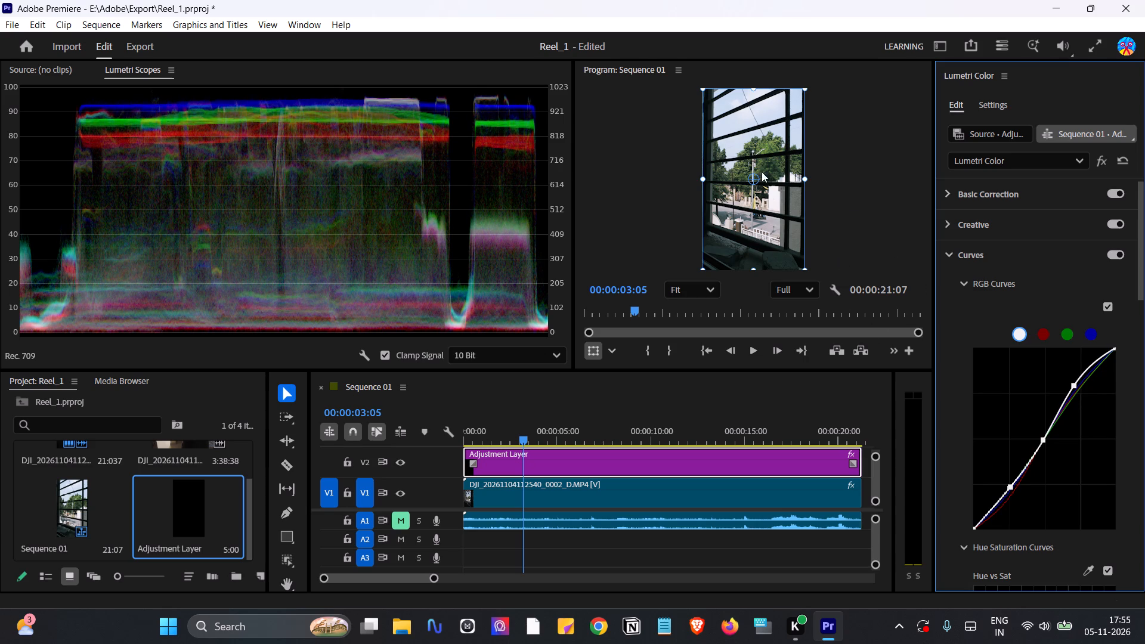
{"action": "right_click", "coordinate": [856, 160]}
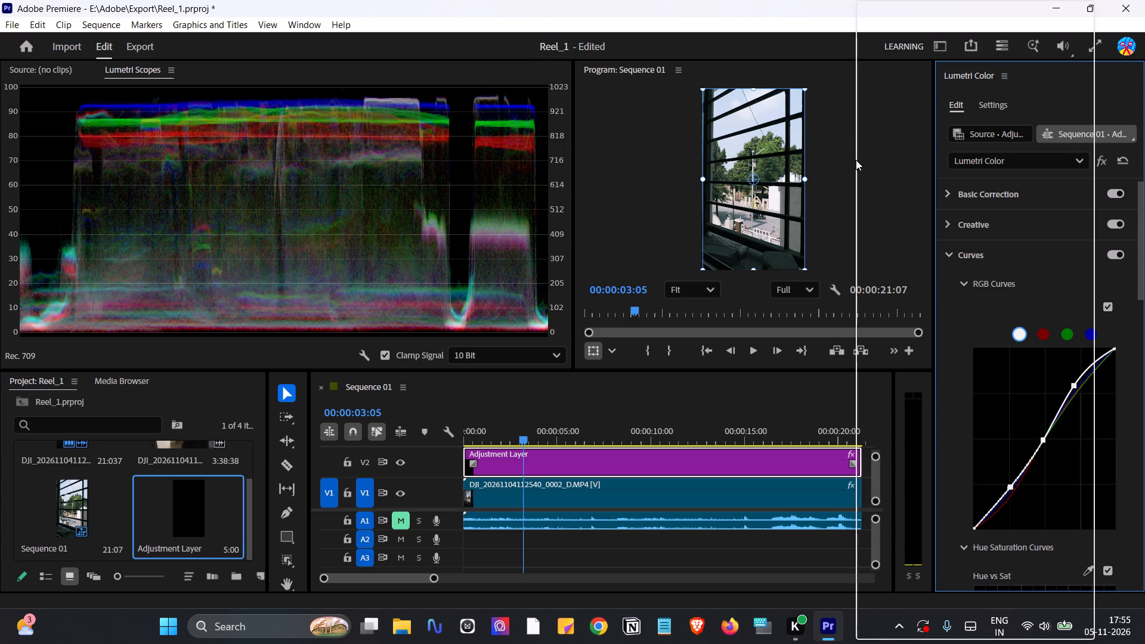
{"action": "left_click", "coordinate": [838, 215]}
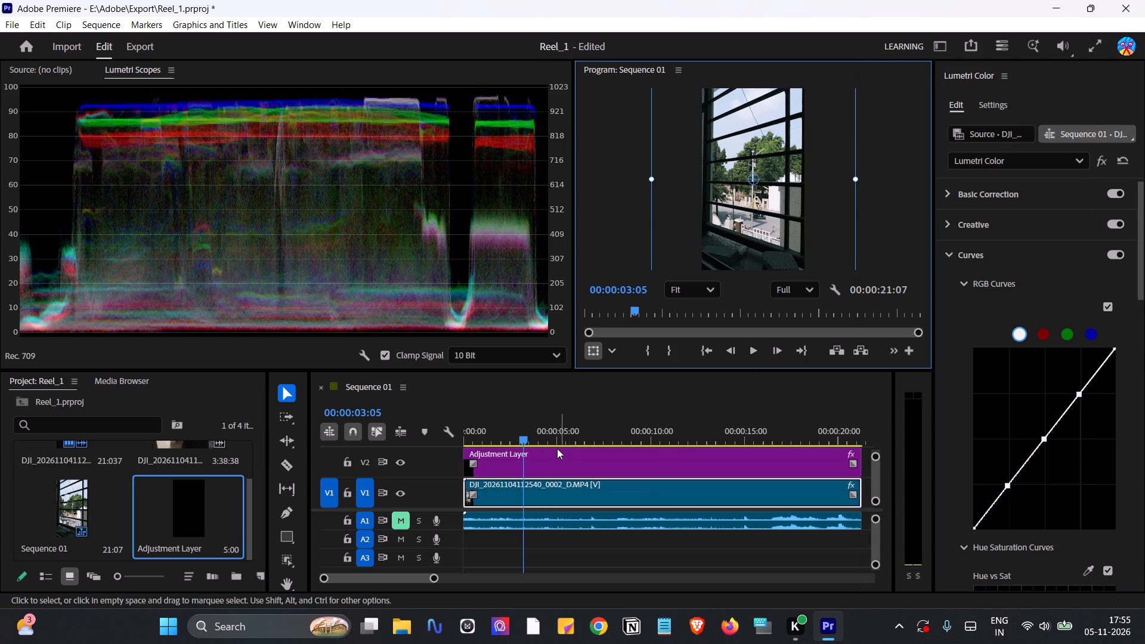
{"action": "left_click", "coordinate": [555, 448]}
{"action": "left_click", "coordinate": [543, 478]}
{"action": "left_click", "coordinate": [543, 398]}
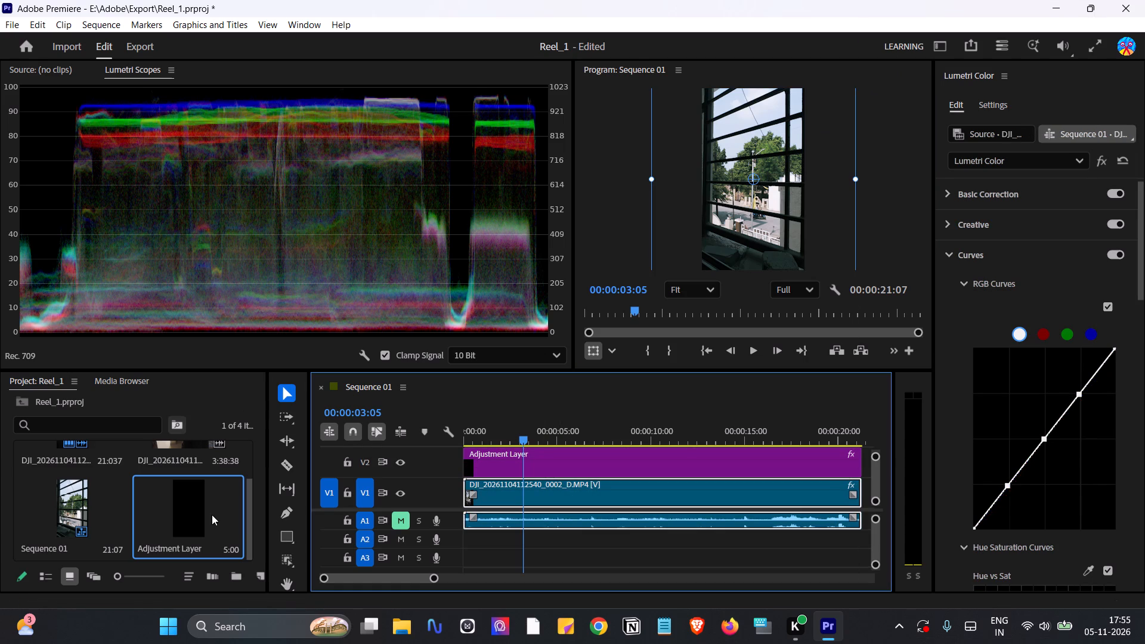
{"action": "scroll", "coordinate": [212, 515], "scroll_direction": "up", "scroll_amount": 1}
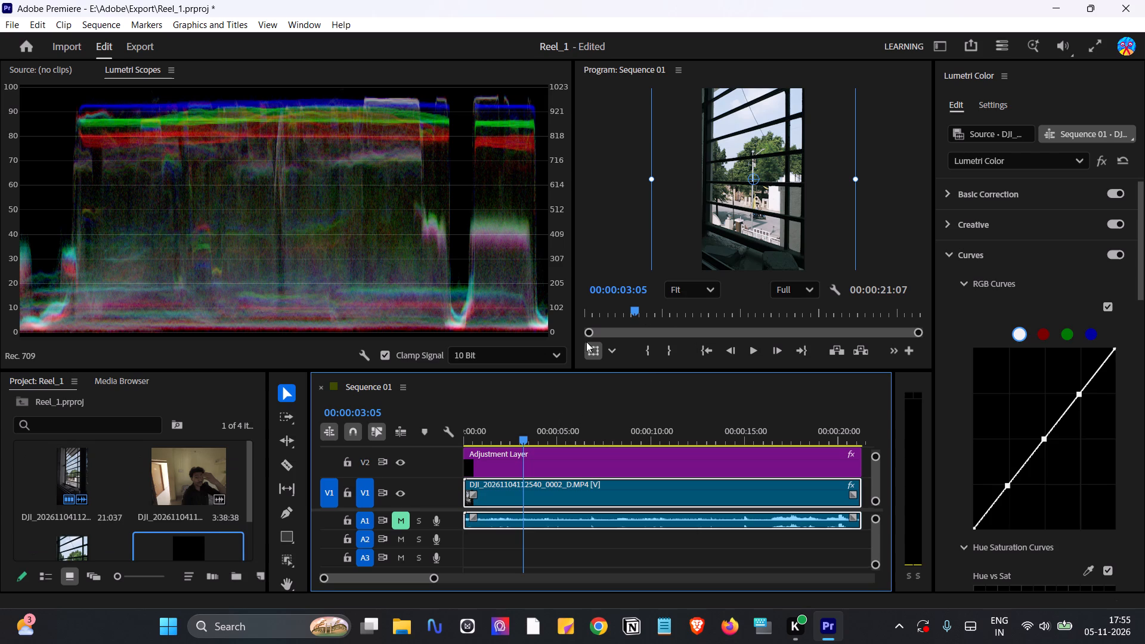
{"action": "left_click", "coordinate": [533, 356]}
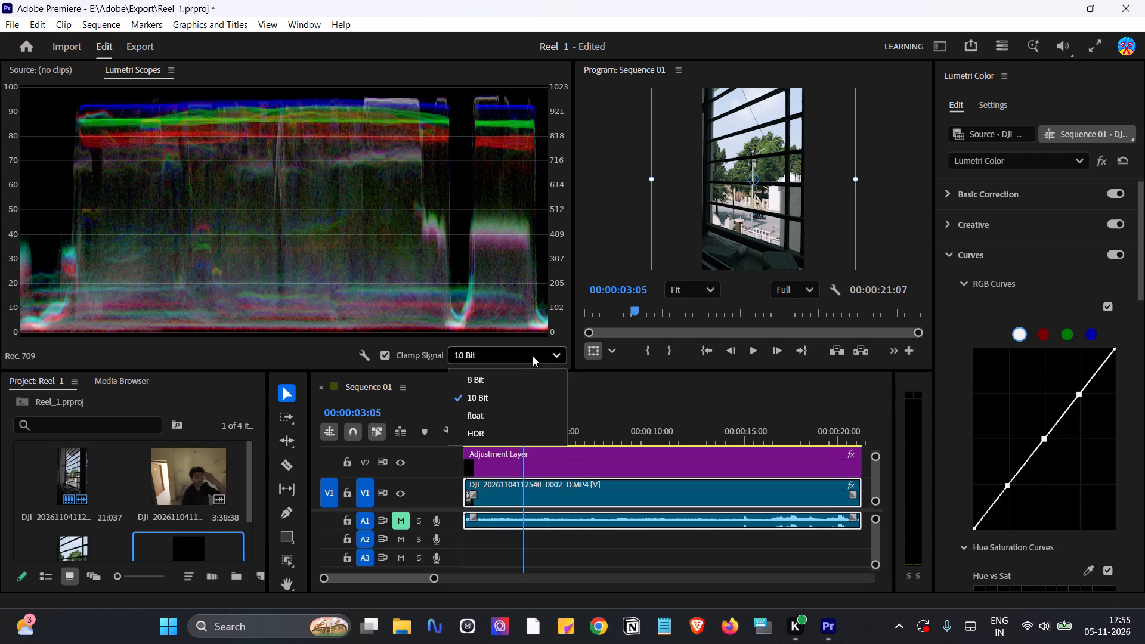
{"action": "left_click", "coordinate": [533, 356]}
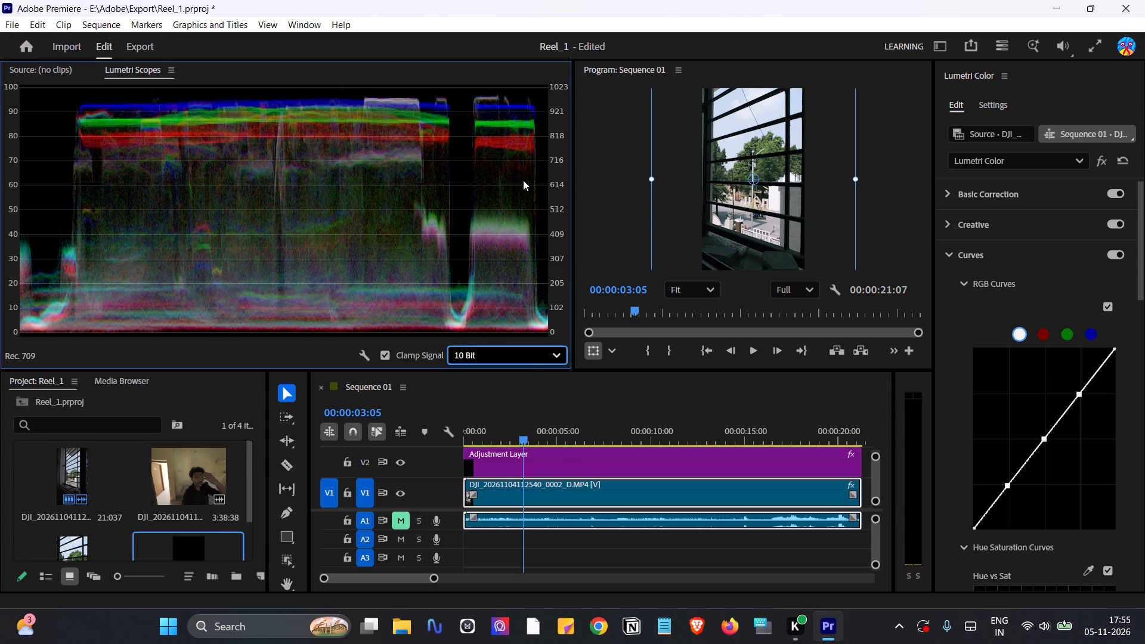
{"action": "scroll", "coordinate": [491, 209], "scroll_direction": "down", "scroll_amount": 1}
Select the adjustment layer on track V2 above the DJI clip.
{"action": "left_click", "coordinate": [779, 476]}
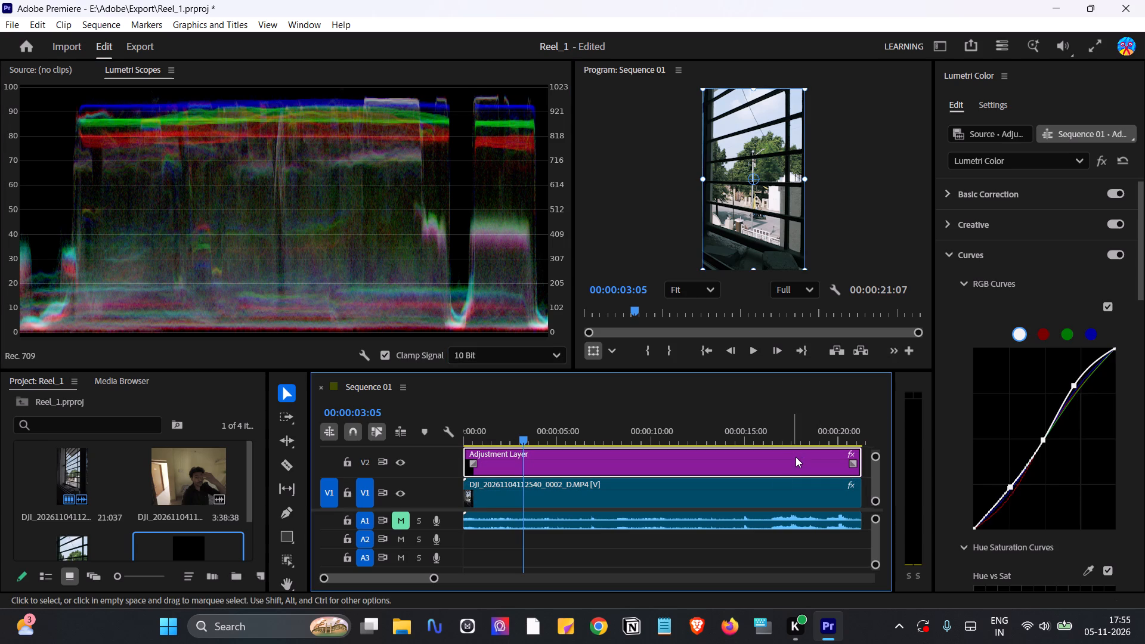
{"action": "left_click", "coordinate": [796, 457]}
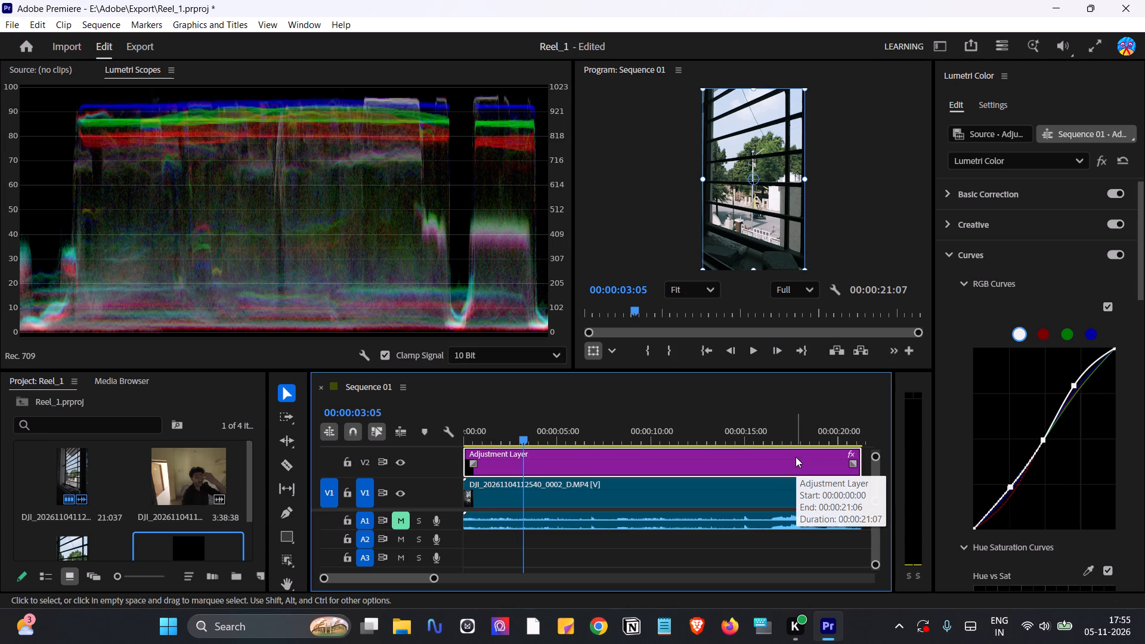
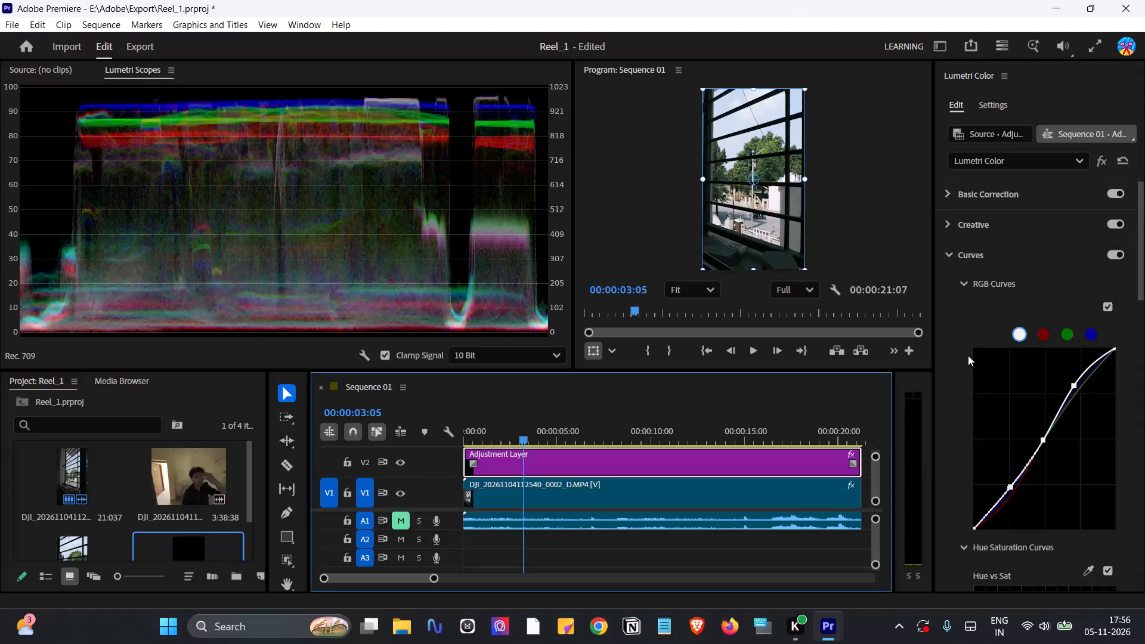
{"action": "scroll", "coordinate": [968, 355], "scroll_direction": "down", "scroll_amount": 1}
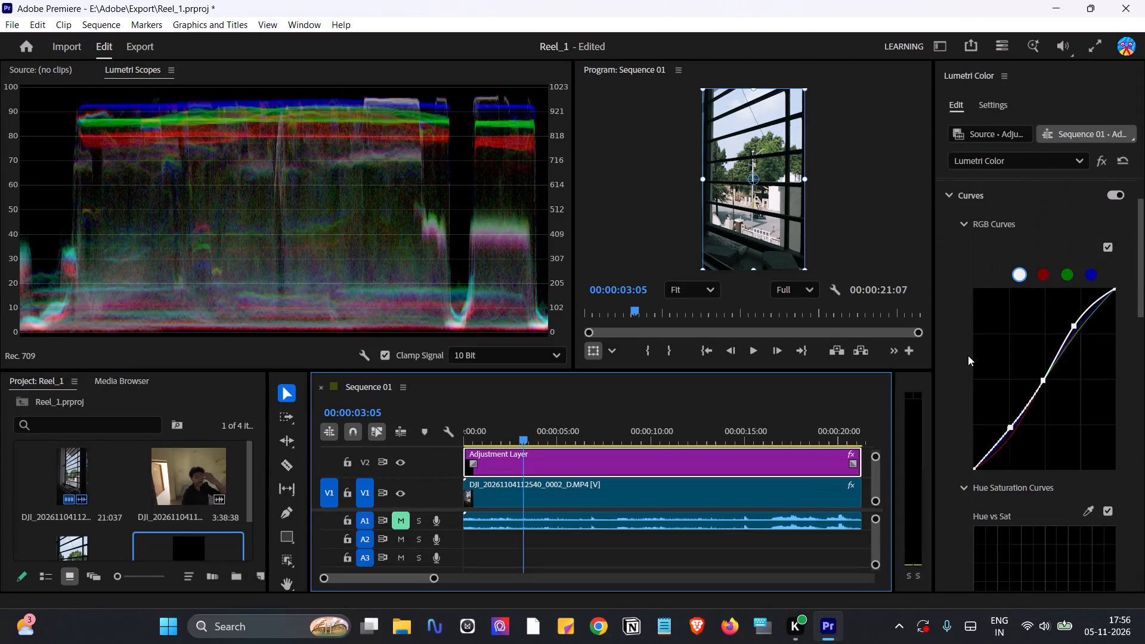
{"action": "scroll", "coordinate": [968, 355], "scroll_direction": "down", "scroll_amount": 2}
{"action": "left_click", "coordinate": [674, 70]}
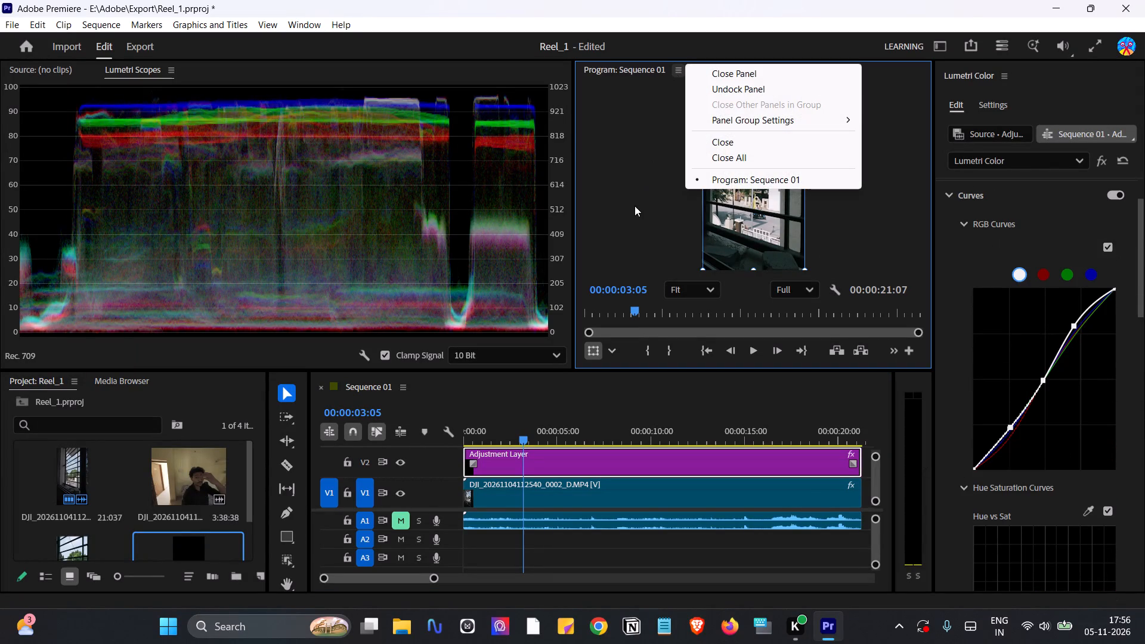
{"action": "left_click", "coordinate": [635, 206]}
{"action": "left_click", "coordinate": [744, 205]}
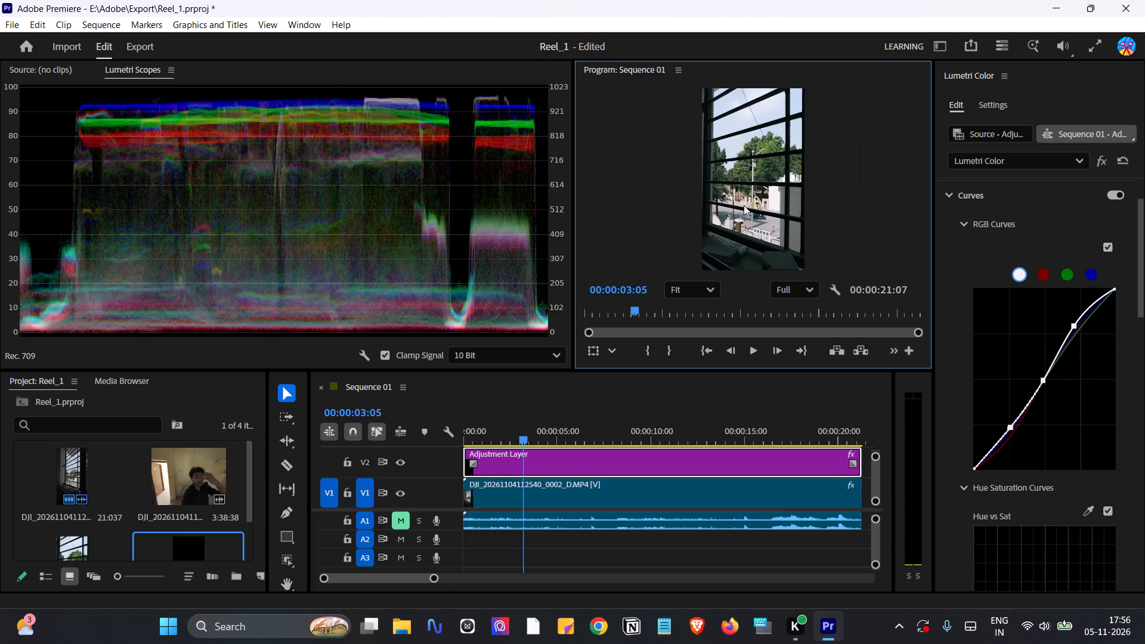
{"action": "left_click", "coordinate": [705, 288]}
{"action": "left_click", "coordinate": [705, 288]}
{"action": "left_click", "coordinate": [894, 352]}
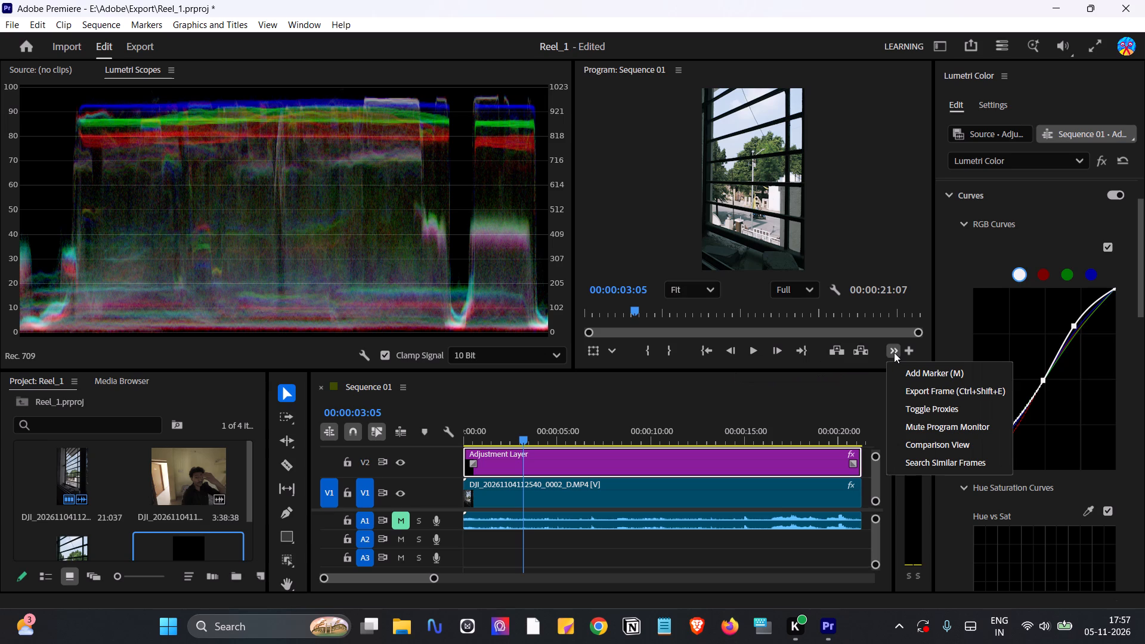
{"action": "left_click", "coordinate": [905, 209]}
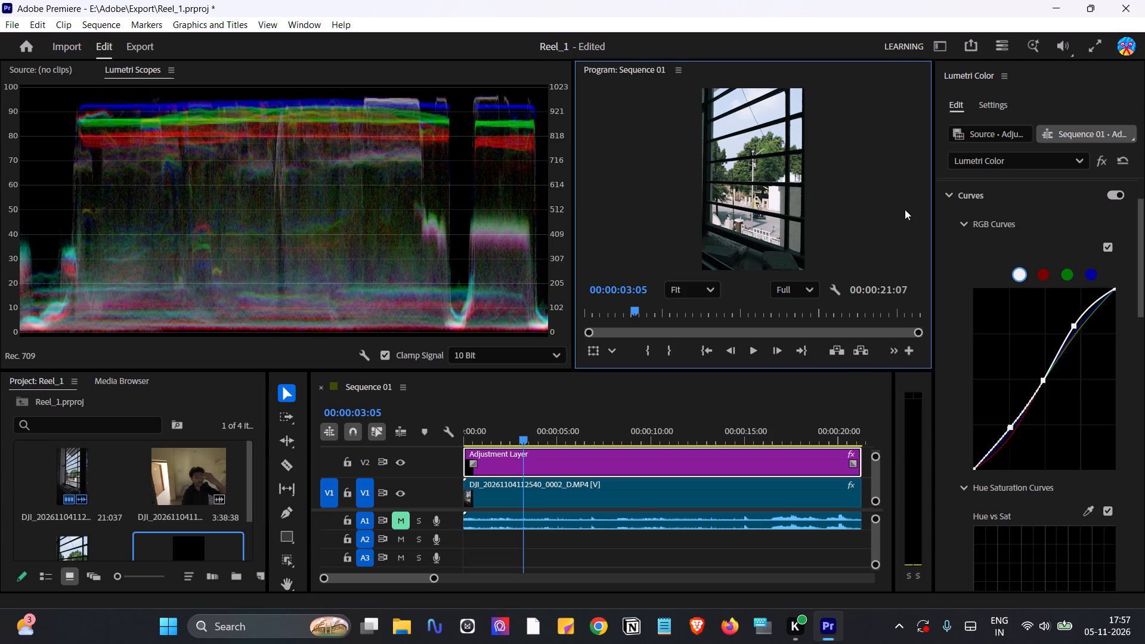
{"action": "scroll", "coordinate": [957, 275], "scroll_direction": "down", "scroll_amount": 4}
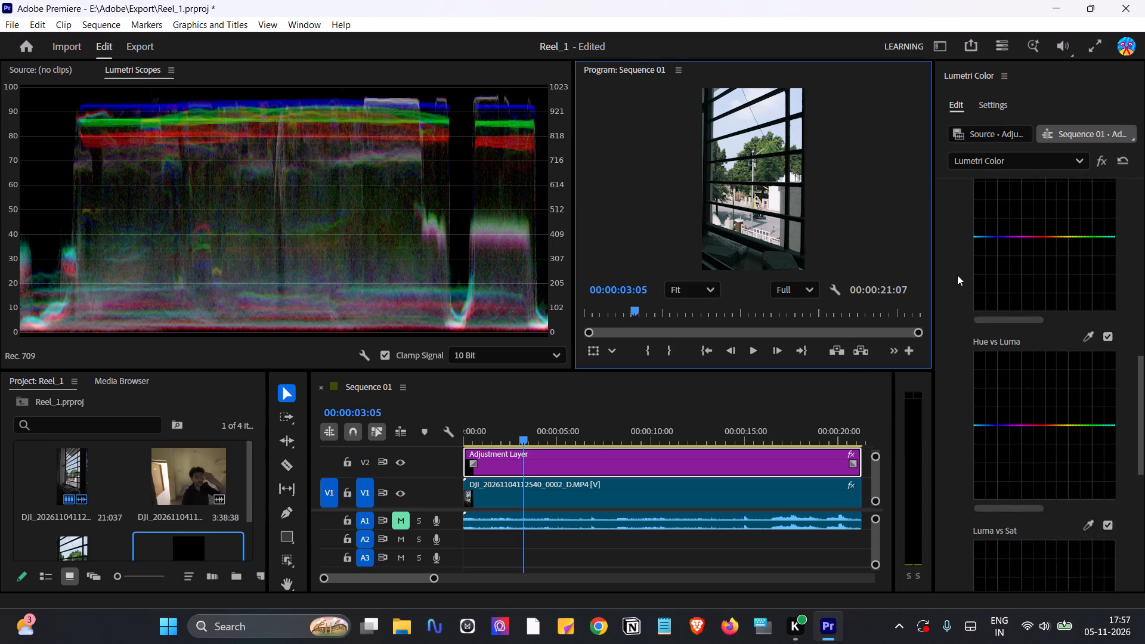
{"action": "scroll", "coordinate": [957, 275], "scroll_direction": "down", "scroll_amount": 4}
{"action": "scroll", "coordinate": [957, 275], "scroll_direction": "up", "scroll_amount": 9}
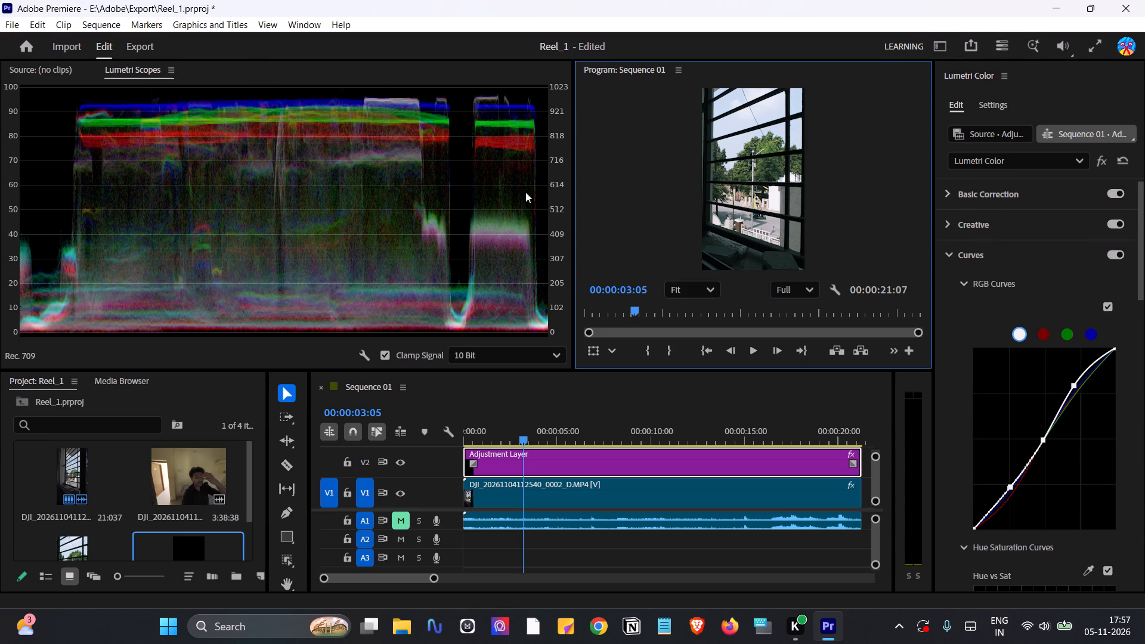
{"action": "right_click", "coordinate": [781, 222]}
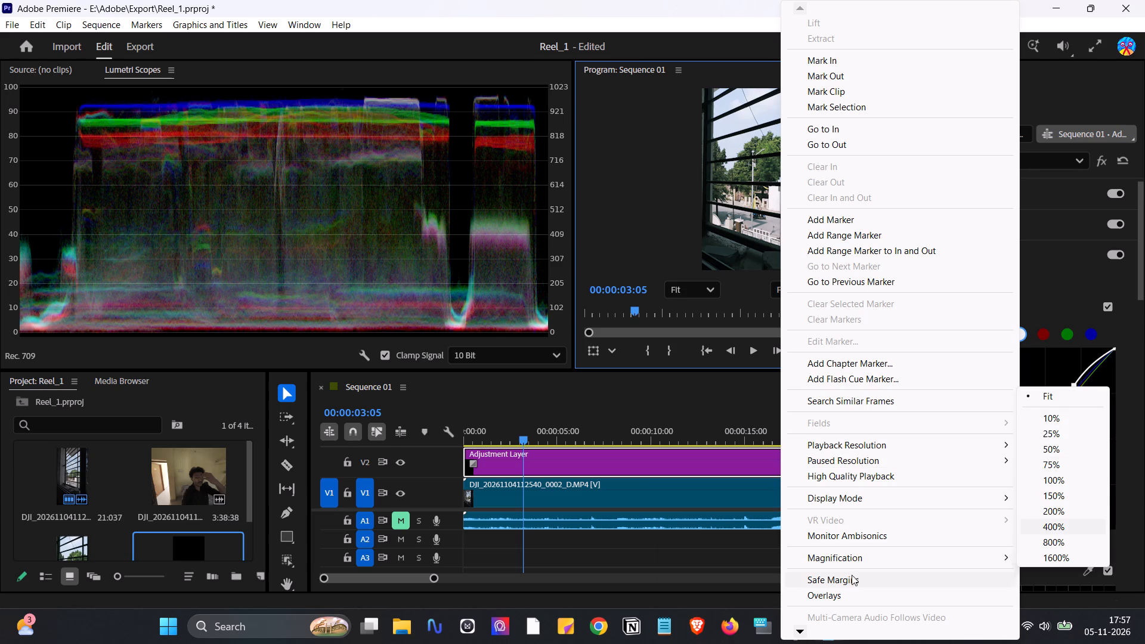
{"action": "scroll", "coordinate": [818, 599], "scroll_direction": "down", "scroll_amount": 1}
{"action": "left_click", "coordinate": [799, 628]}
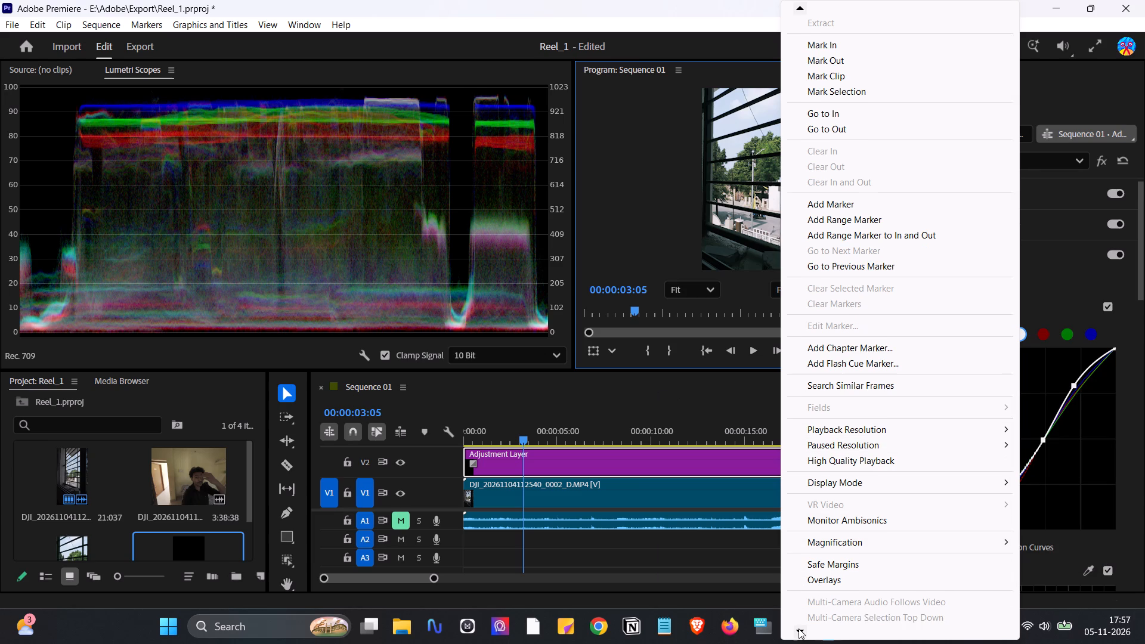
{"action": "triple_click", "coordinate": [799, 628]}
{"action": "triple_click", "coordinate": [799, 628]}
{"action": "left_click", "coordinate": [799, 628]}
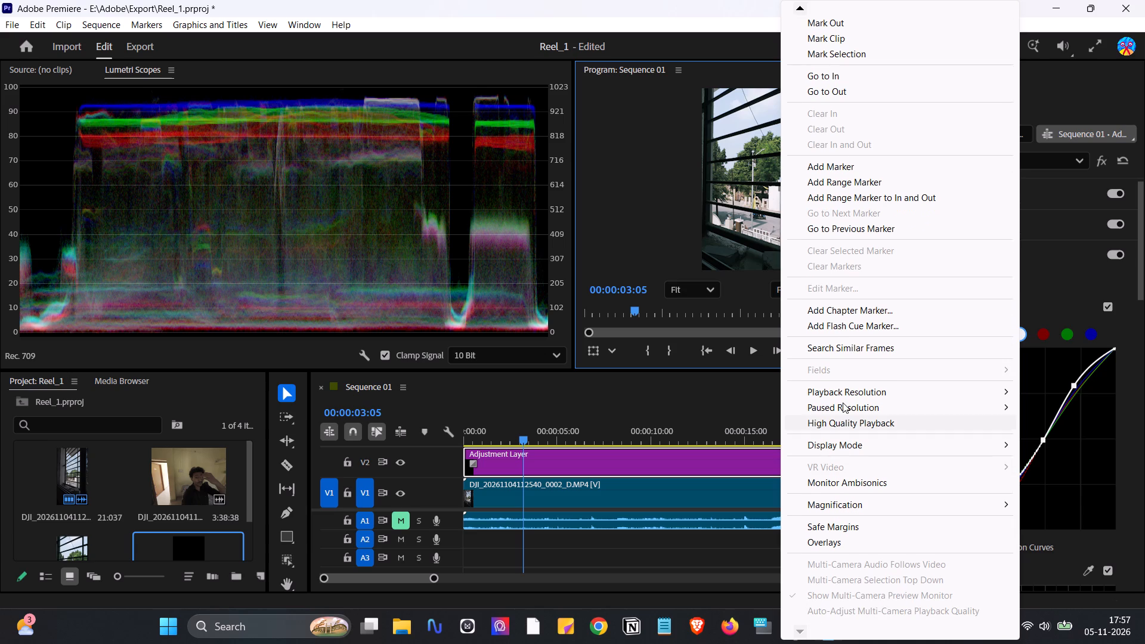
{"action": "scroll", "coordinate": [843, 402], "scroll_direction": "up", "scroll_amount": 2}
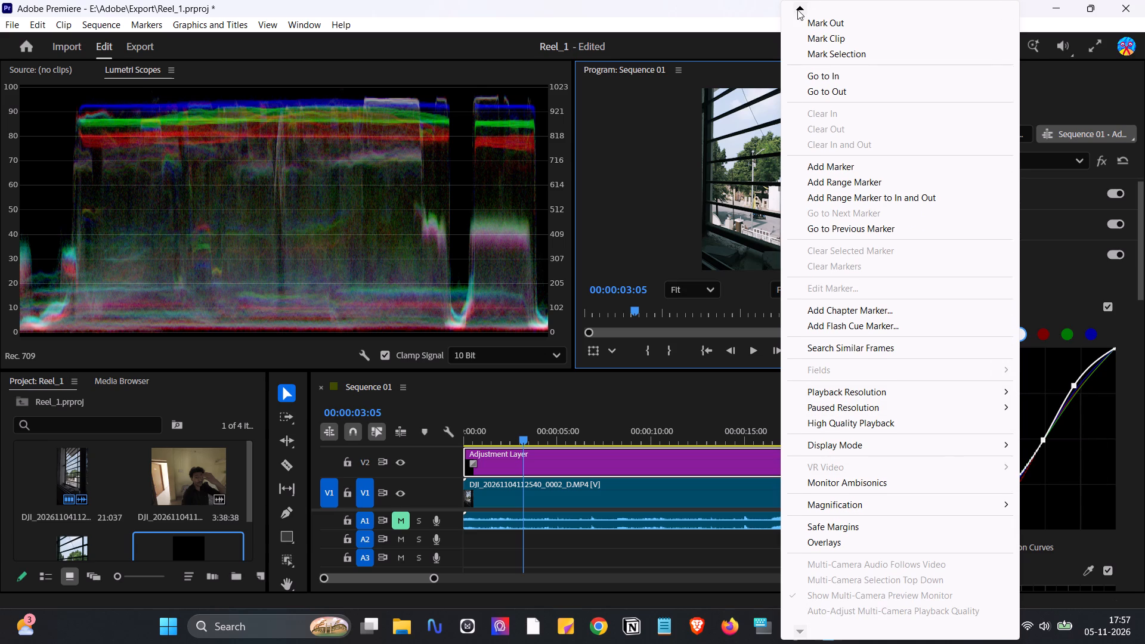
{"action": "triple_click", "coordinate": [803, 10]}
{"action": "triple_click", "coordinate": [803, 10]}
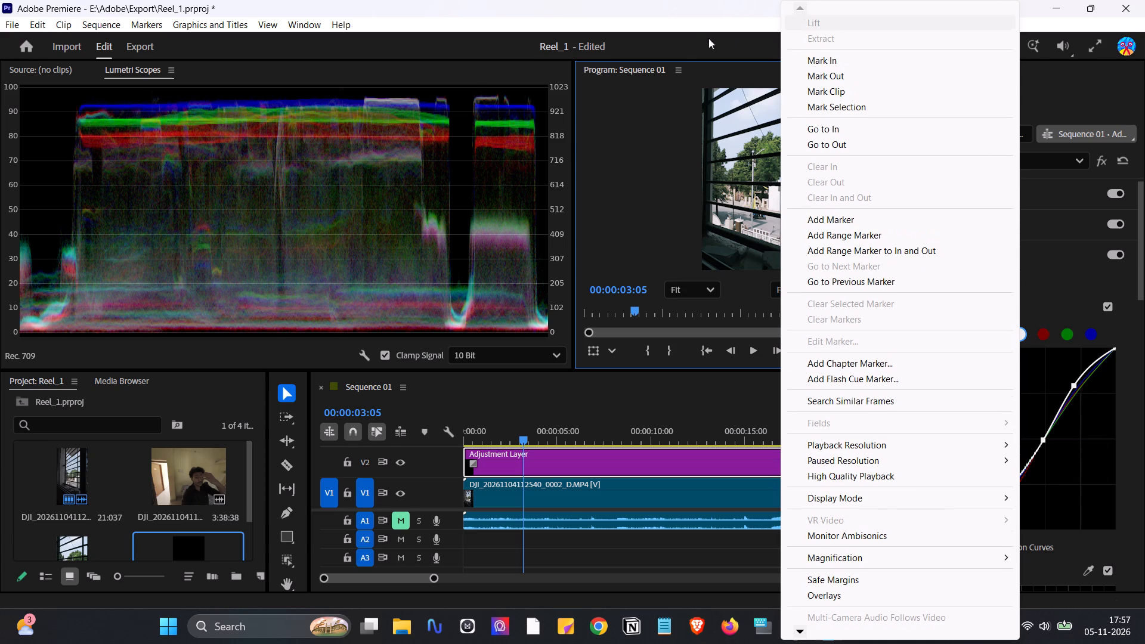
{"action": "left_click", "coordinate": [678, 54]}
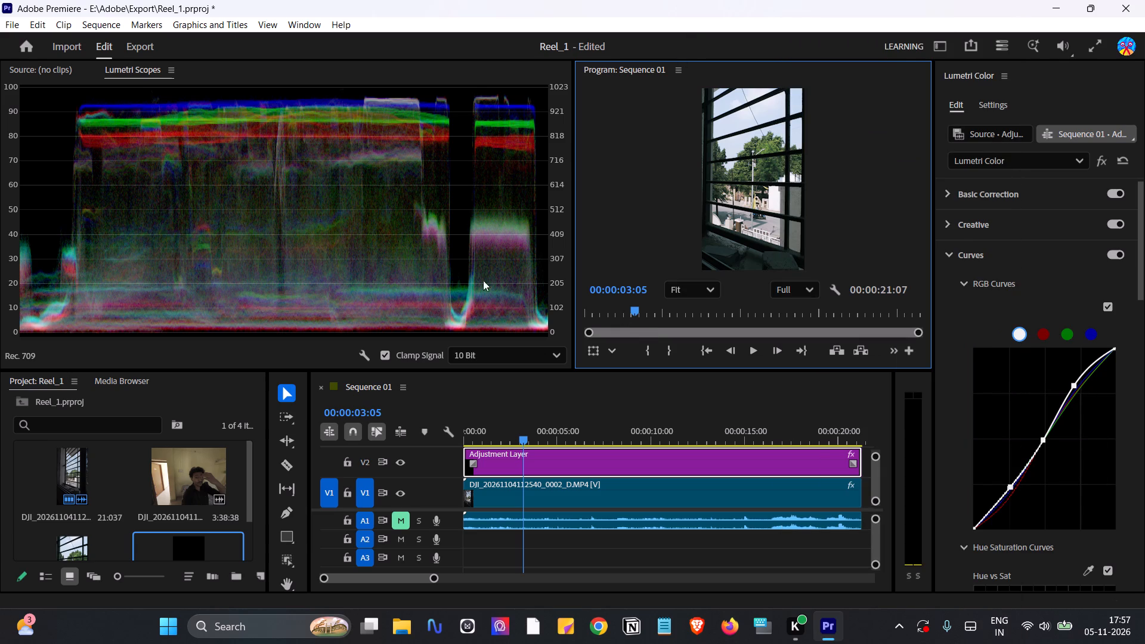
Turn on High Quality Playback for the program monitor.
{"action": "left_click", "coordinate": [36, 25]}
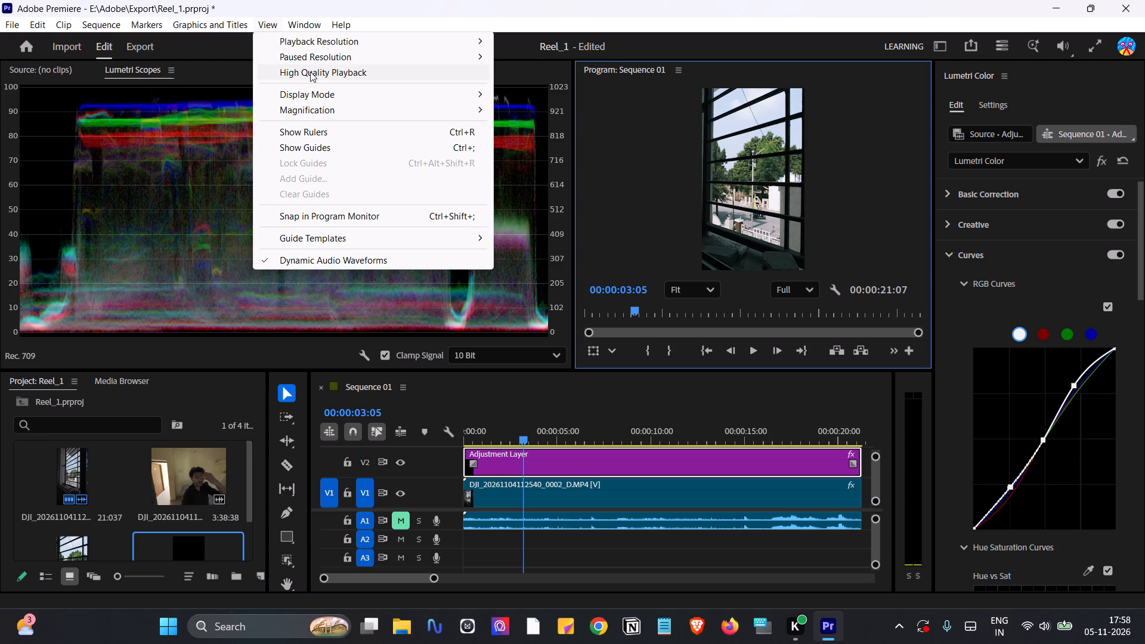
{"action": "left_click", "coordinate": [310, 72]}
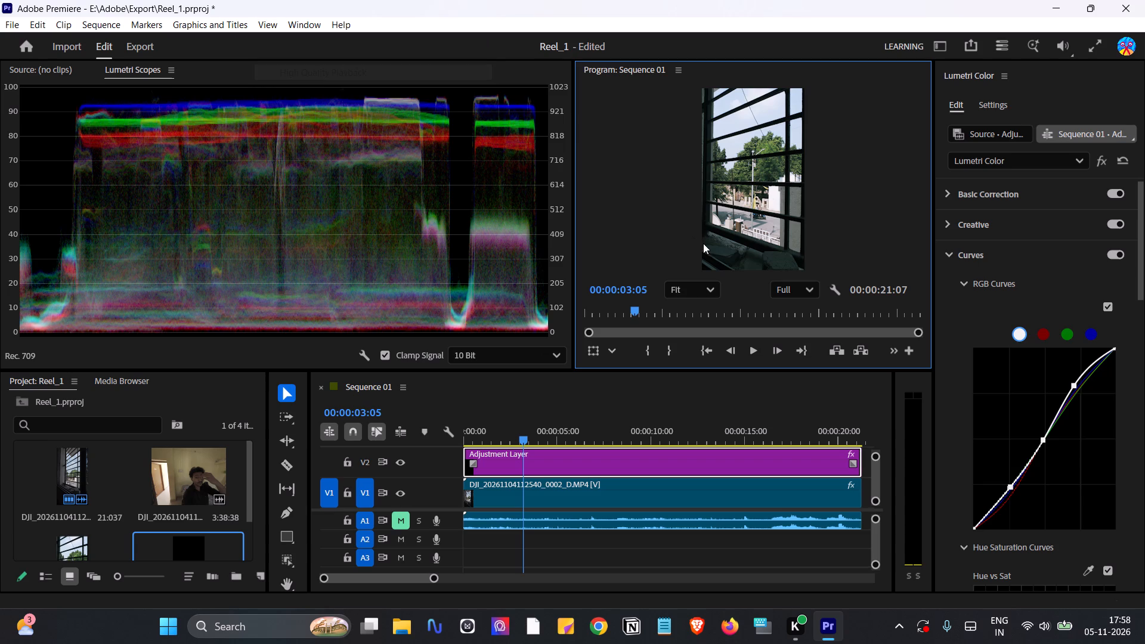
Play the sequence, return to its start and toggle track V2's visibility to compare the picture with and without the grade.
{"action": "key", "text": "space"}
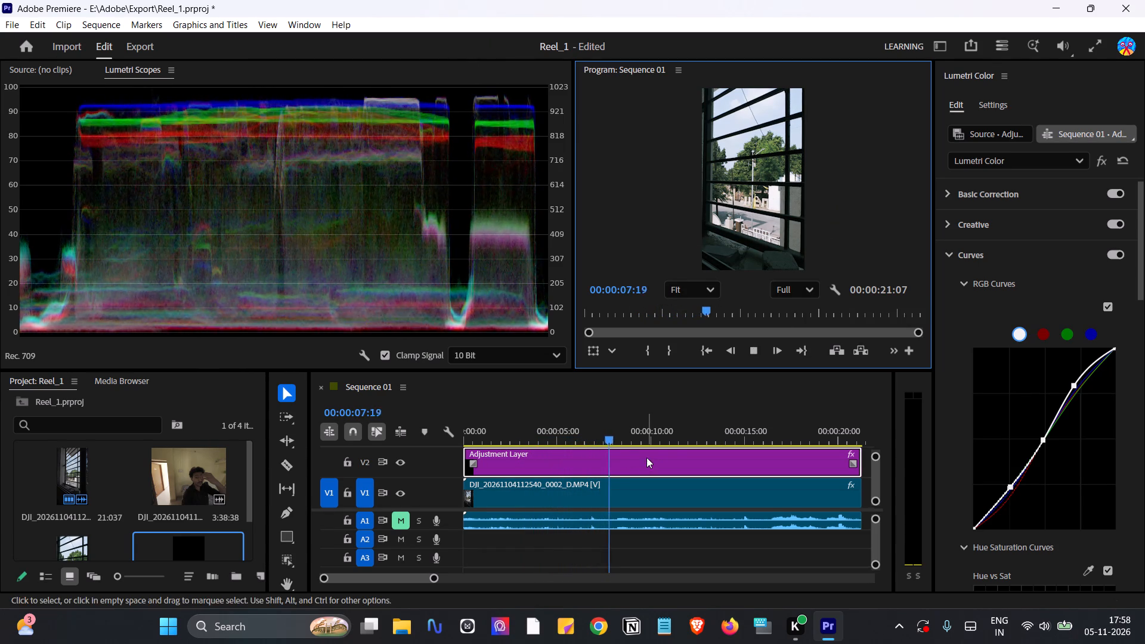
{"action": "left_click_drag", "start_coordinate": [614, 441], "coordinate": [420, 444]}
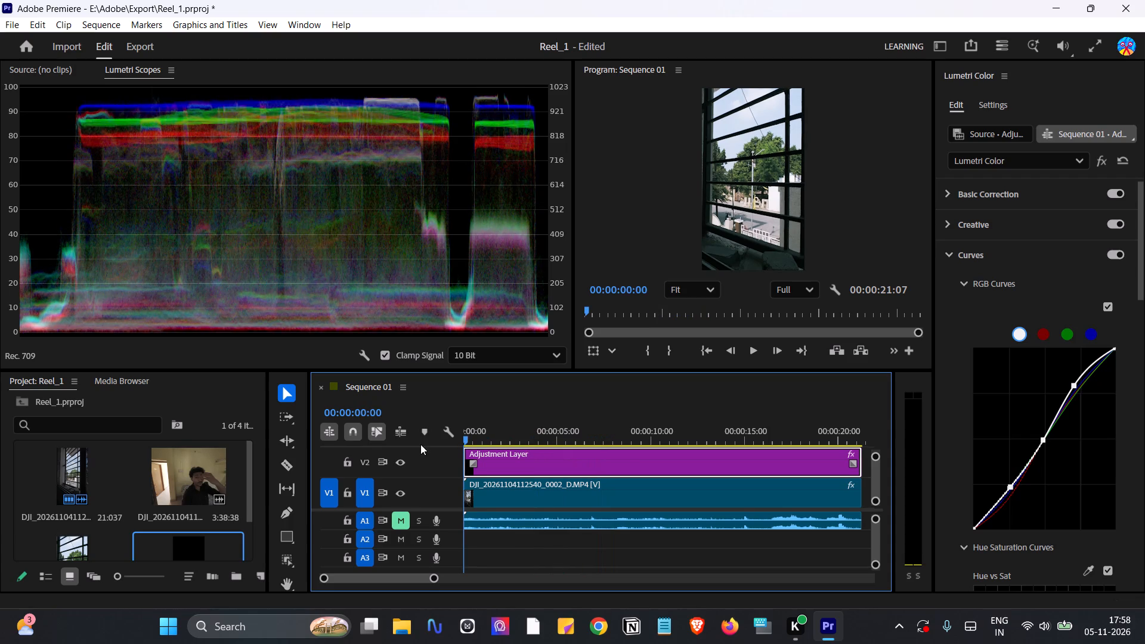
{"action": "left_click", "coordinate": [398, 461]}
{"action": "left_click", "coordinate": [398, 461]}
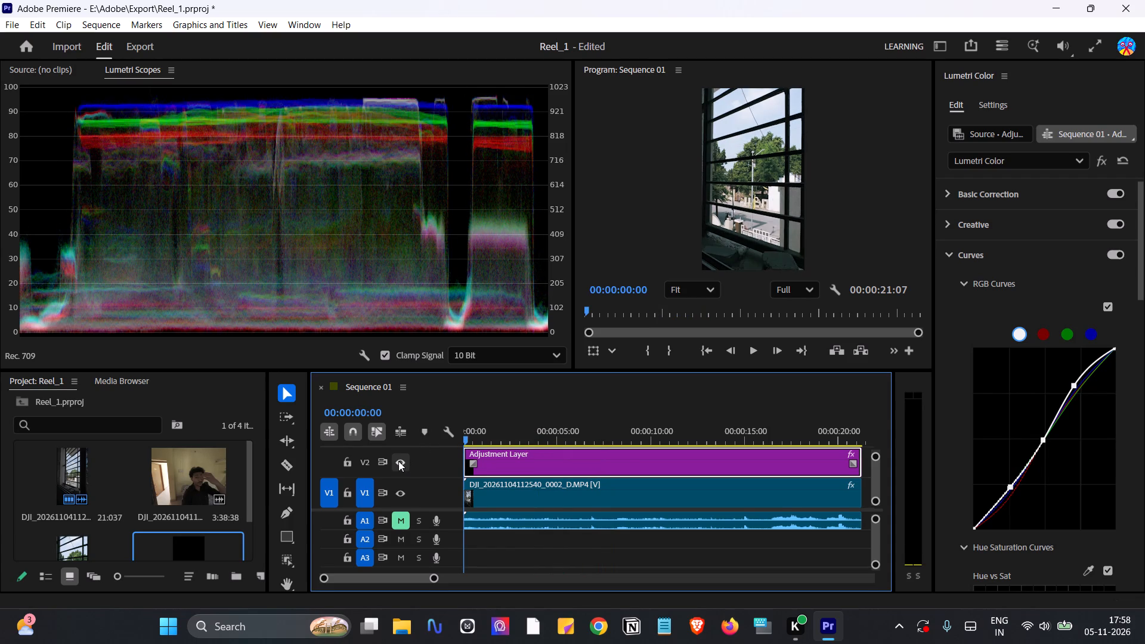
{"action": "left_click", "coordinate": [398, 461]}
{"action": "left_click", "coordinate": [398, 461]}
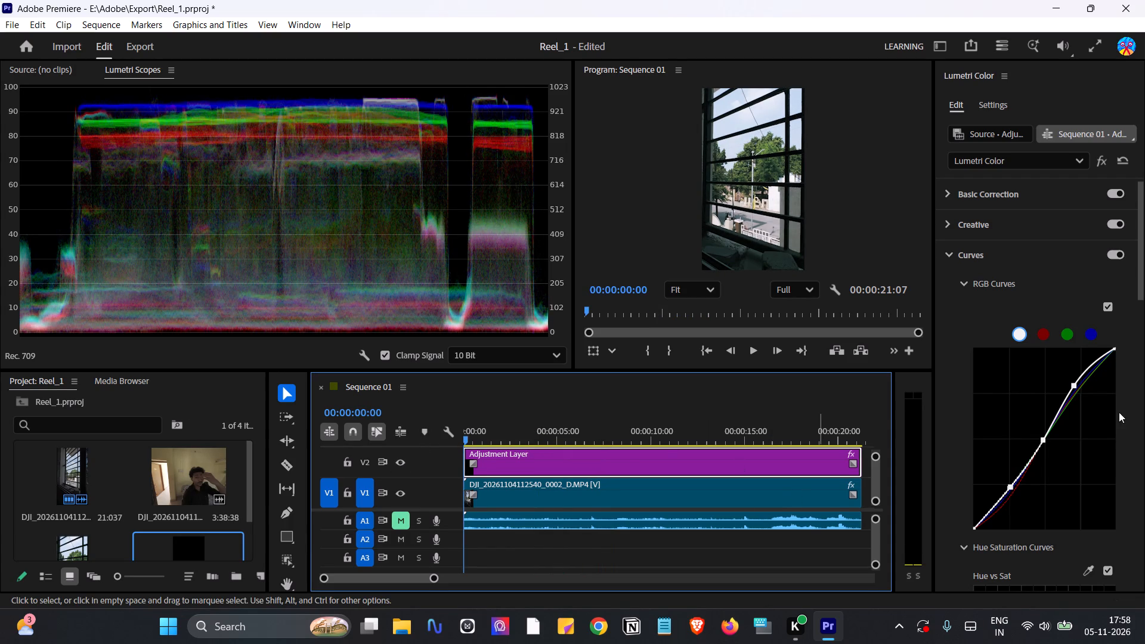
Raise the green RGB curve's highlights and slightly lower its shadow point, and play the sequence to 00:00:03:20 to check the grade.
{"action": "left_click", "coordinate": [1064, 337]}
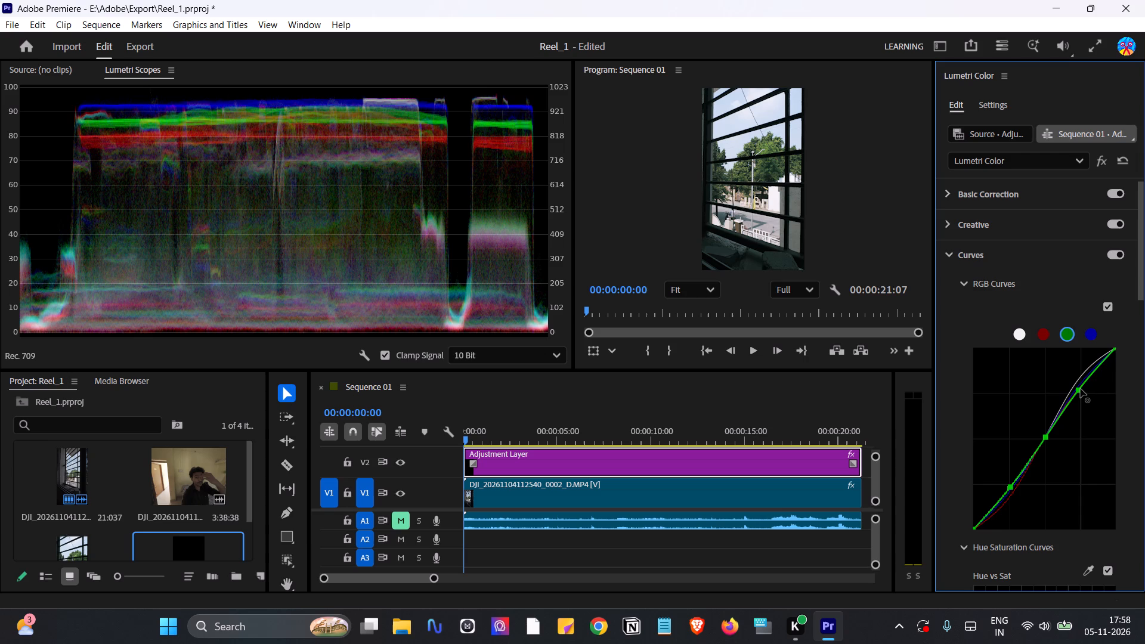
{"action": "left_click_drag", "start_coordinate": [1081, 389], "coordinate": [1072, 385]}
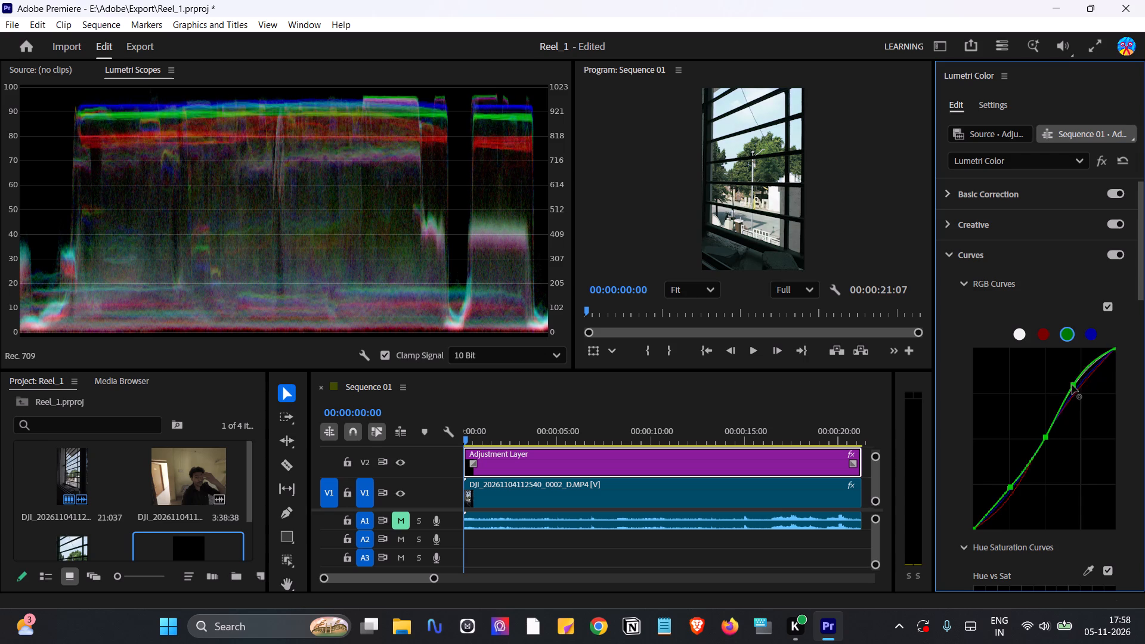
{"action": "left_click_drag", "start_coordinate": [1072, 385], "coordinate": [1075, 387]}
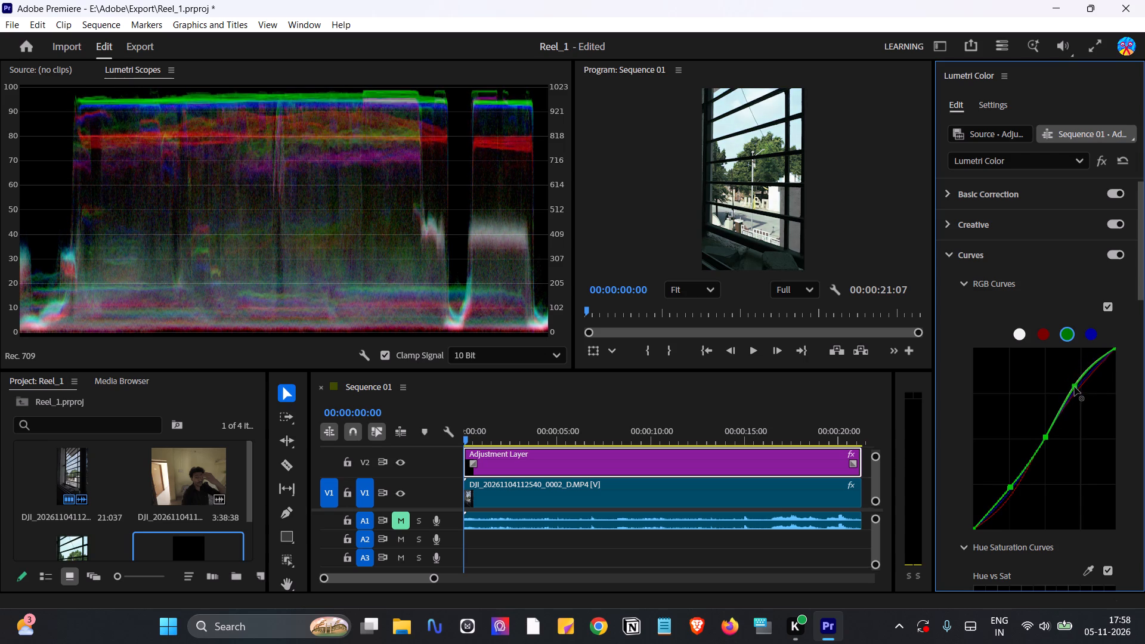
{"action": "left_click_drag", "start_coordinate": [1075, 387], "coordinate": [1074, 387]}
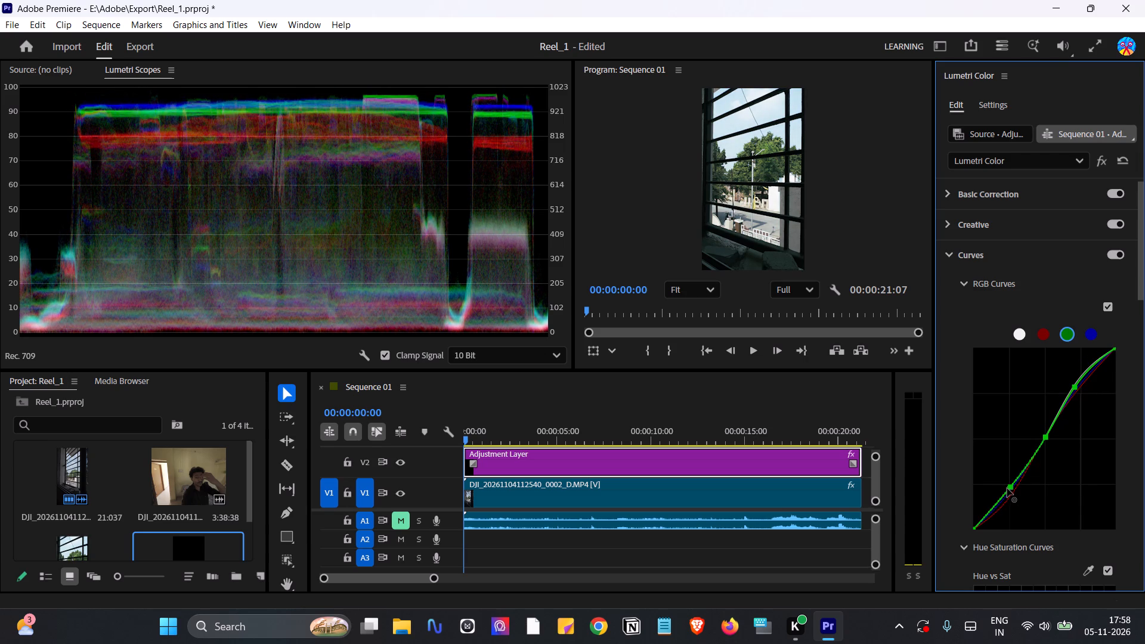
{"action": "left_click_drag", "start_coordinate": [1011, 488], "coordinate": [1017, 491]}
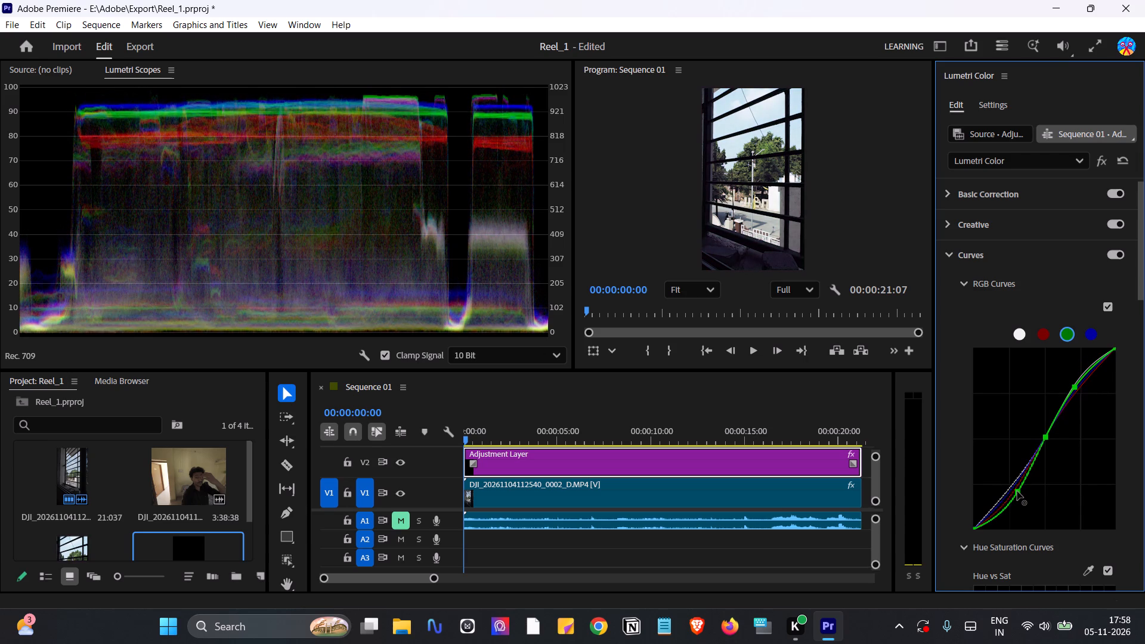
{"action": "left_click_drag", "start_coordinate": [1017, 491], "coordinate": [1004, 480]}
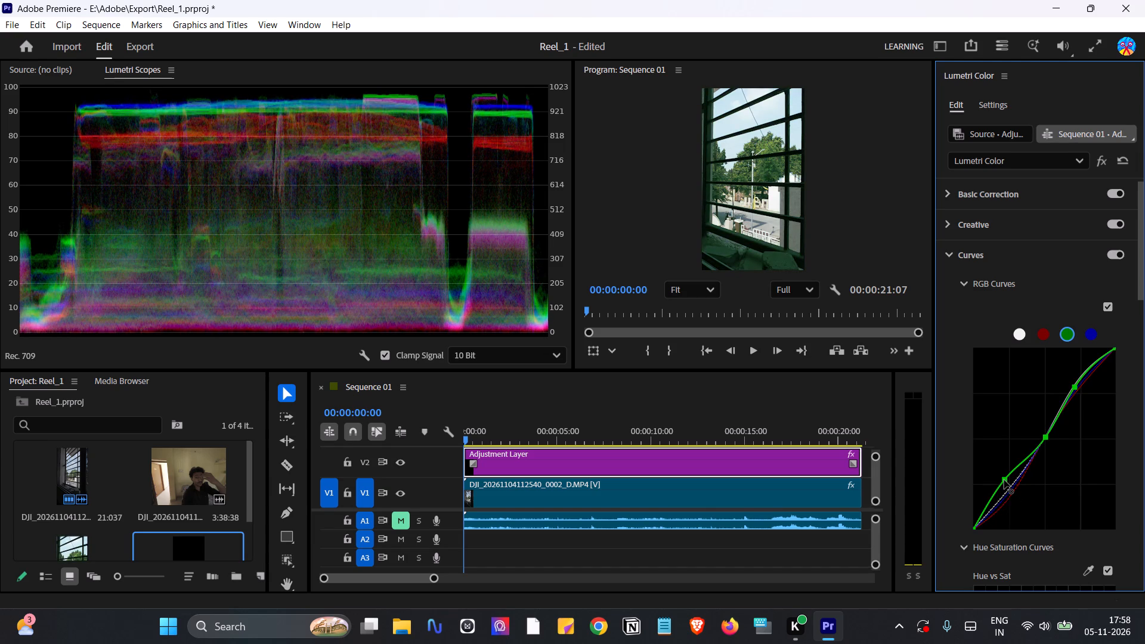
{"action": "left_click", "coordinate": [1073, 388]}
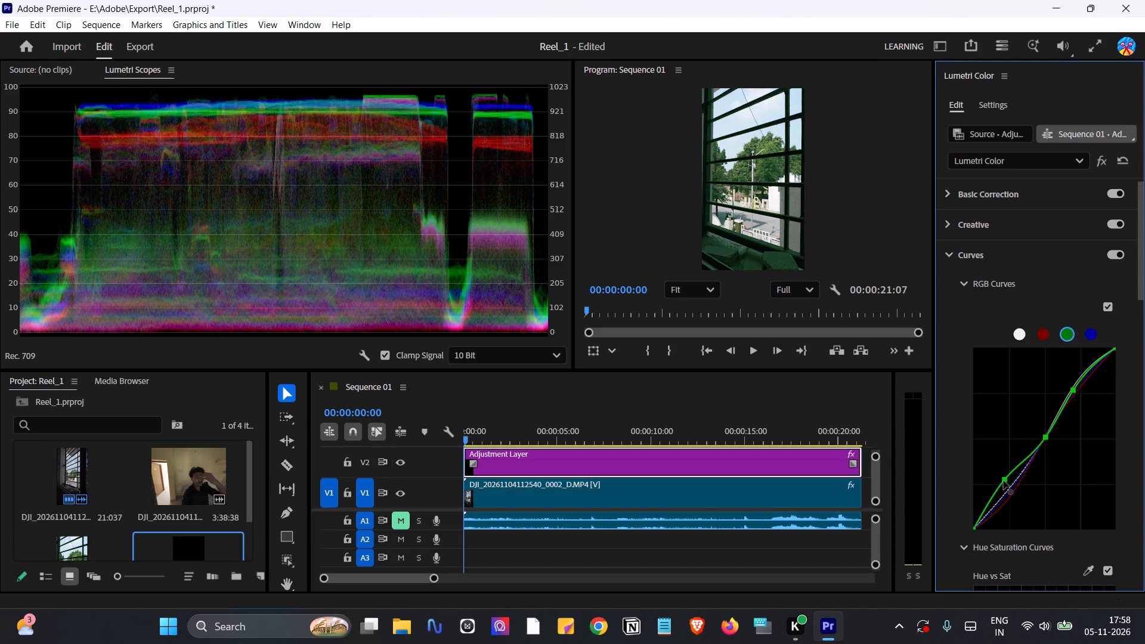
{"action": "left_click_drag", "start_coordinate": [1004, 481], "coordinate": [1010, 491]}
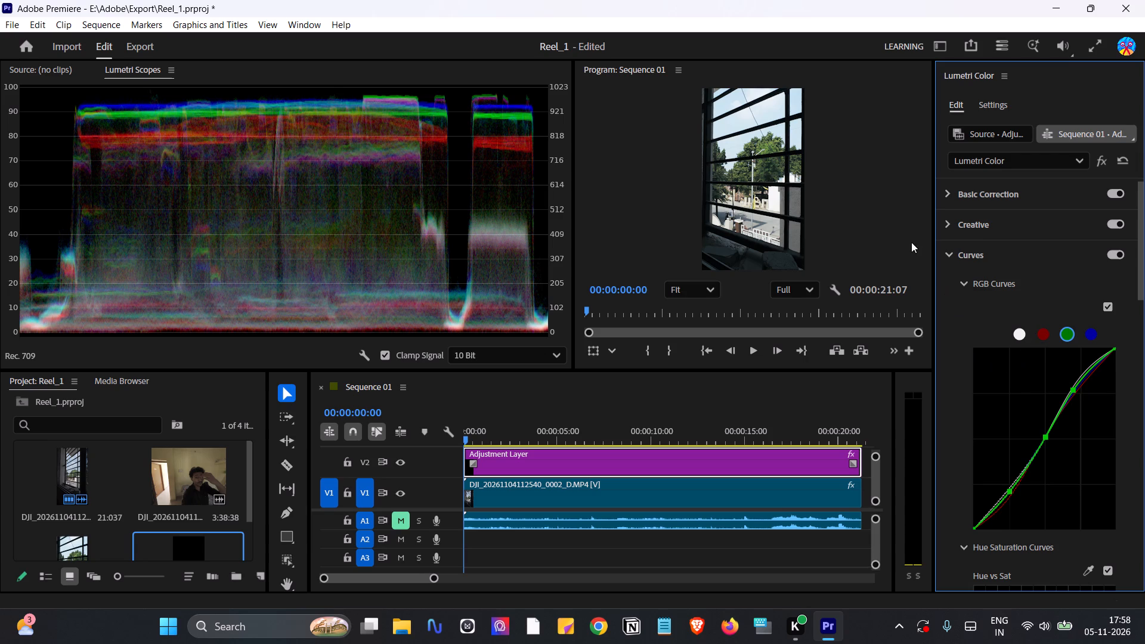
{"action": "key", "text": "space"}
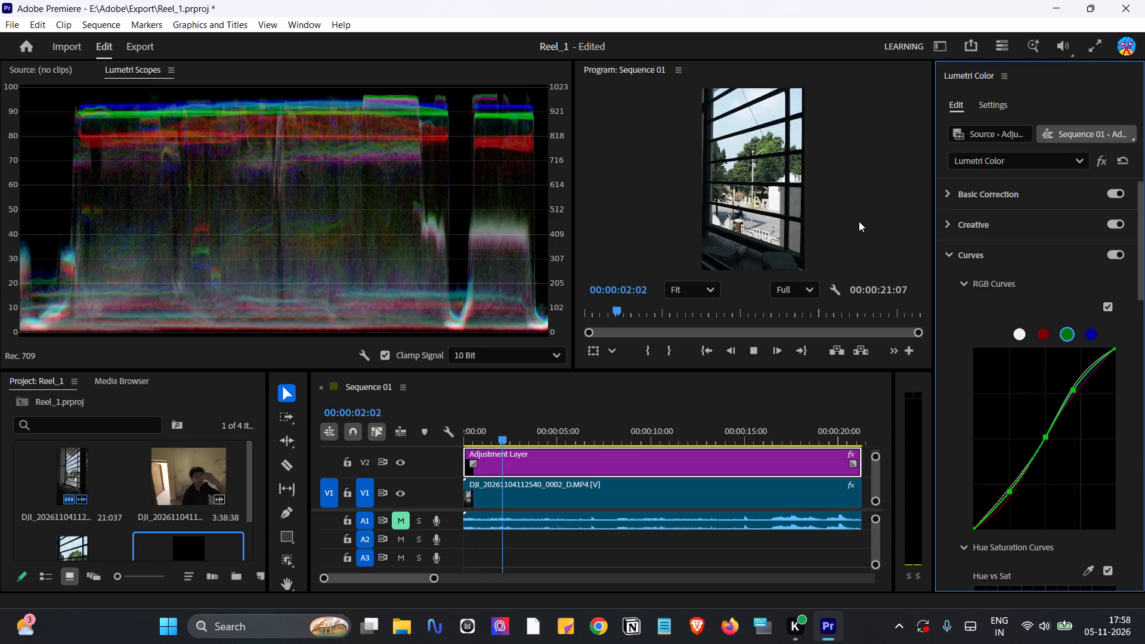
{"action": "key", "text": "space"}
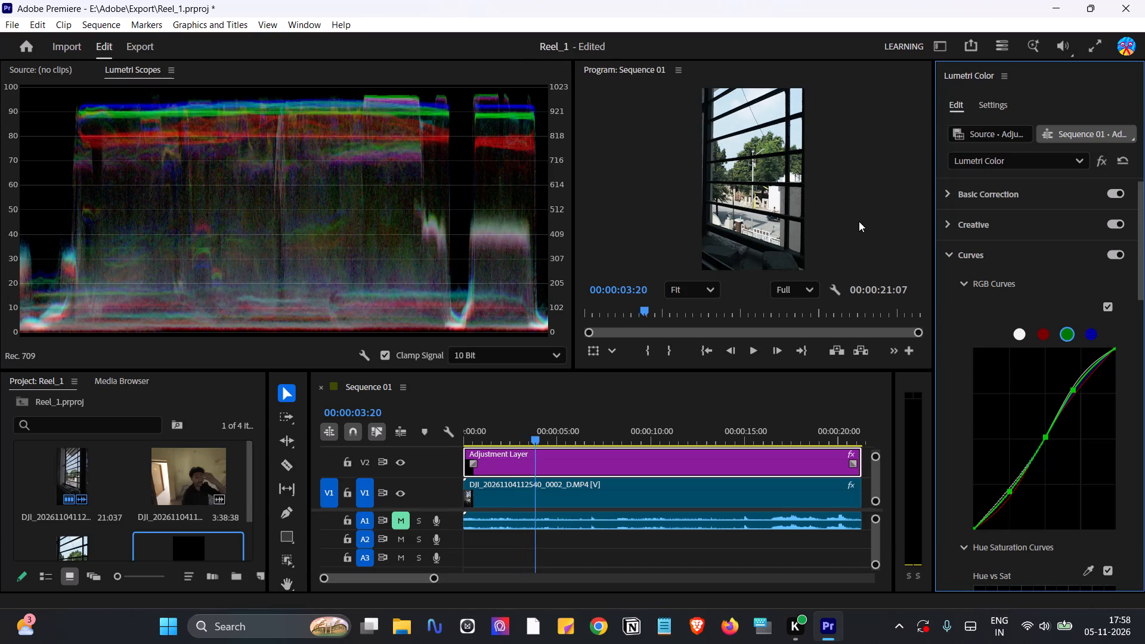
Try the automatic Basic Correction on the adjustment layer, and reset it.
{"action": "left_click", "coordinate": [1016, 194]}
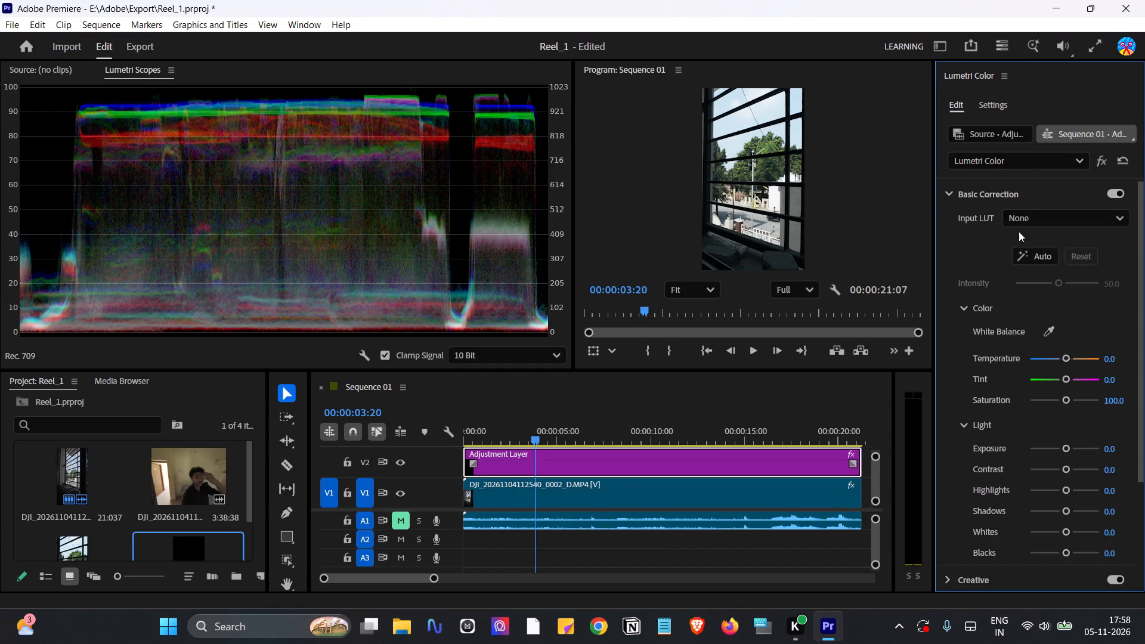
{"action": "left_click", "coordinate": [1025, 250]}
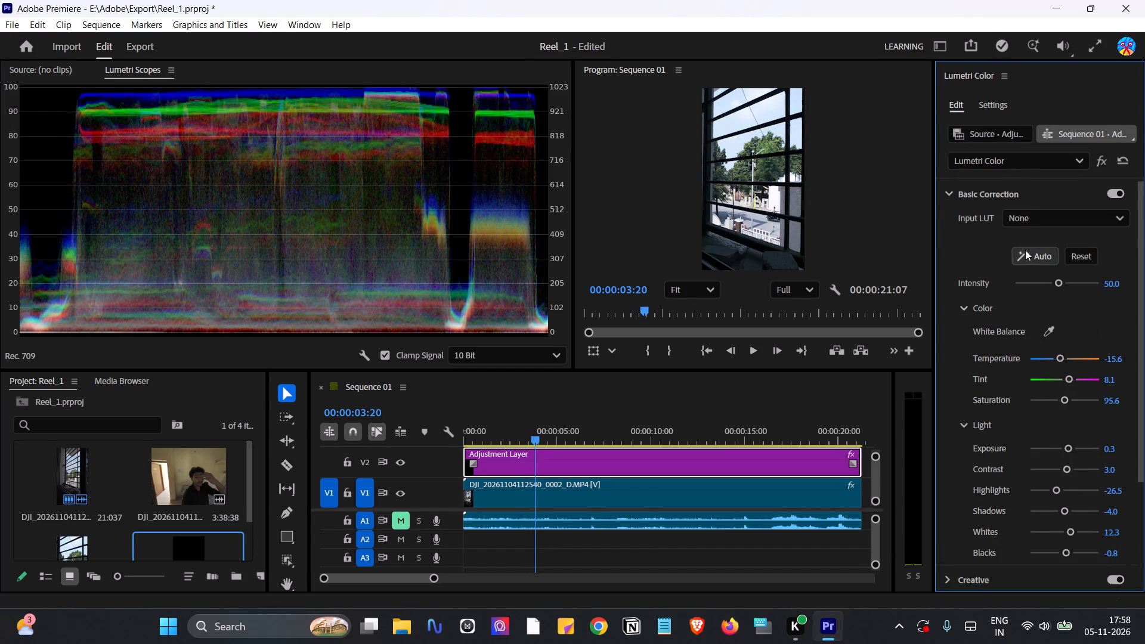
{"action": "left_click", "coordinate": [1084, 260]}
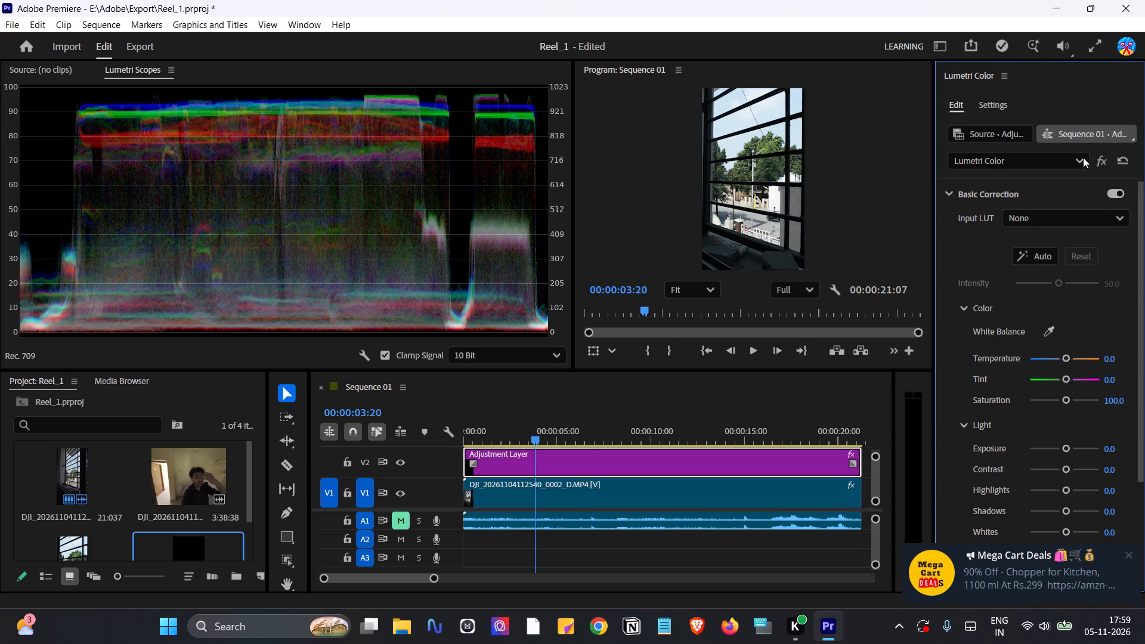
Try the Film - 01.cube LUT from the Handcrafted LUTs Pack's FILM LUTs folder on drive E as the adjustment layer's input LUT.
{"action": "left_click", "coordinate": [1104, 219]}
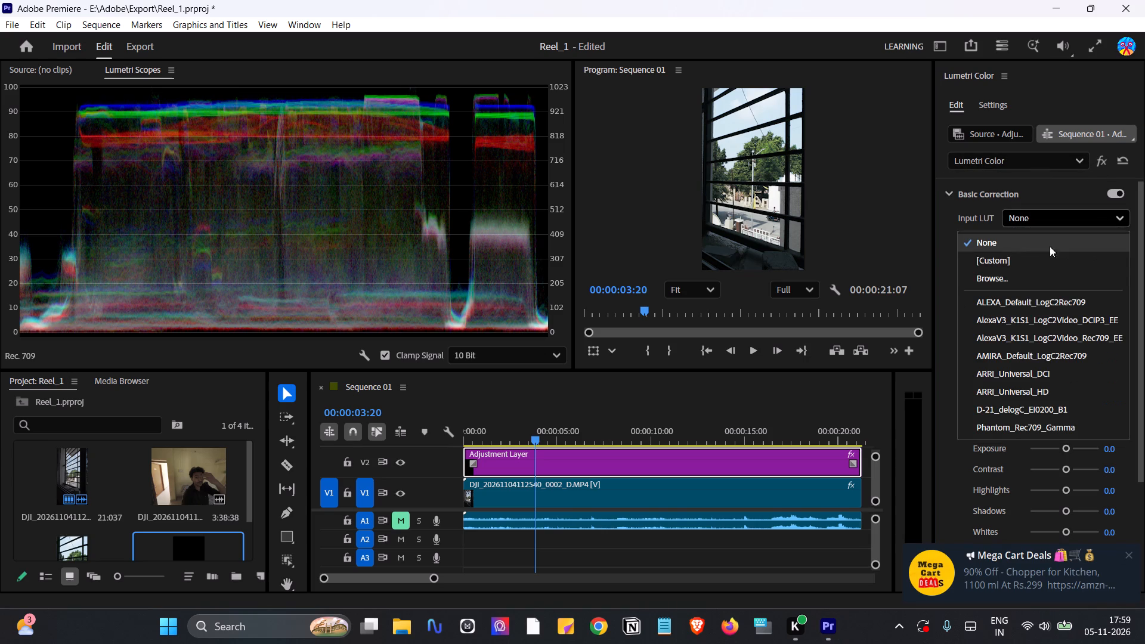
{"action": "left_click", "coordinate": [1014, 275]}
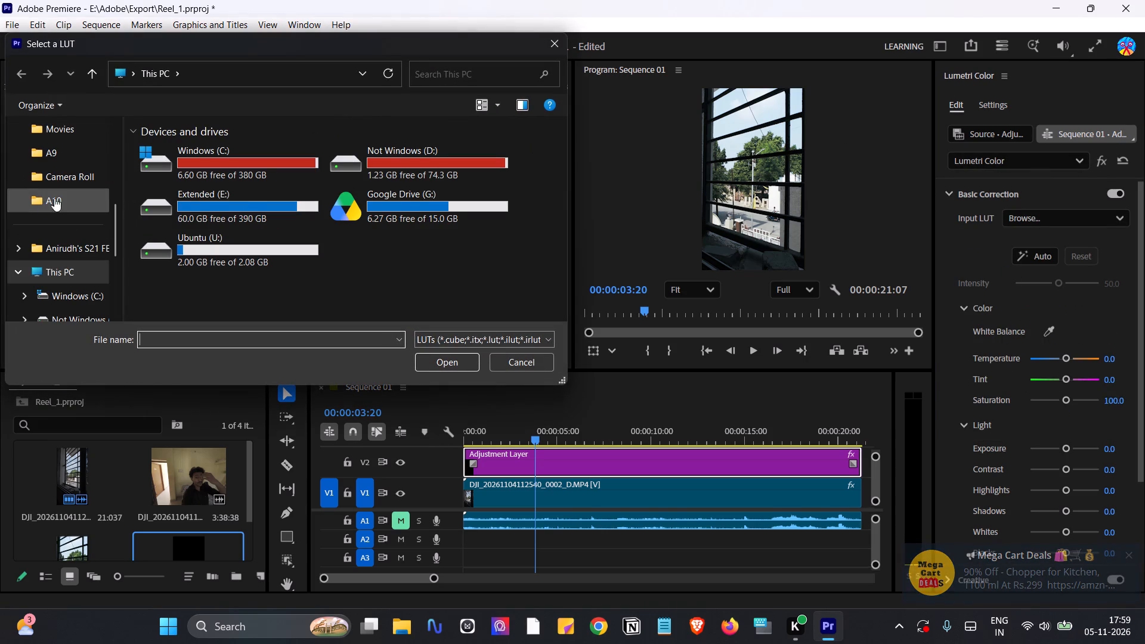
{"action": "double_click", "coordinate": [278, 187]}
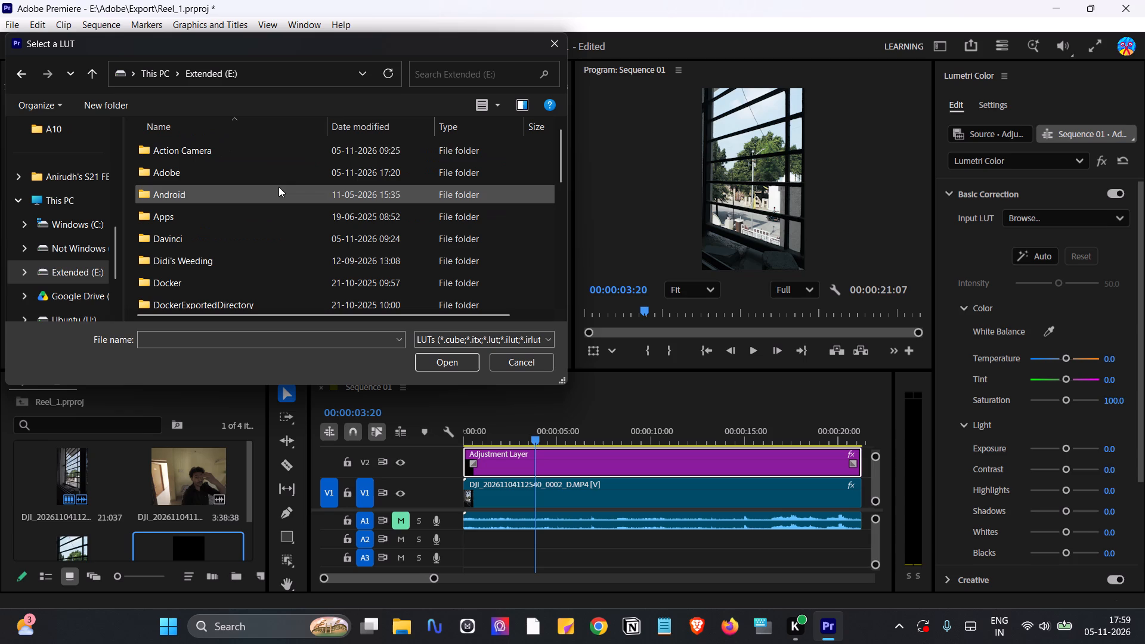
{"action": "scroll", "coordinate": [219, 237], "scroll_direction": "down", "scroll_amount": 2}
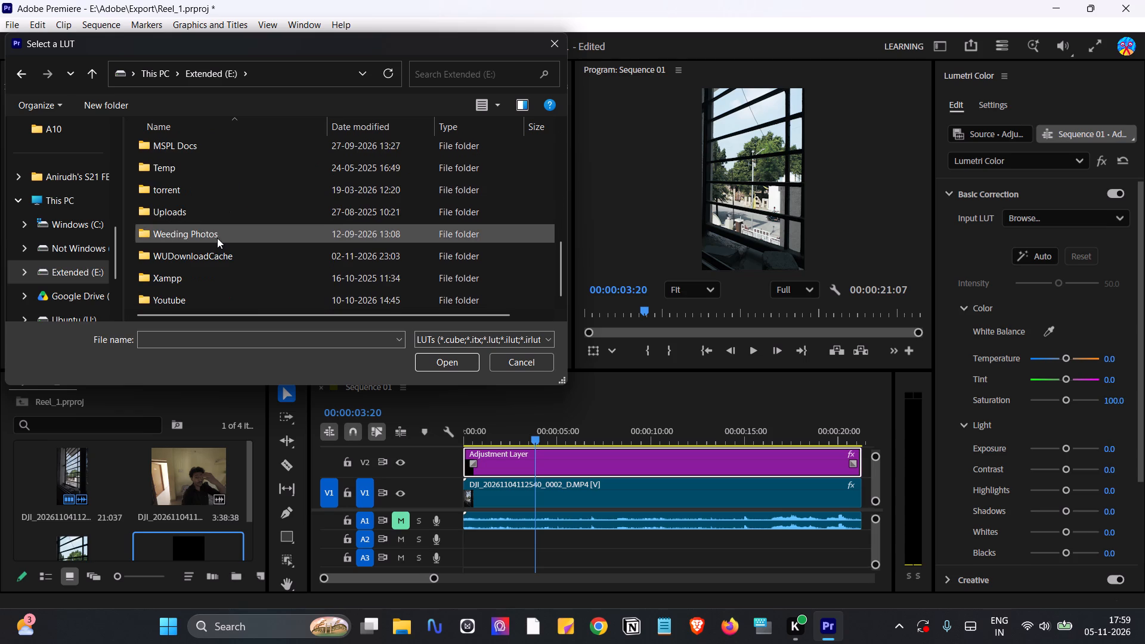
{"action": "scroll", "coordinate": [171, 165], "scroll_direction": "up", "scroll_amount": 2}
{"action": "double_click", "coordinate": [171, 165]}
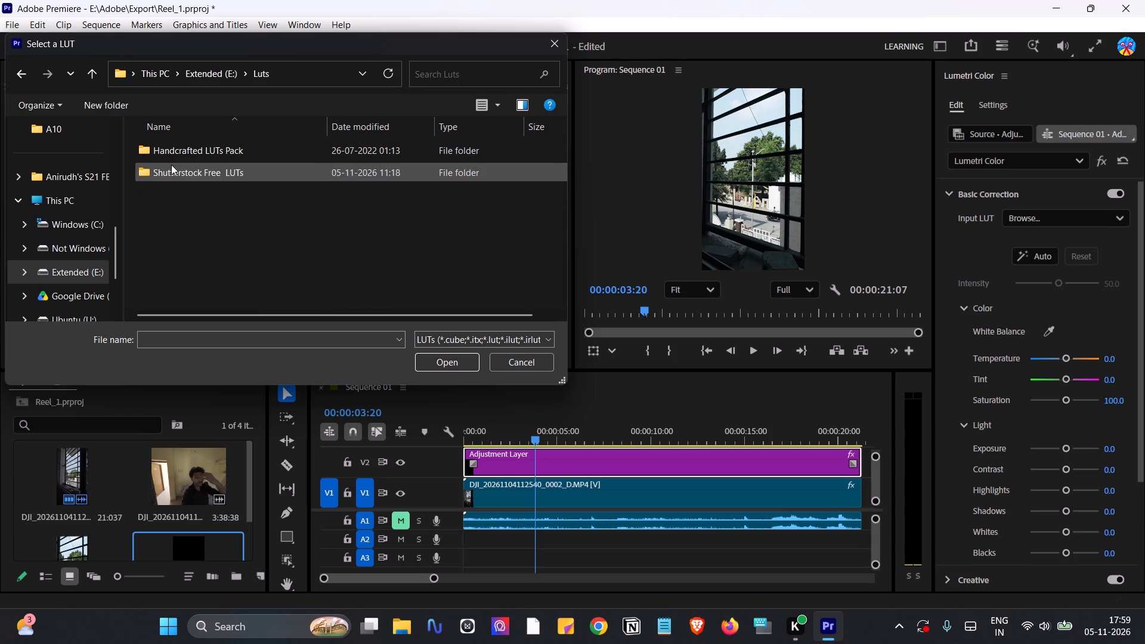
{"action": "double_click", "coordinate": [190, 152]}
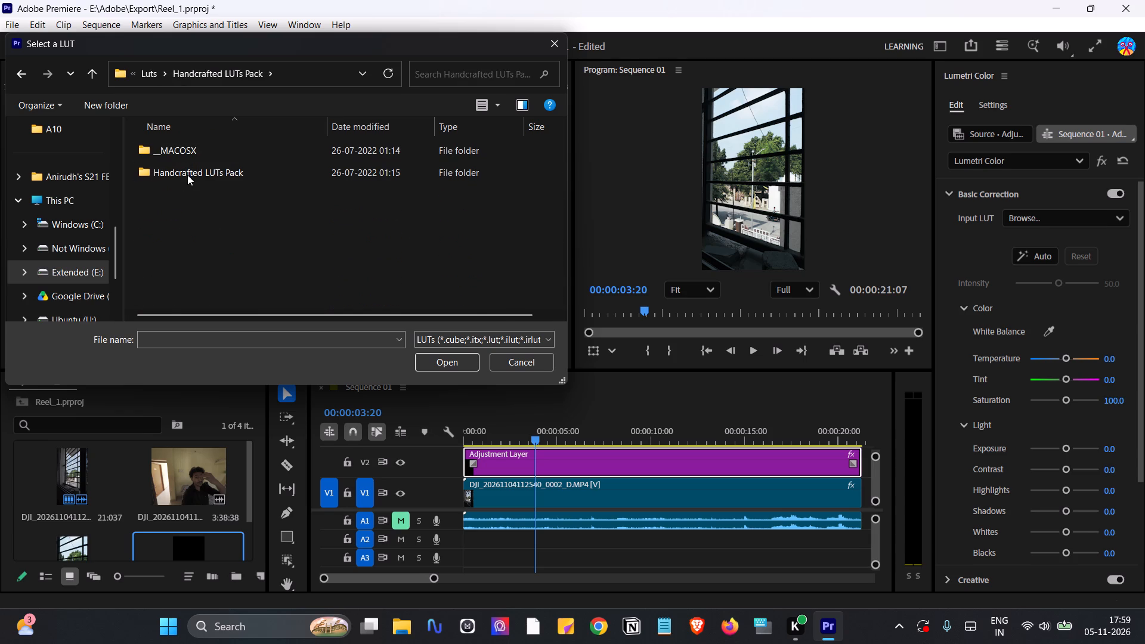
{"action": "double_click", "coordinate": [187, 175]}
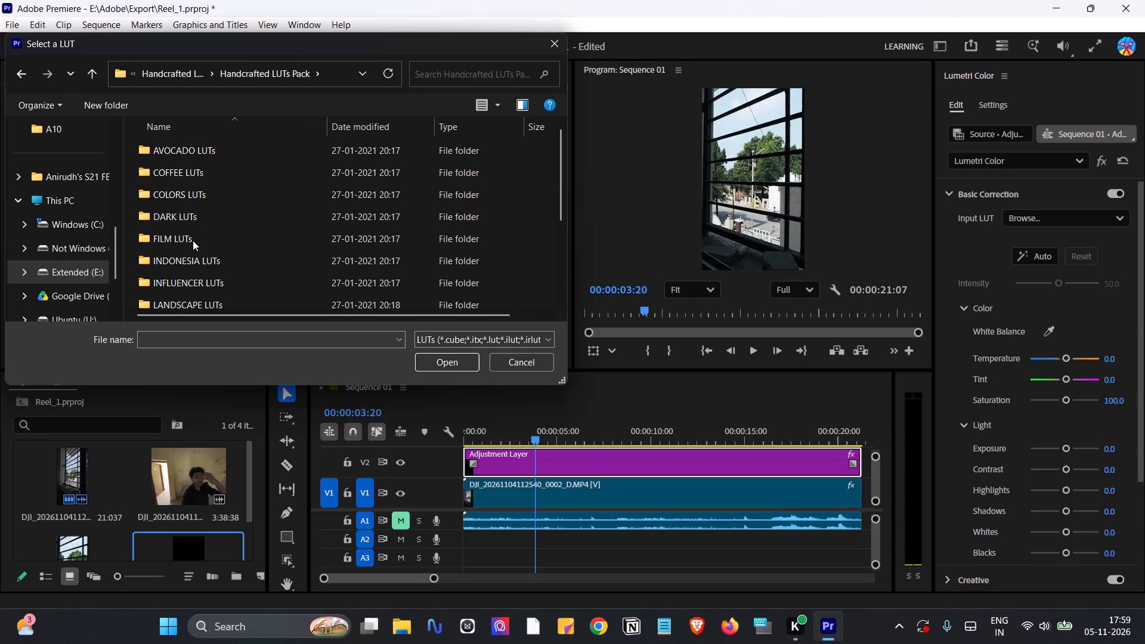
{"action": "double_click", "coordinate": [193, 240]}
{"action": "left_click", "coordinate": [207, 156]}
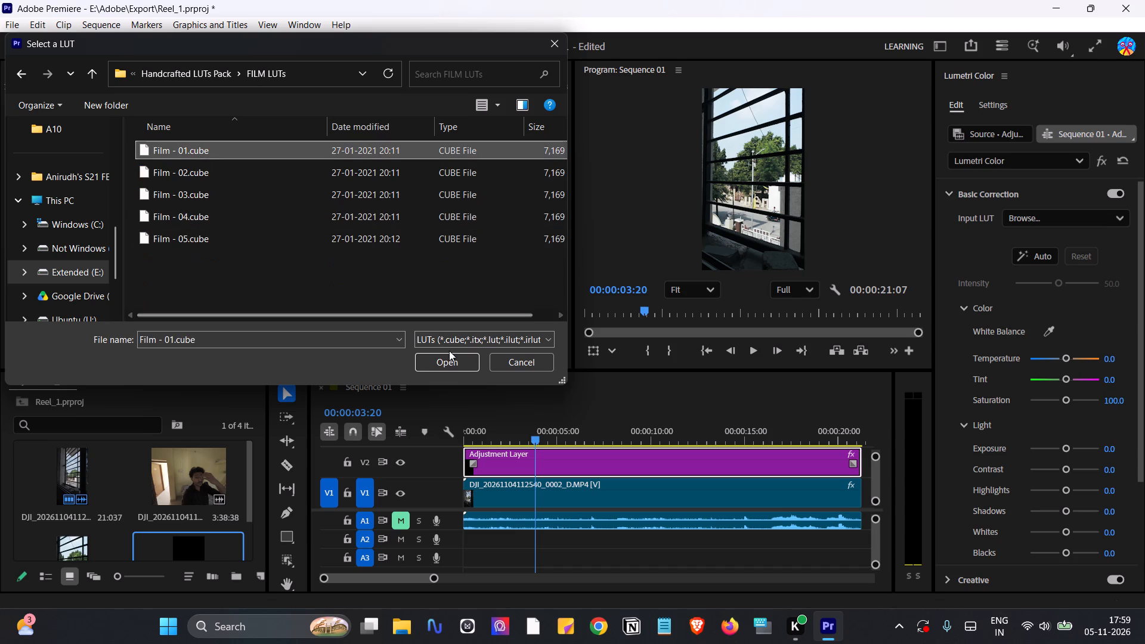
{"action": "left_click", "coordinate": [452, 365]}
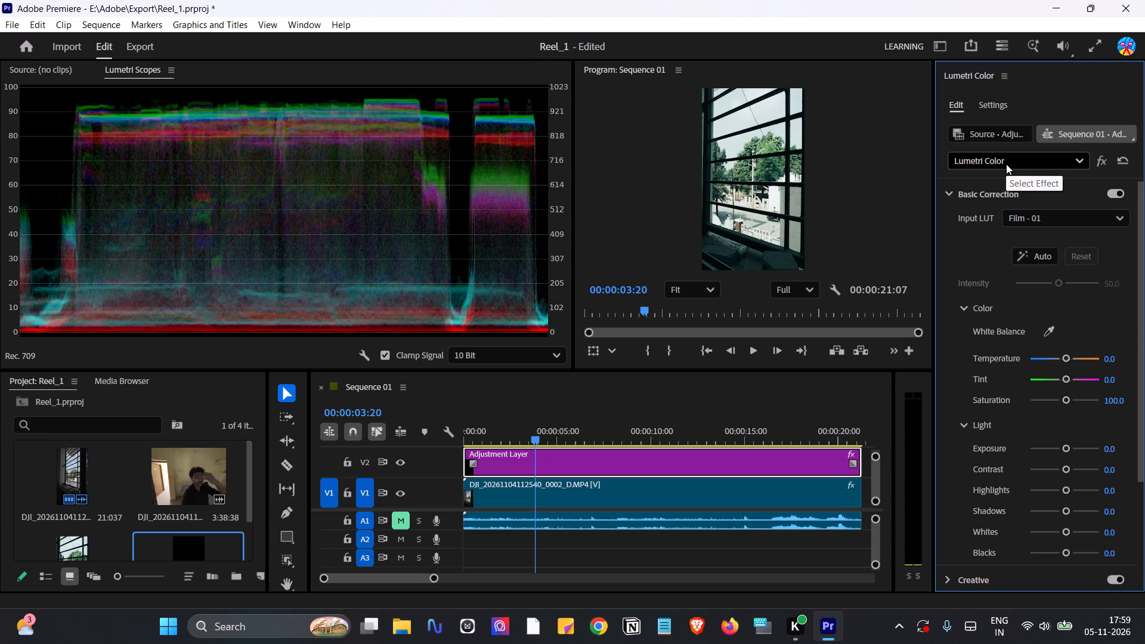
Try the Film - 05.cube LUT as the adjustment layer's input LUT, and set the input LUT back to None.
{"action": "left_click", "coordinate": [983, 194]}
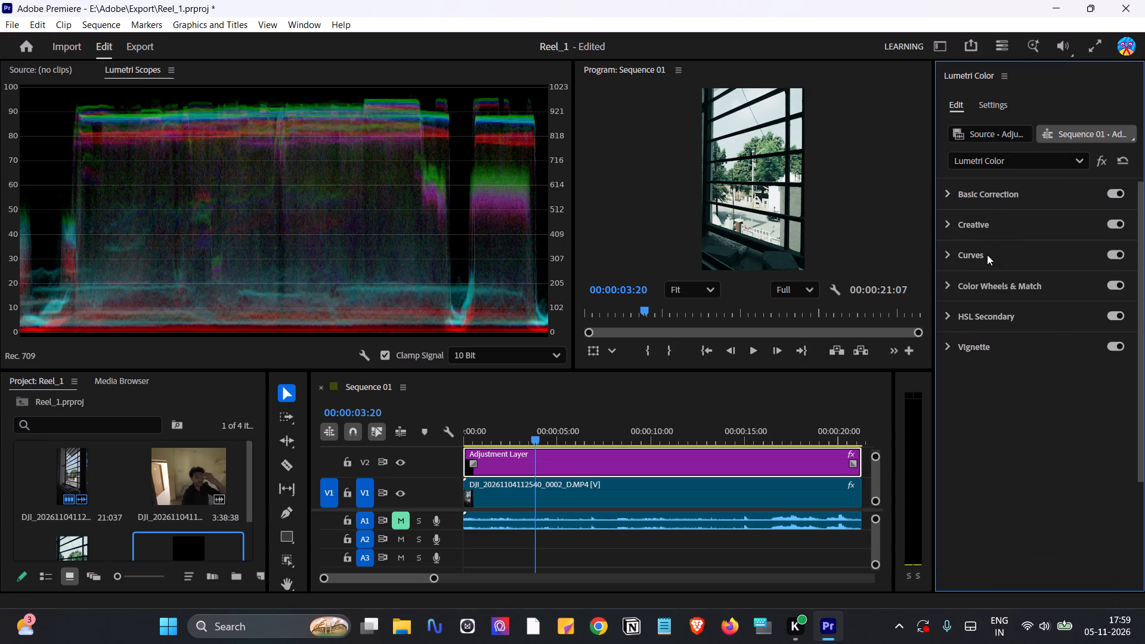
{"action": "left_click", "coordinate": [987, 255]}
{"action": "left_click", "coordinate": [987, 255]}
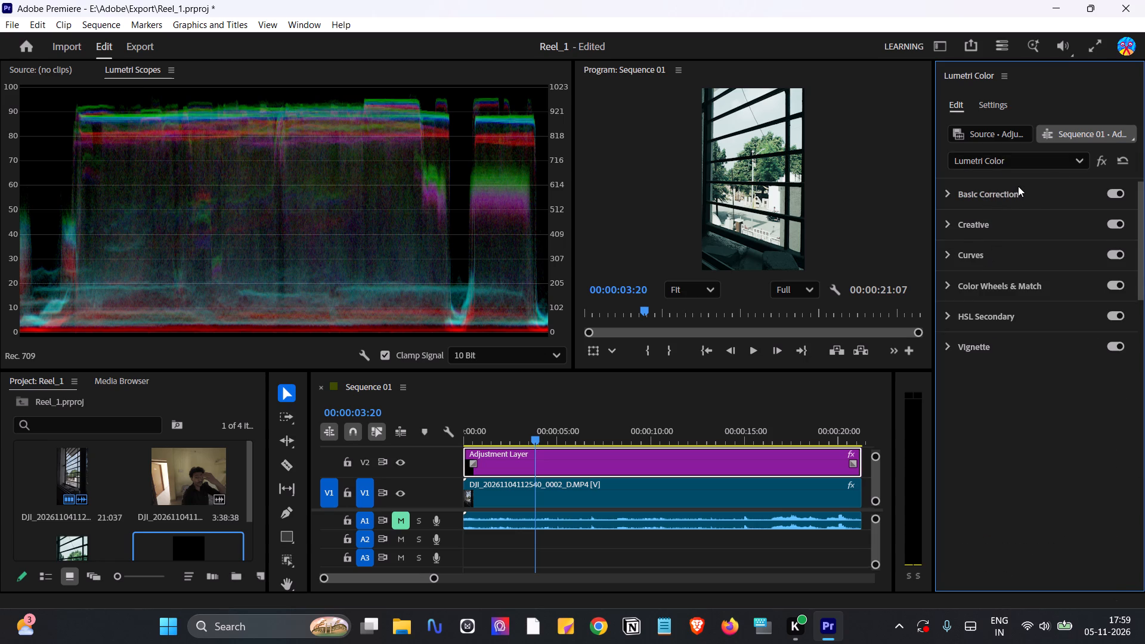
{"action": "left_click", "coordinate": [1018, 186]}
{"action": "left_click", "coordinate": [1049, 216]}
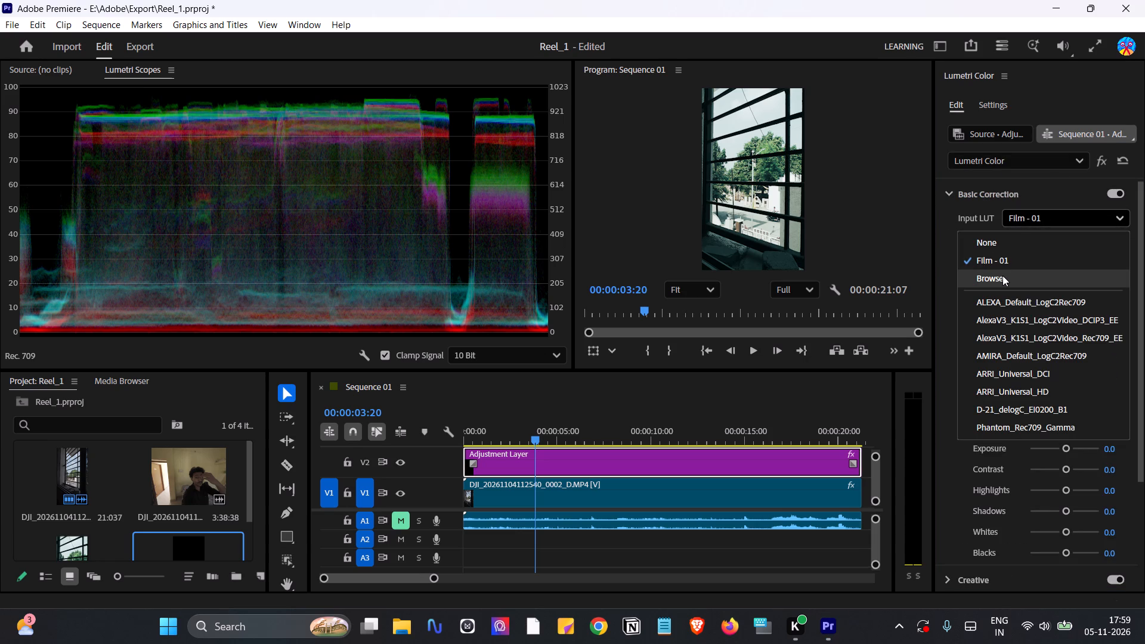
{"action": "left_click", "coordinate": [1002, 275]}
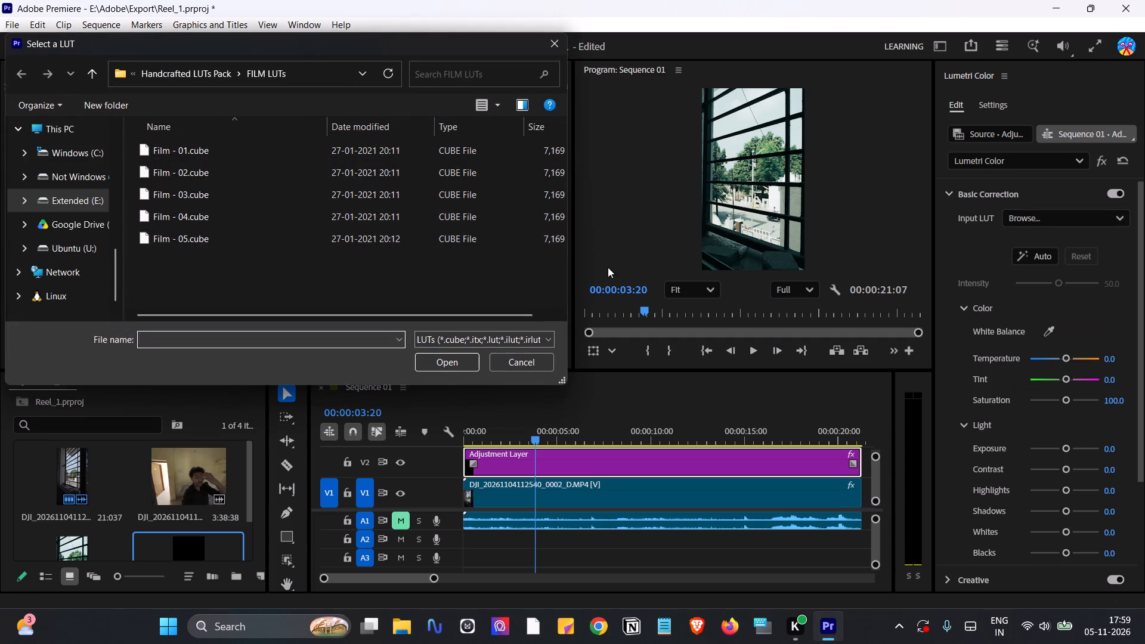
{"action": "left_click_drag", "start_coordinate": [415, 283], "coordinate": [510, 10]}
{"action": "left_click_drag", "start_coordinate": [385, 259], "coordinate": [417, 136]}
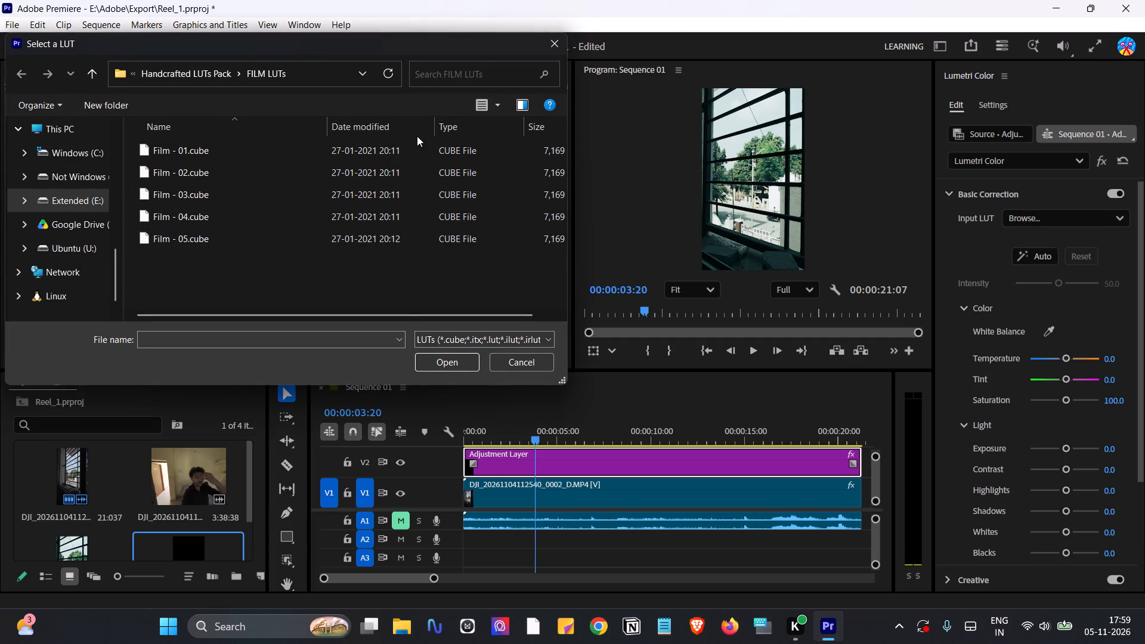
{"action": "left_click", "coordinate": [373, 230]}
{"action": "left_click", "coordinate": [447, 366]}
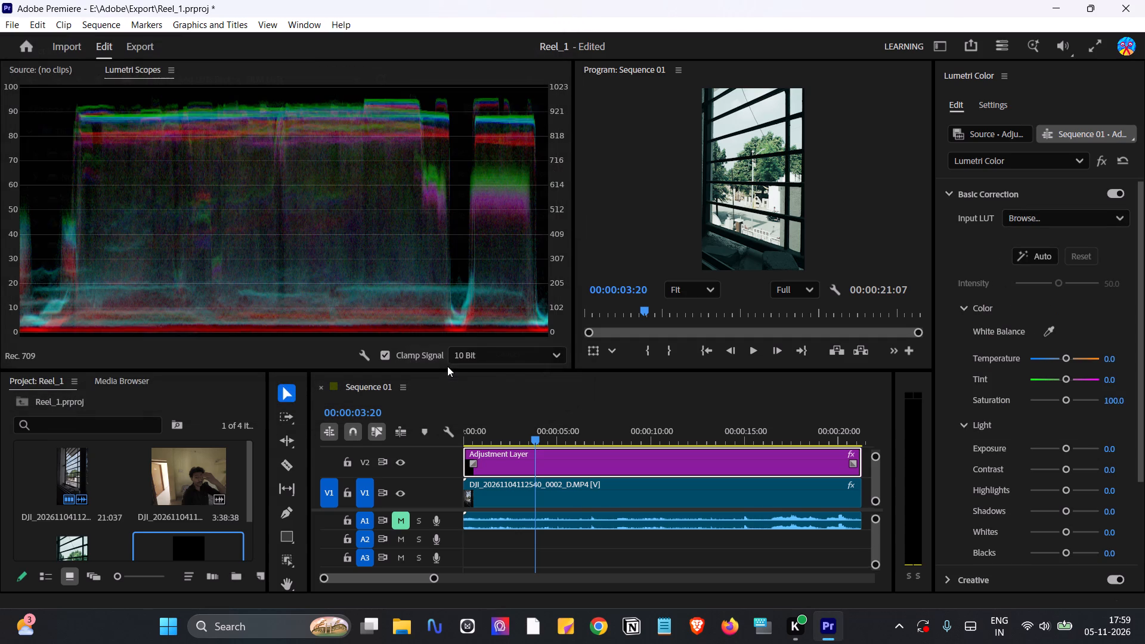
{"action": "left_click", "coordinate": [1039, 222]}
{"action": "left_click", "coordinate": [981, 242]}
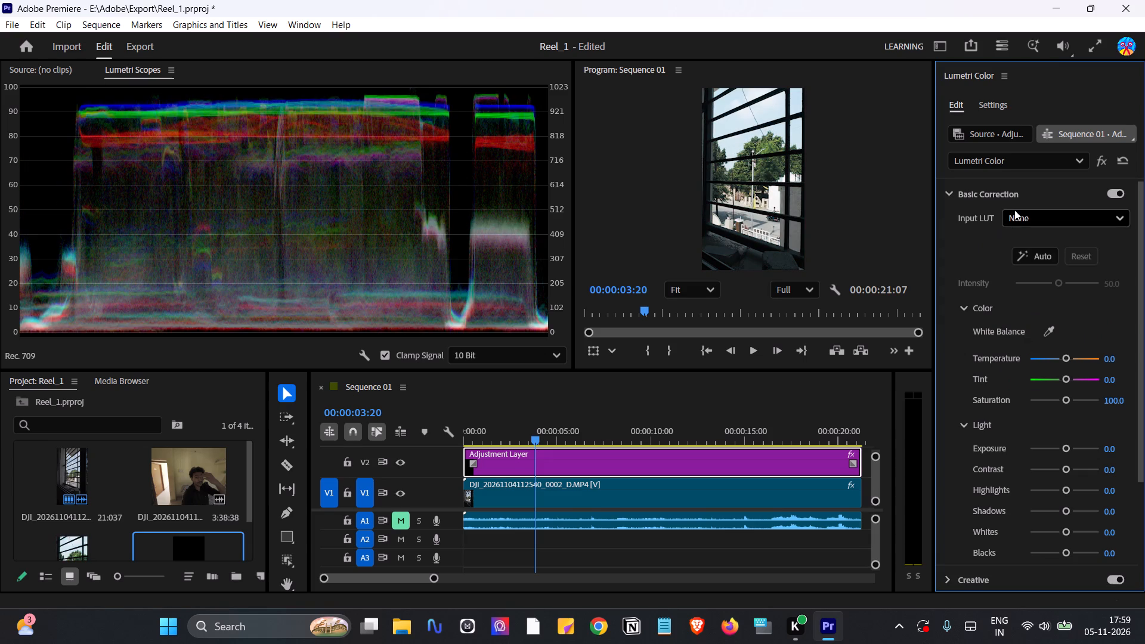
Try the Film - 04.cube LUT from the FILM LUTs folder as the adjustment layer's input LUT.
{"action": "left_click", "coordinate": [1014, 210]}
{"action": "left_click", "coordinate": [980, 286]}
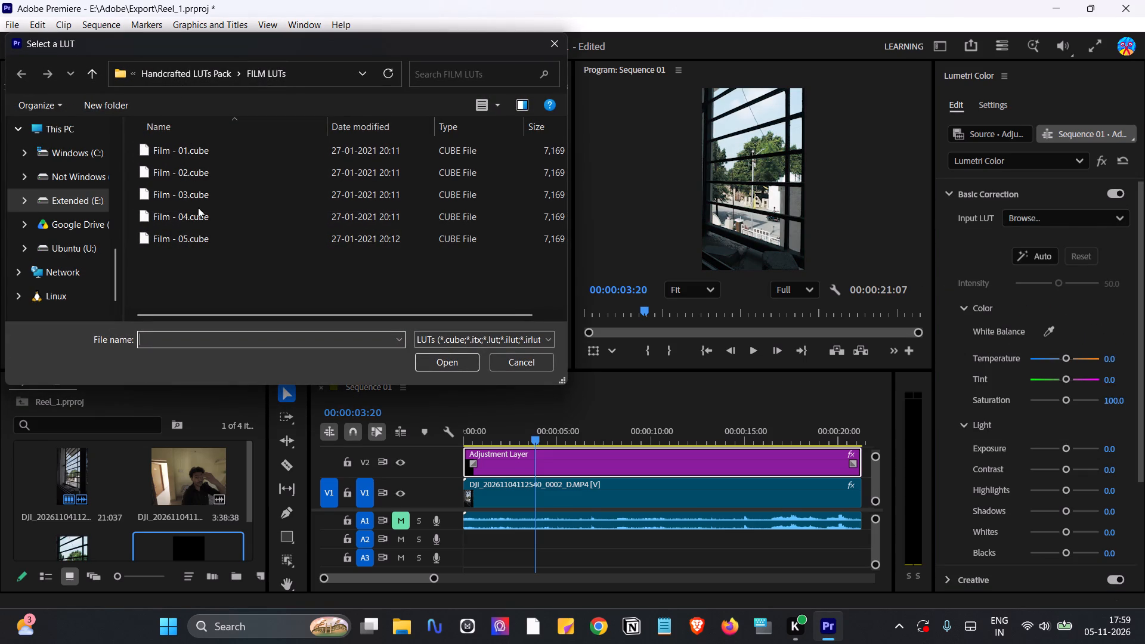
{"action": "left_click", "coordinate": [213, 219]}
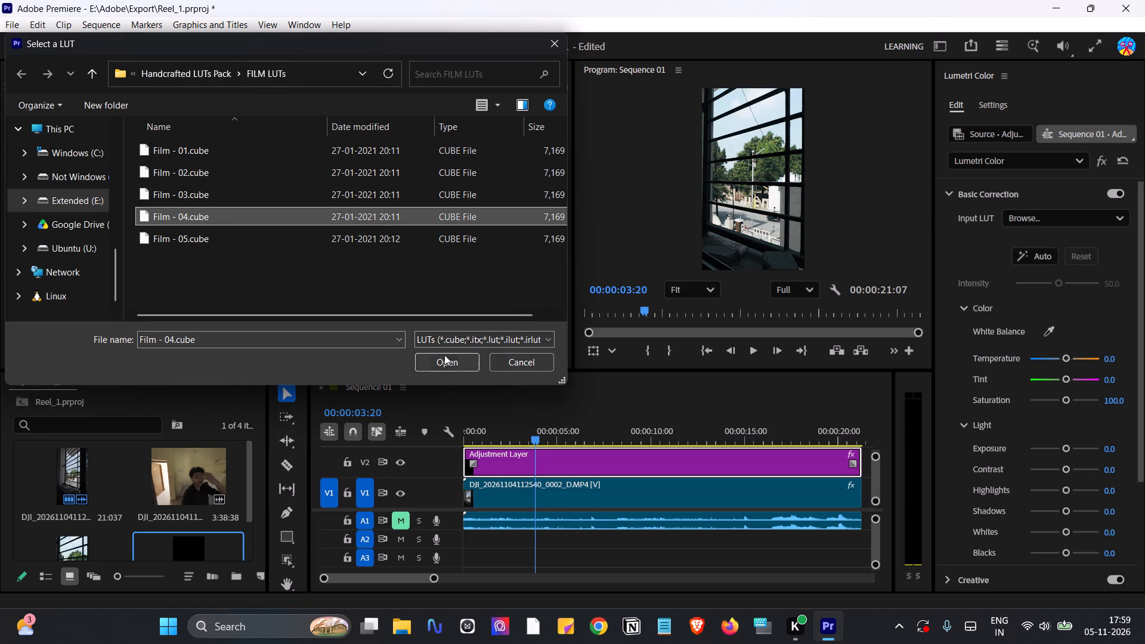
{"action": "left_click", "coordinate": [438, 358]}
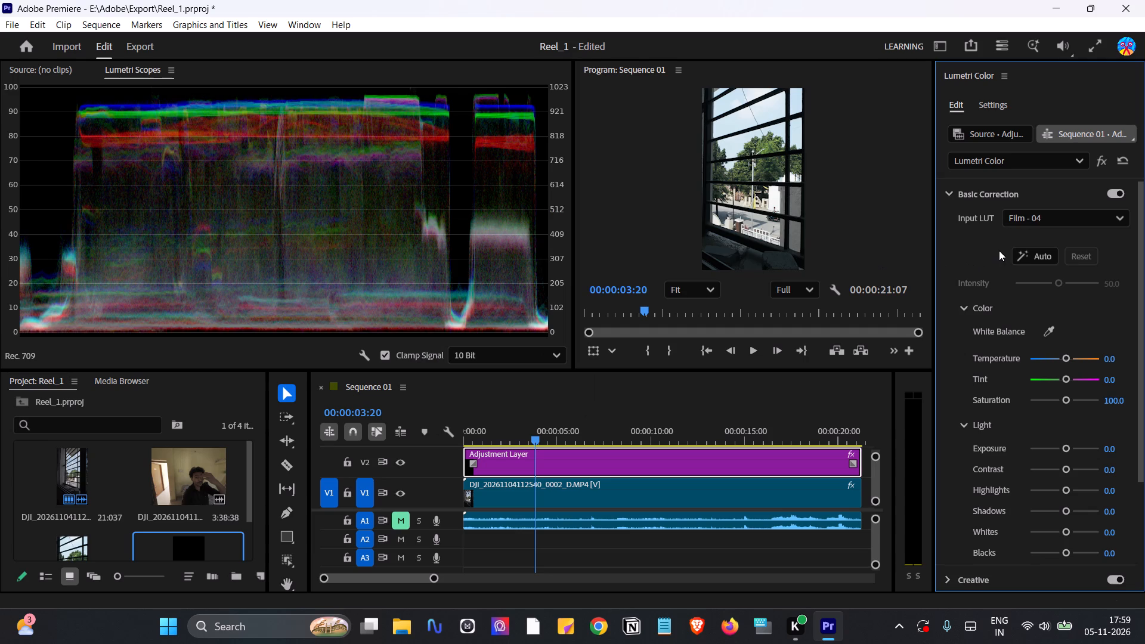
Set the adjustment layer's input LUT to CrispAutumn.cube from the Shutterstock Free LUTs folder within Luts.
{"action": "left_click", "coordinate": [1045, 221]}
{"action": "left_click", "coordinate": [989, 272]}
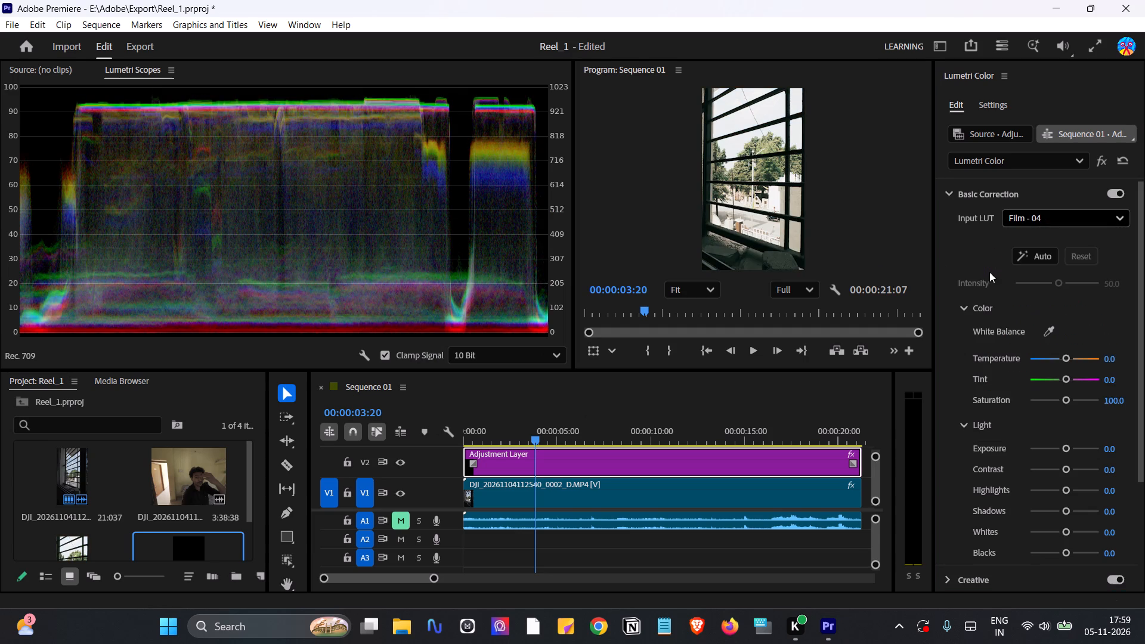
{"action": "left_click", "coordinate": [222, 70]}
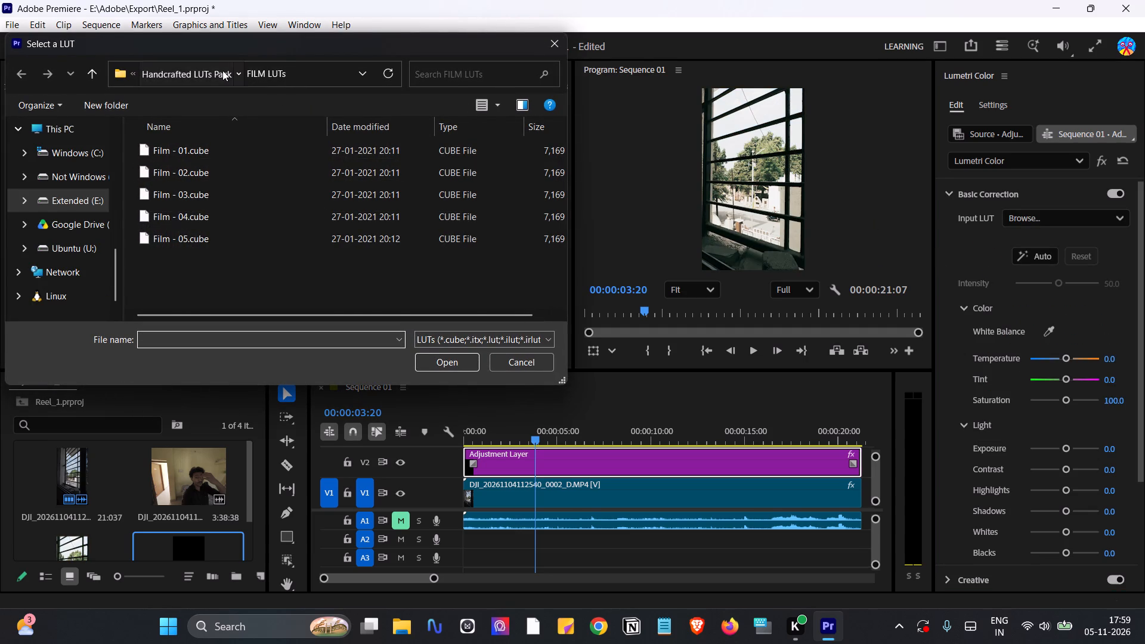
{"action": "scroll", "coordinate": [209, 261], "scroll_direction": "down", "scroll_amount": 2}
{"action": "scroll", "coordinate": [209, 261], "scroll_direction": "up", "scroll_amount": 1}
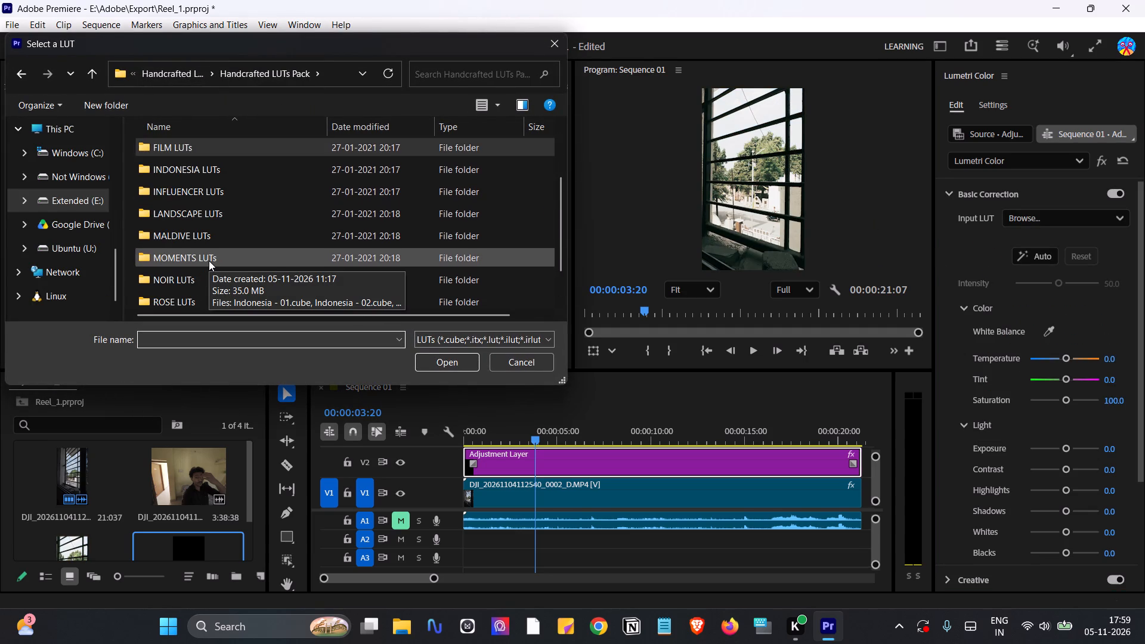
{"action": "scroll", "coordinate": [209, 261], "scroll_direction": "up", "scroll_amount": 2}
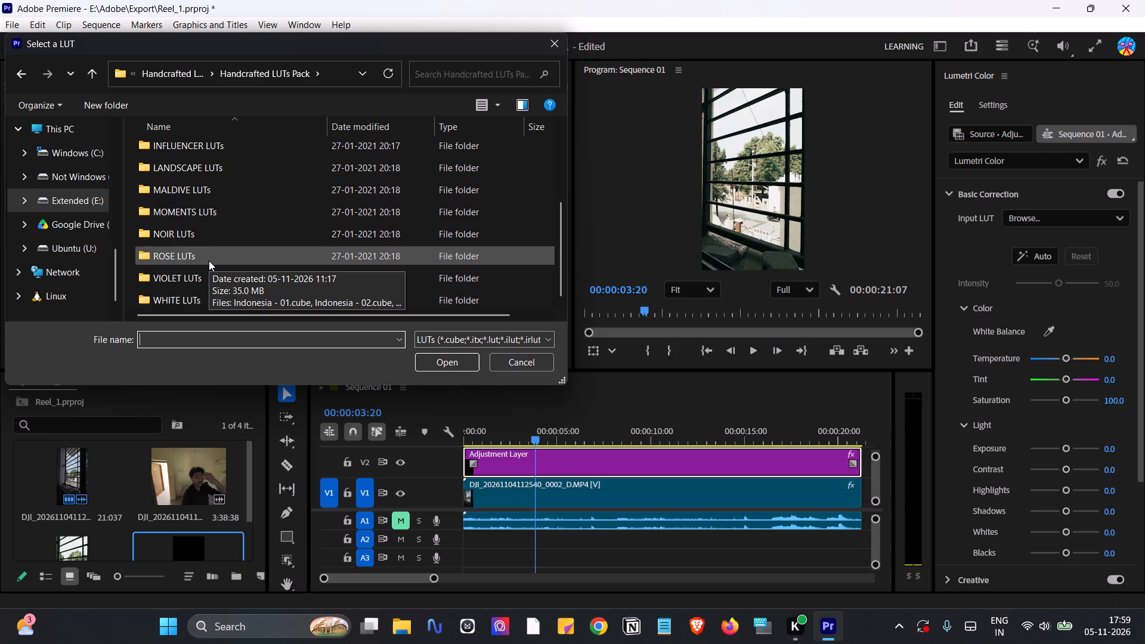
{"action": "scroll", "coordinate": [209, 261], "scroll_direction": "up", "scroll_amount": 1}
{"action": "scroll", "coordinate": [208, 170], "scroll_direction": "down", "scroll_amount": 4}
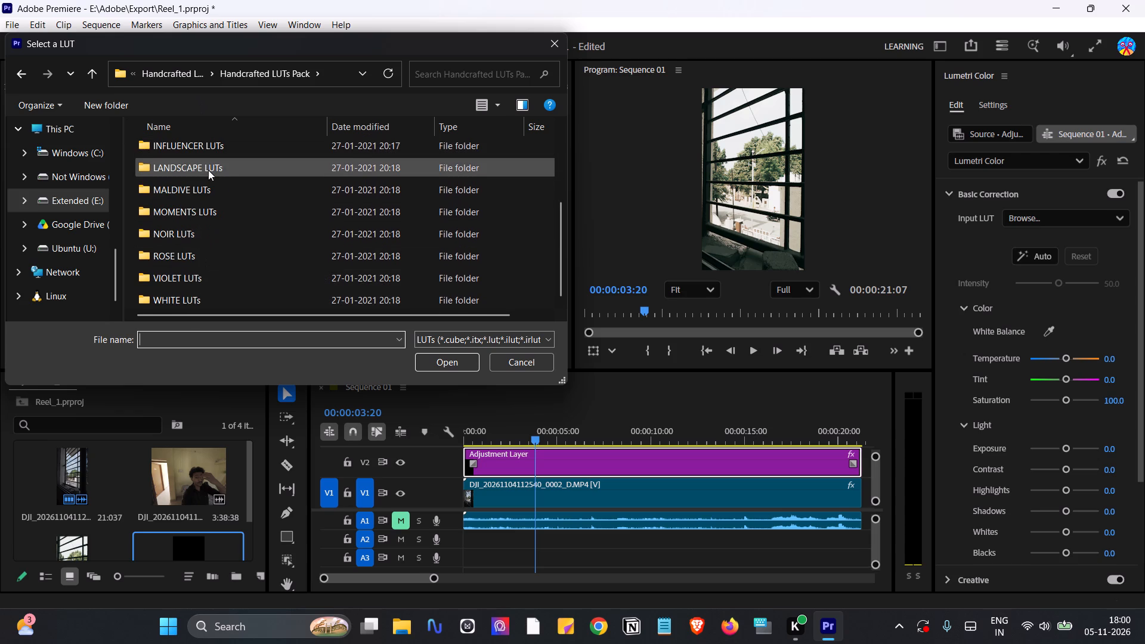
{"action": "scroll", "coordinate": [208, 170], "scroll_direction": "down", "scroll_amount": 2}
{"action": "scroll", "coordinate": [208, 170], "scroll_direction": "up", "scroll_amount": 5}
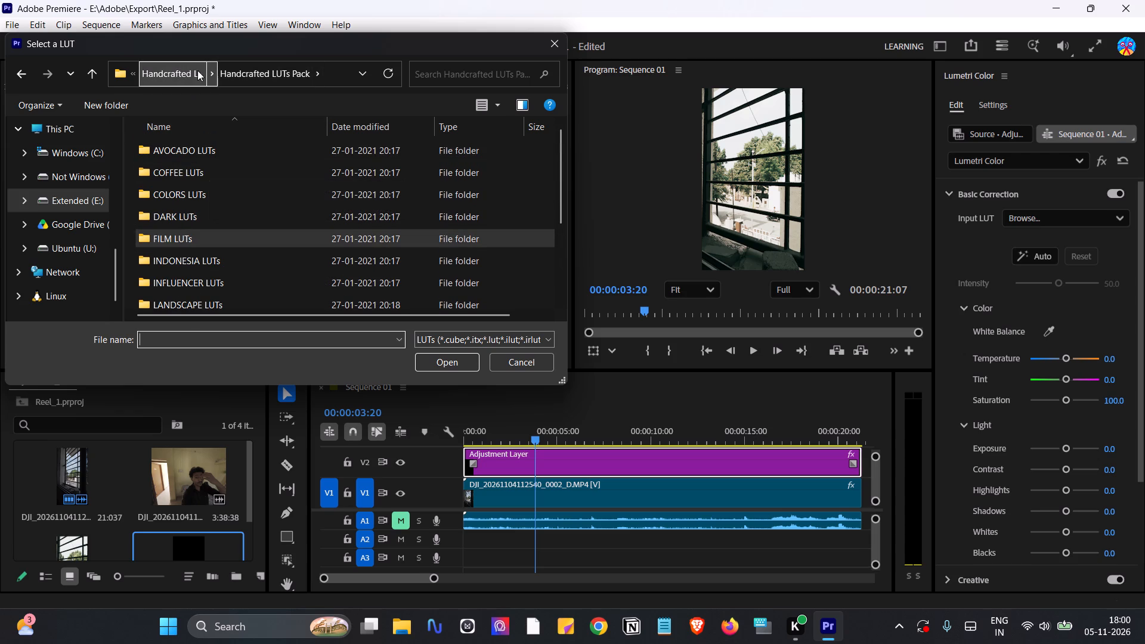
{"action": "left_click", "coordinate": [197, 70]}
{"action": "left_click", "coordinate": [157, 71]}
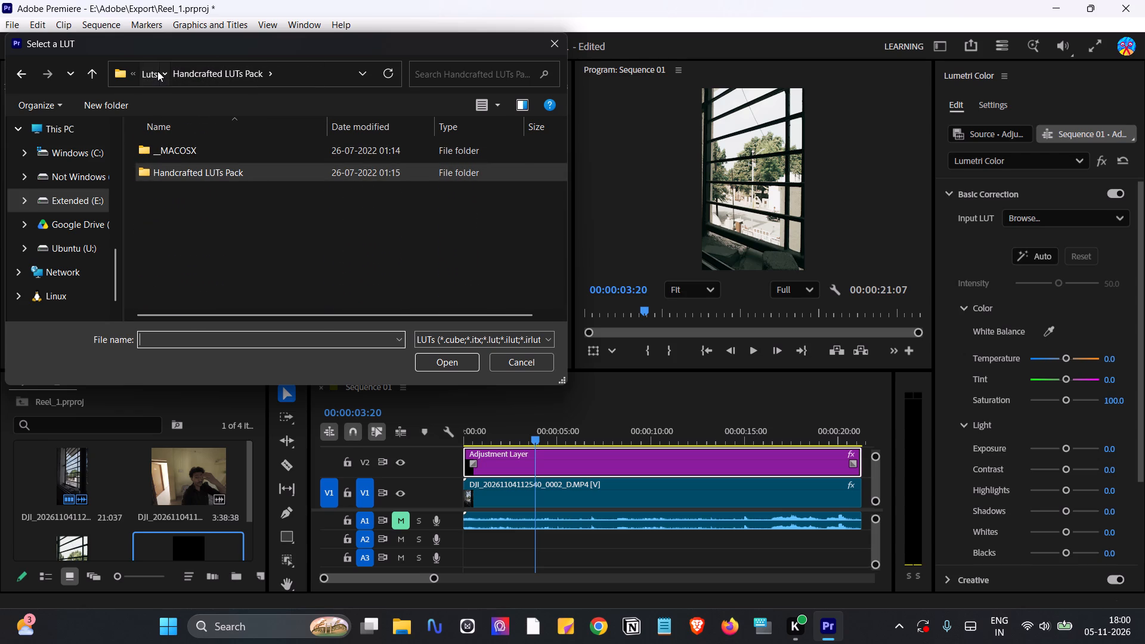
{"action": "double_click", "coordinate": [200, 167]}
{"action": "scroll", "coordinate": [233, 204], "scroll_direction": "down", "scroll_amount": 1}
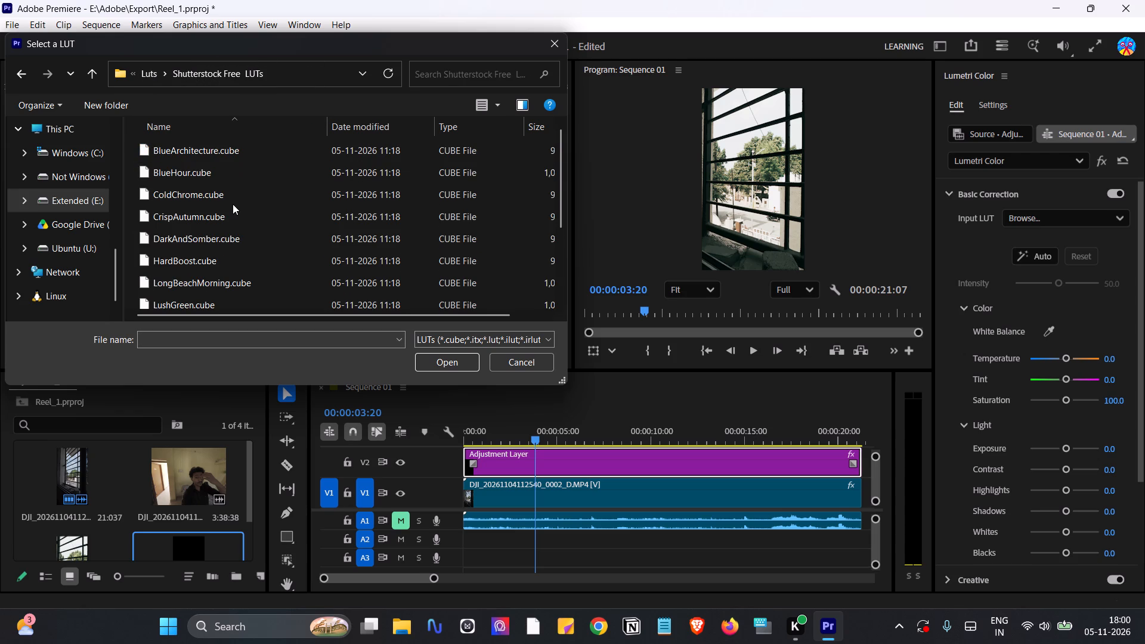
{"action": "scroll", "coordinate": [233, 204], "scroll_direction": "down", "scroll_amount": 1}
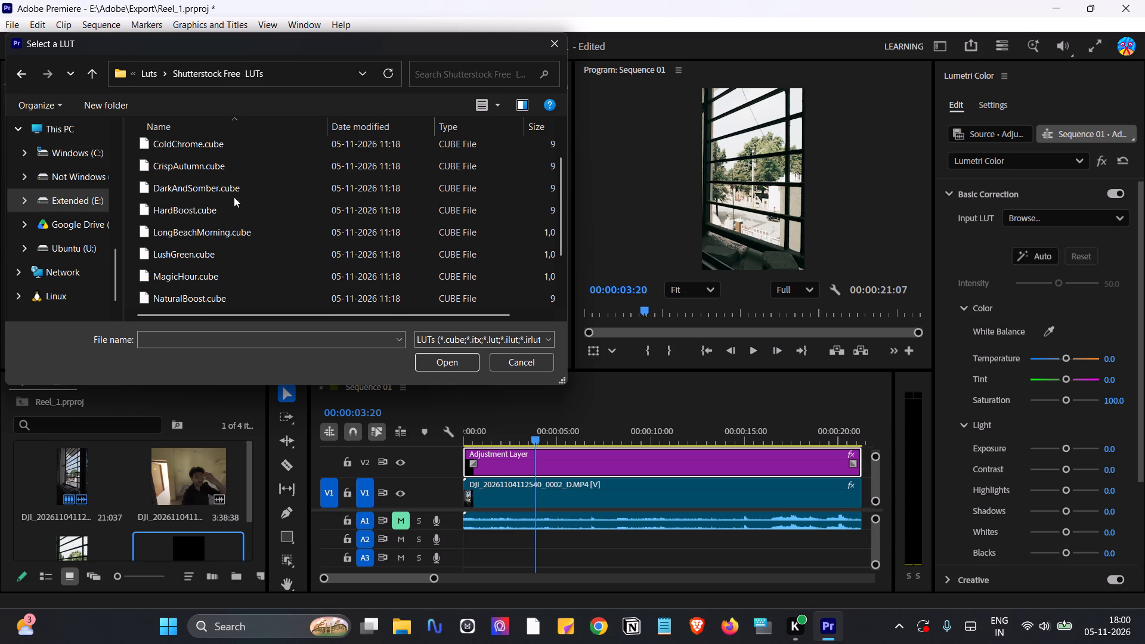
{"action": "left_click", "coordinate": [234, 167]}
{"action": "left_click", "coordinate": [457, 368]}
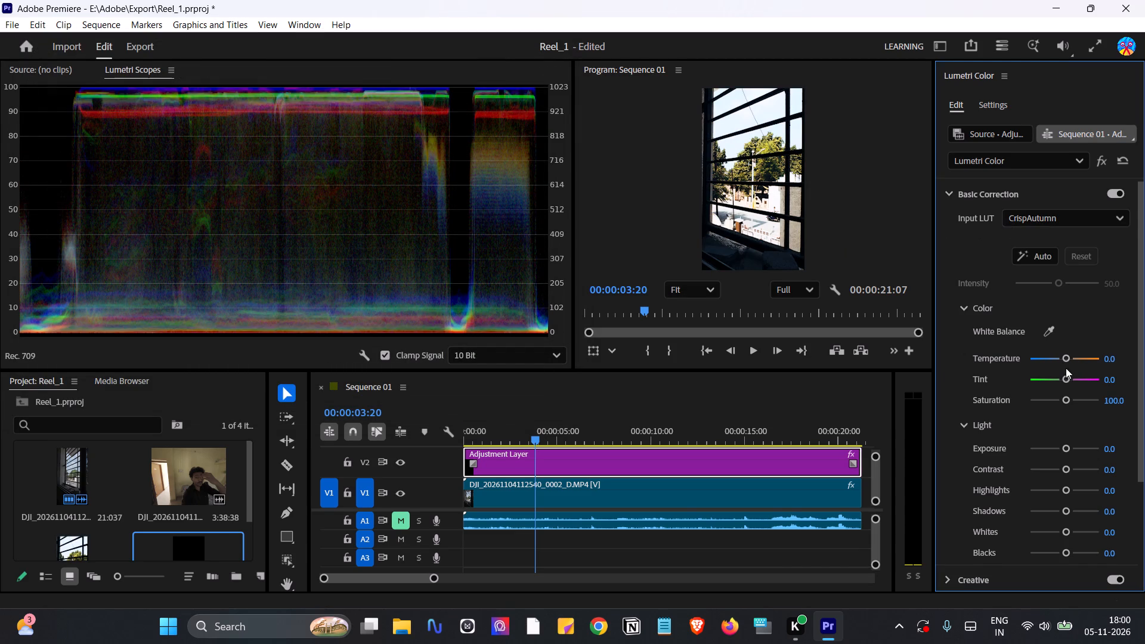
Cool the adjustment layer's Basic Correction temperature slightly to about -6.4.
{"action": "left_click_drag", "start_coordinate": [1066, 359], "coordinate": [1047, 359]}
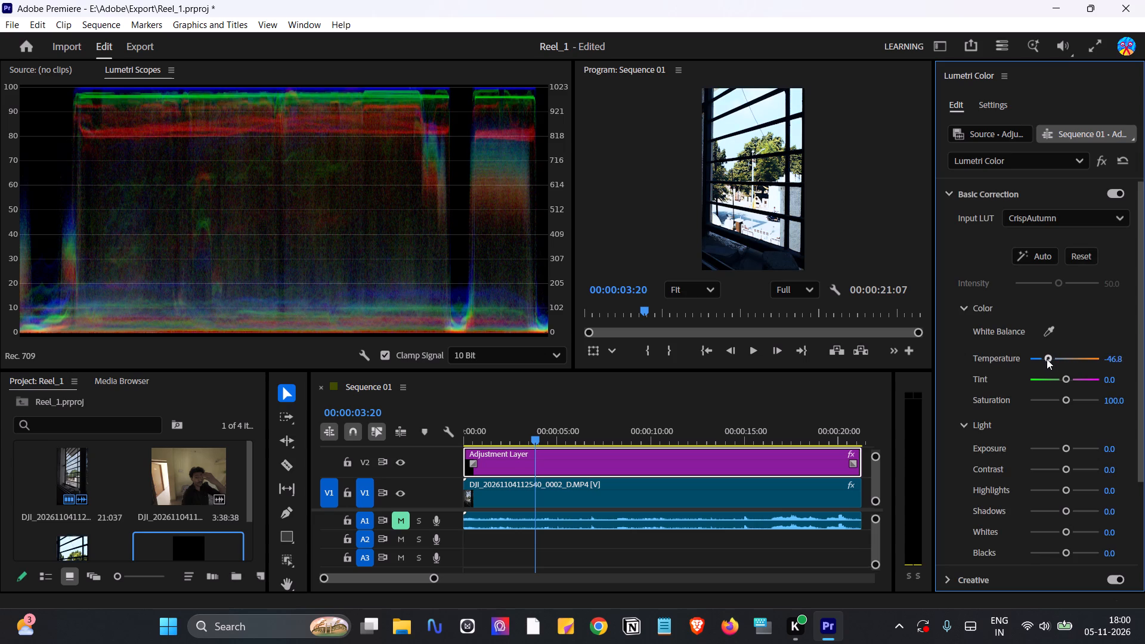
{"action": "left_click_drag", "start_coordinate": [1047, 359], "coordinate": [1061, 360]}
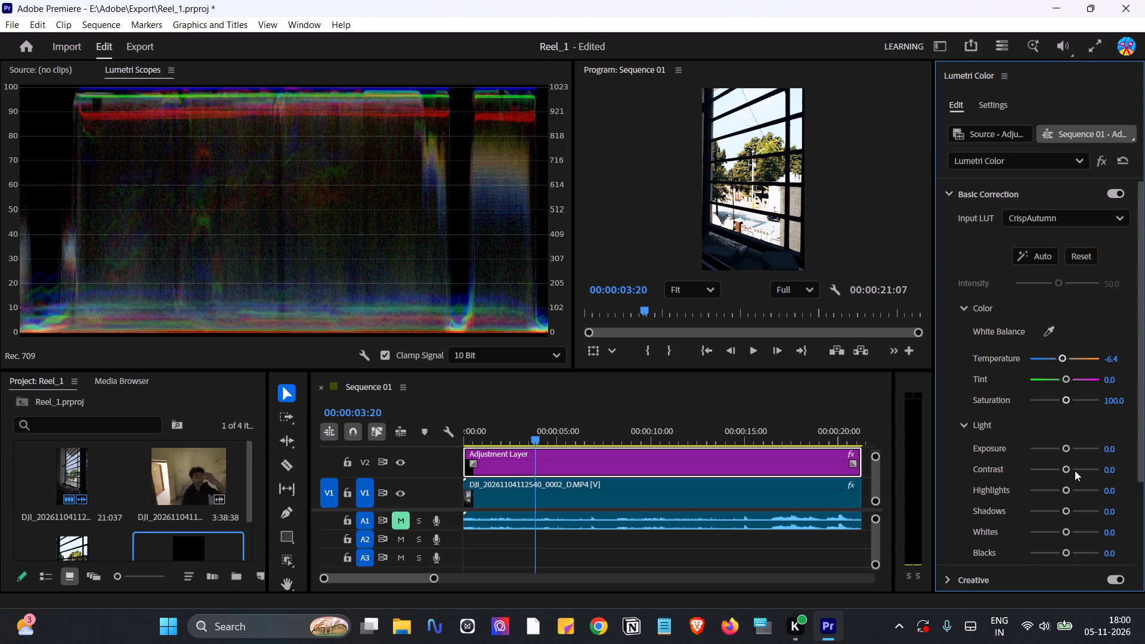
Lower the adjustment layer's Light settings to exposure -1.2, contrast about -36.2 and highlights about -19.1.
{"action": "left_click_drag", "start_coordinate": [1065, 446], "coordinate": [1055, 450]}
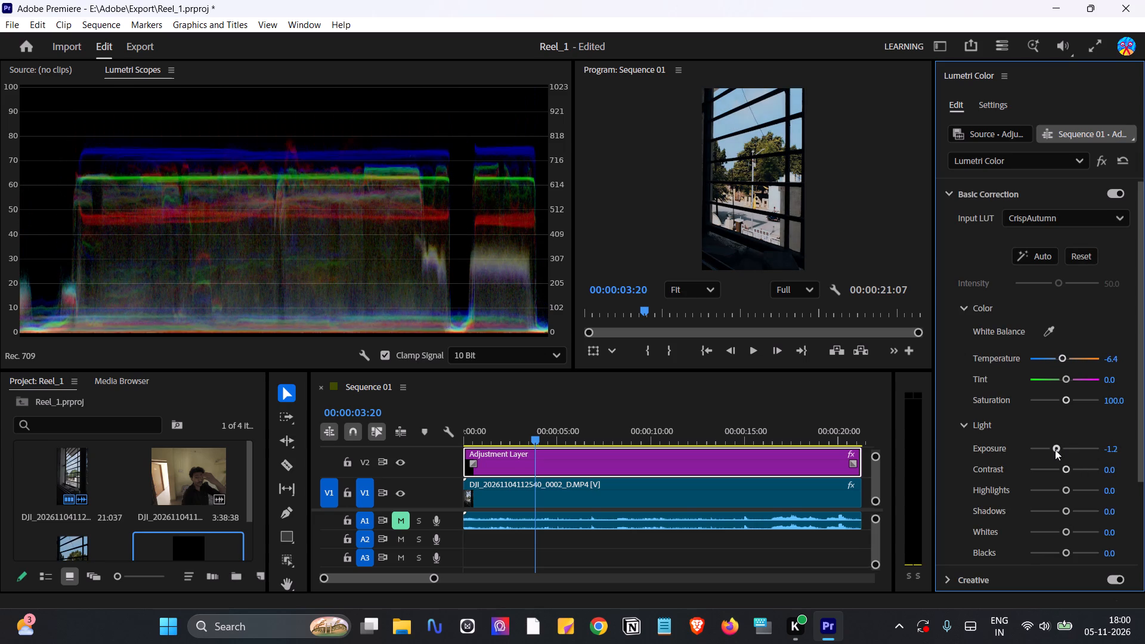
{"action": "left_click_drag", "start_coordinate": [1055, 450], "coordinate": [1055, 451]}
{"action": "left_click_drag", "start_coordinate": [1067, 468], "coordinate": [1037, 474]}
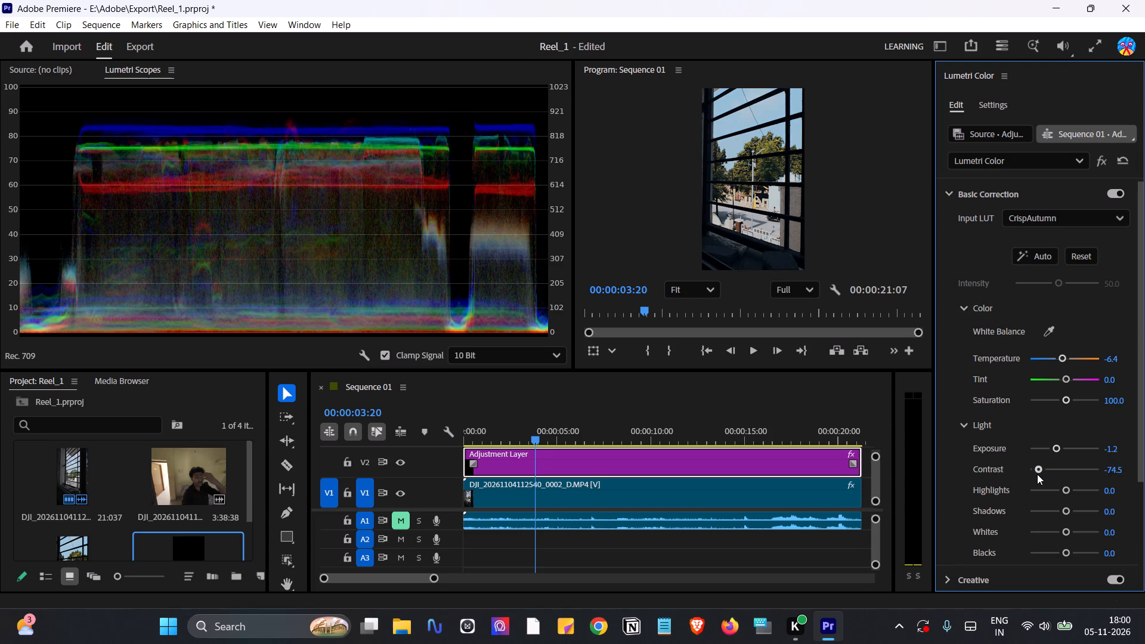
{"action": "left_click_drag", "start_coordinate": [1037, 474], "coordinate": [1050, 474]}
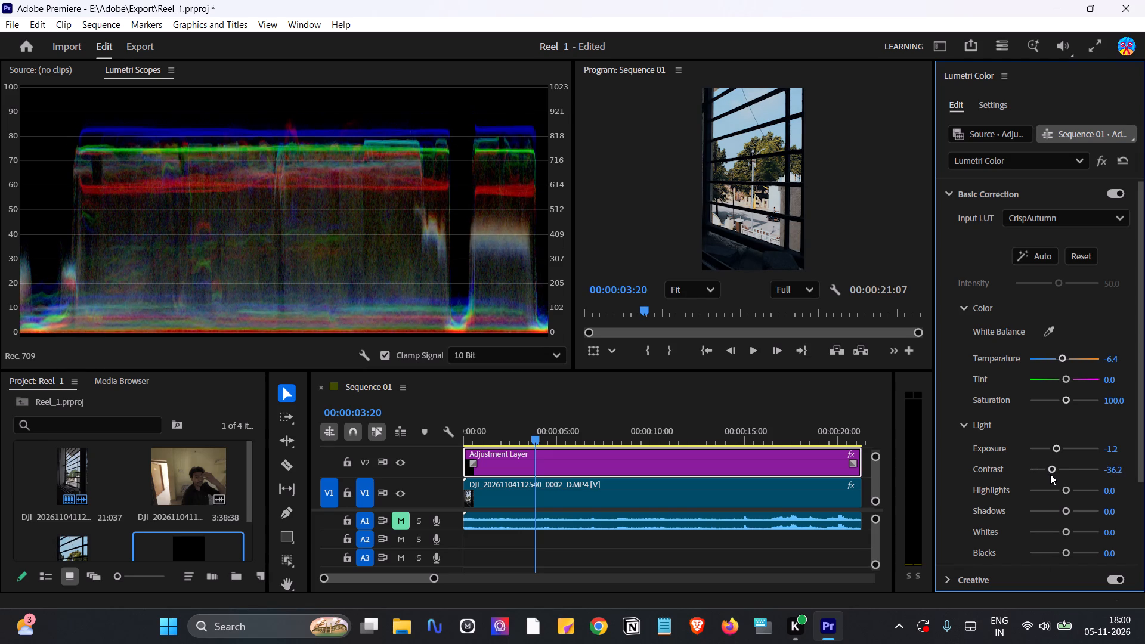
{"action": "left_click_drag", "start_coordinate": [1067, 492], "coordinate": [1057, 493]}
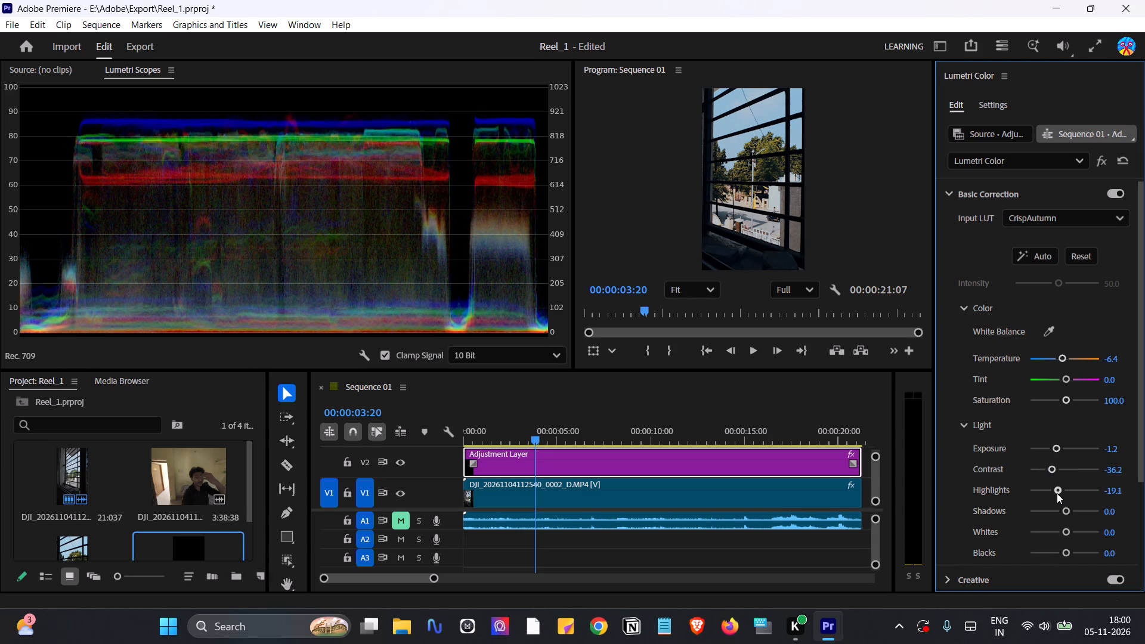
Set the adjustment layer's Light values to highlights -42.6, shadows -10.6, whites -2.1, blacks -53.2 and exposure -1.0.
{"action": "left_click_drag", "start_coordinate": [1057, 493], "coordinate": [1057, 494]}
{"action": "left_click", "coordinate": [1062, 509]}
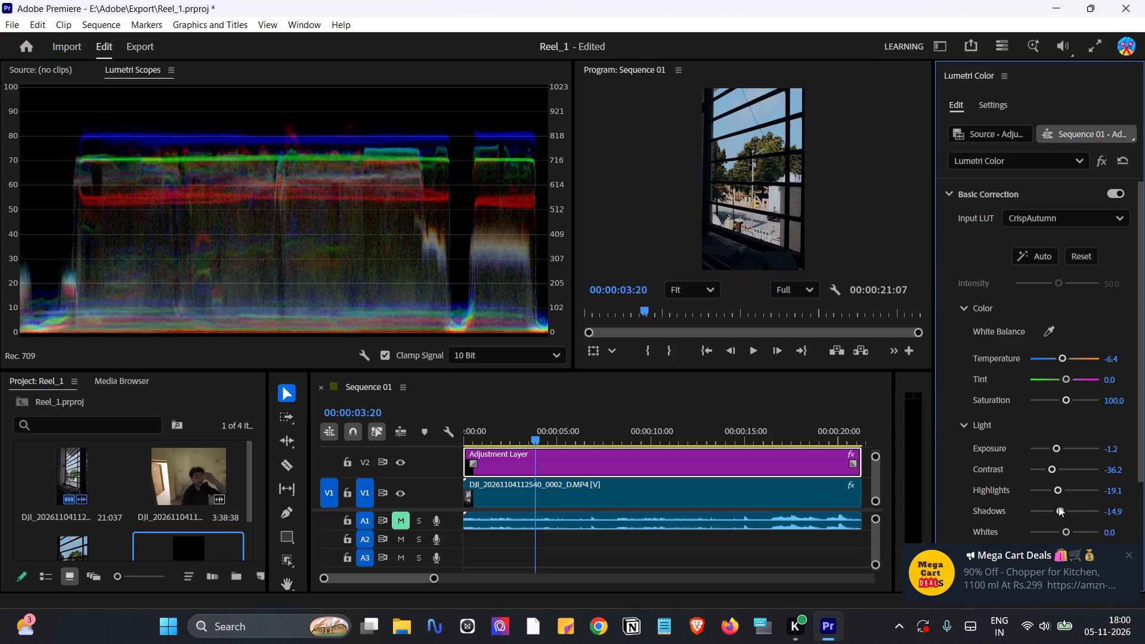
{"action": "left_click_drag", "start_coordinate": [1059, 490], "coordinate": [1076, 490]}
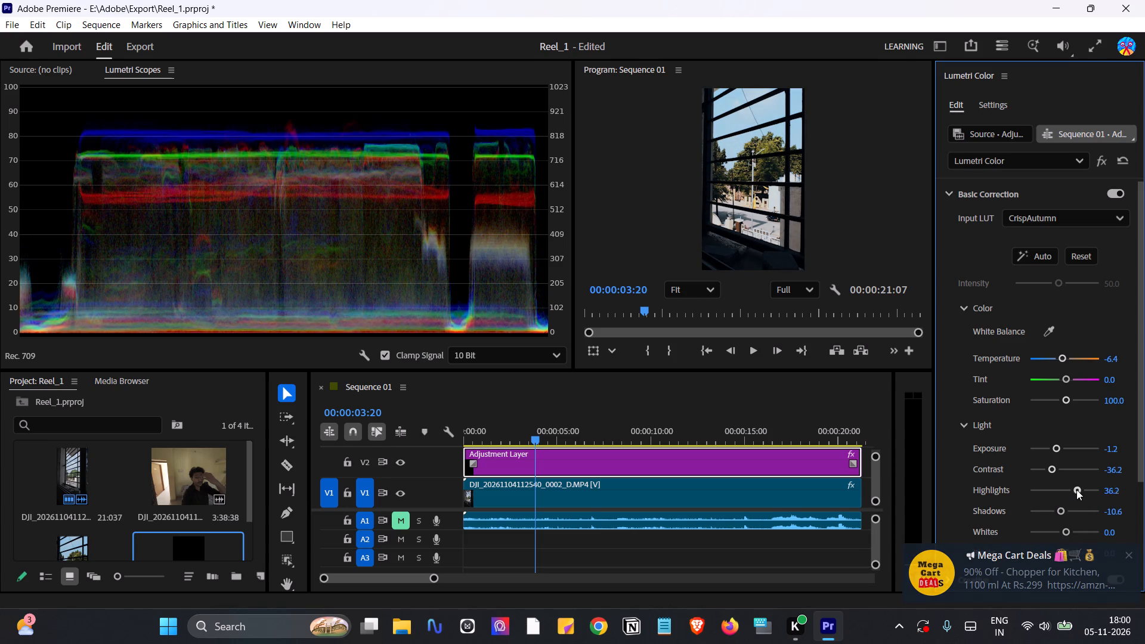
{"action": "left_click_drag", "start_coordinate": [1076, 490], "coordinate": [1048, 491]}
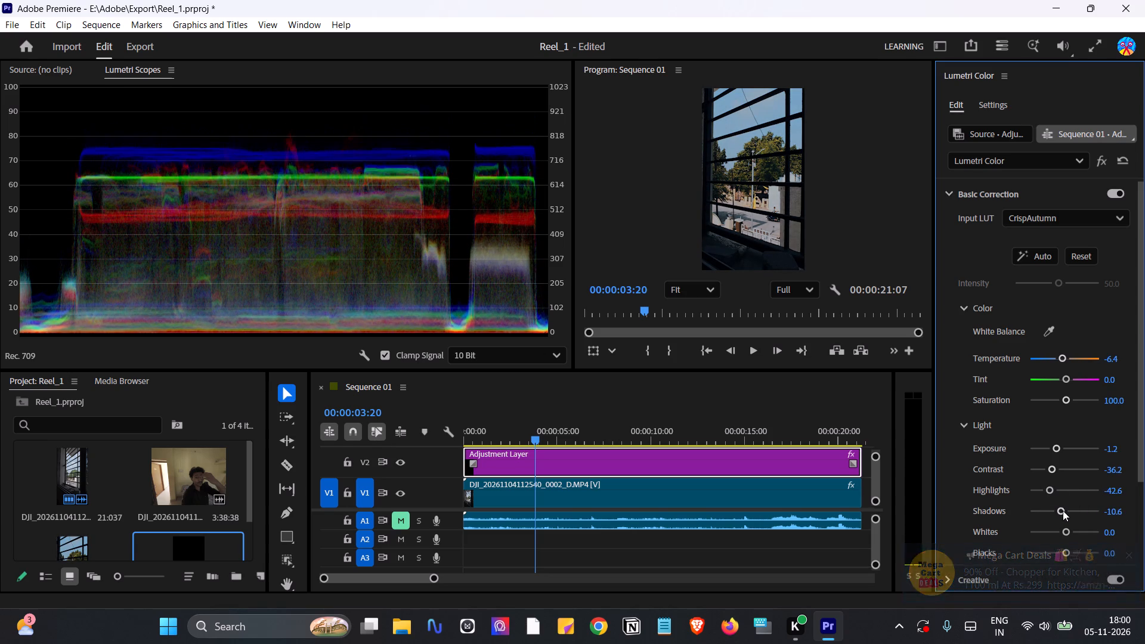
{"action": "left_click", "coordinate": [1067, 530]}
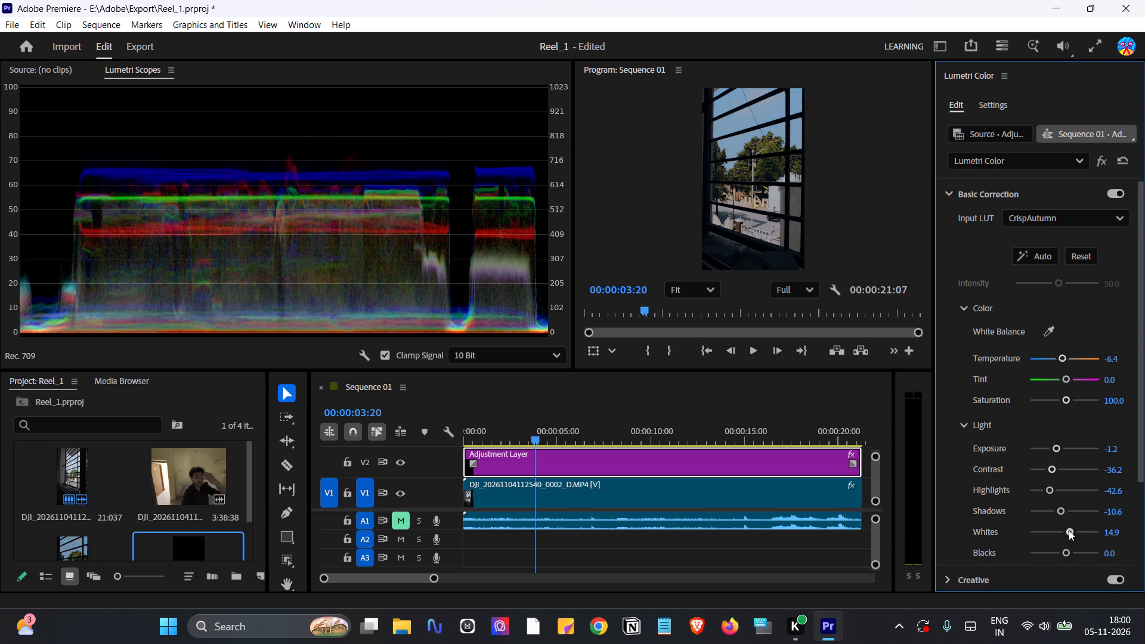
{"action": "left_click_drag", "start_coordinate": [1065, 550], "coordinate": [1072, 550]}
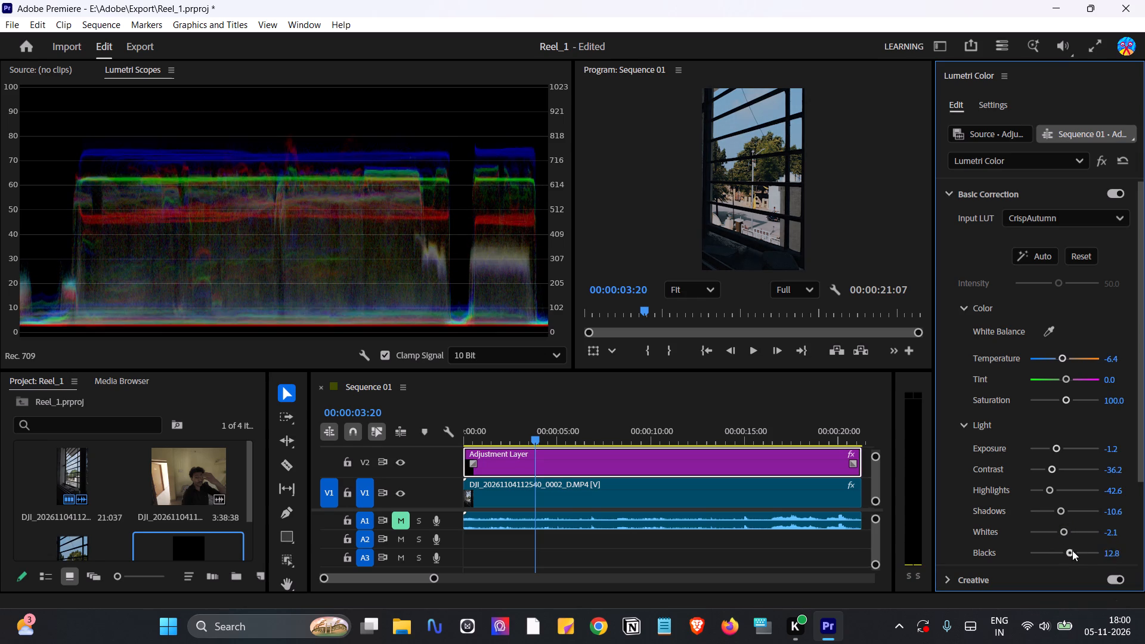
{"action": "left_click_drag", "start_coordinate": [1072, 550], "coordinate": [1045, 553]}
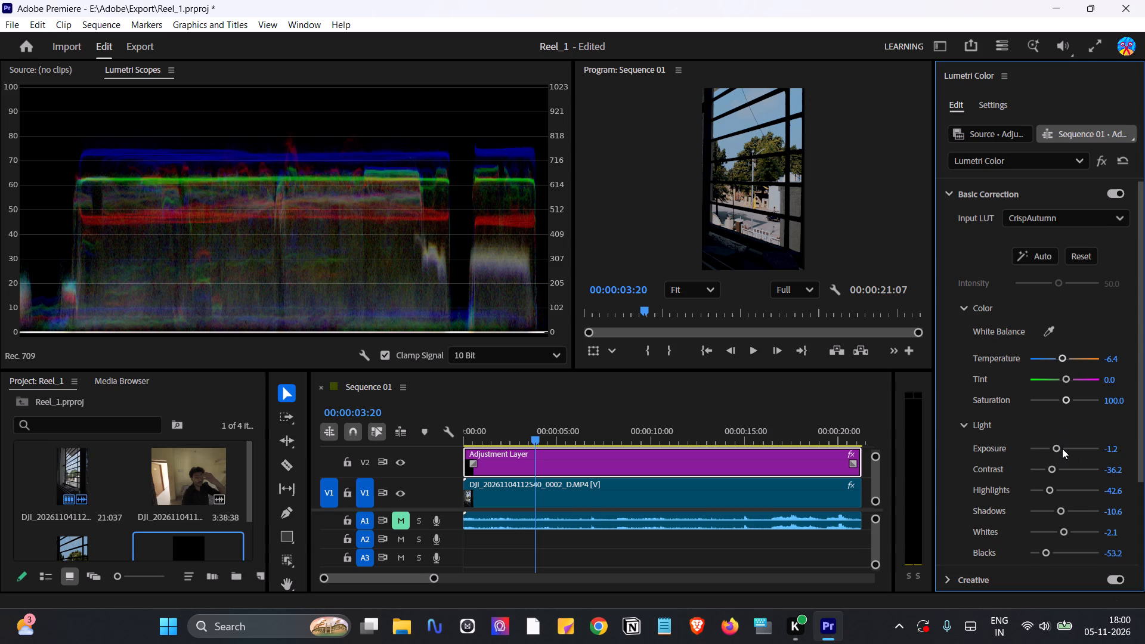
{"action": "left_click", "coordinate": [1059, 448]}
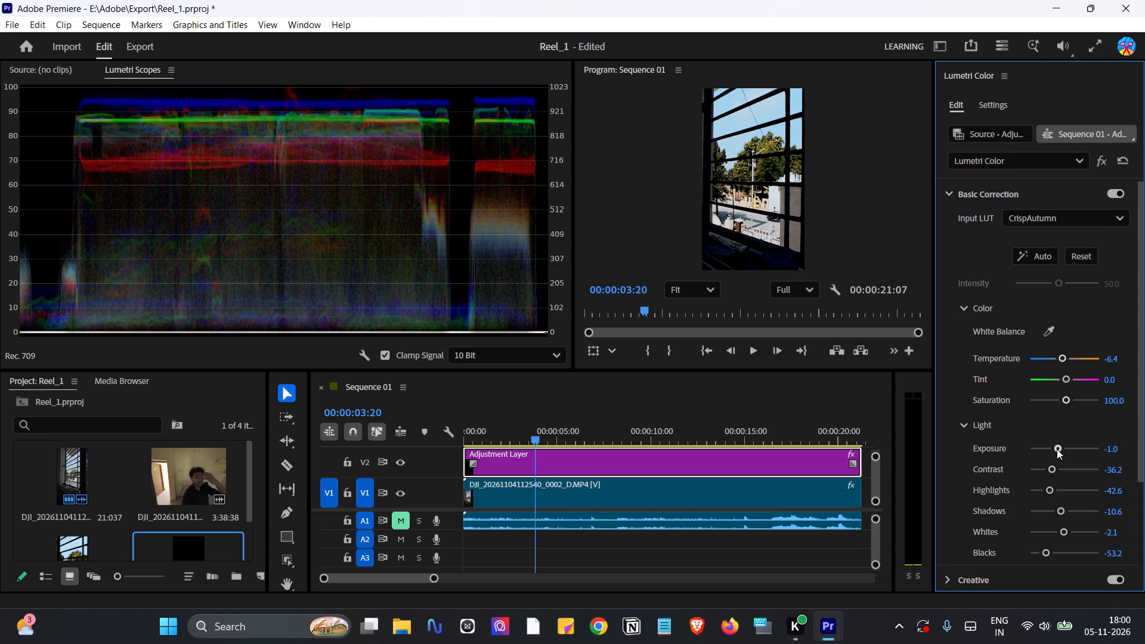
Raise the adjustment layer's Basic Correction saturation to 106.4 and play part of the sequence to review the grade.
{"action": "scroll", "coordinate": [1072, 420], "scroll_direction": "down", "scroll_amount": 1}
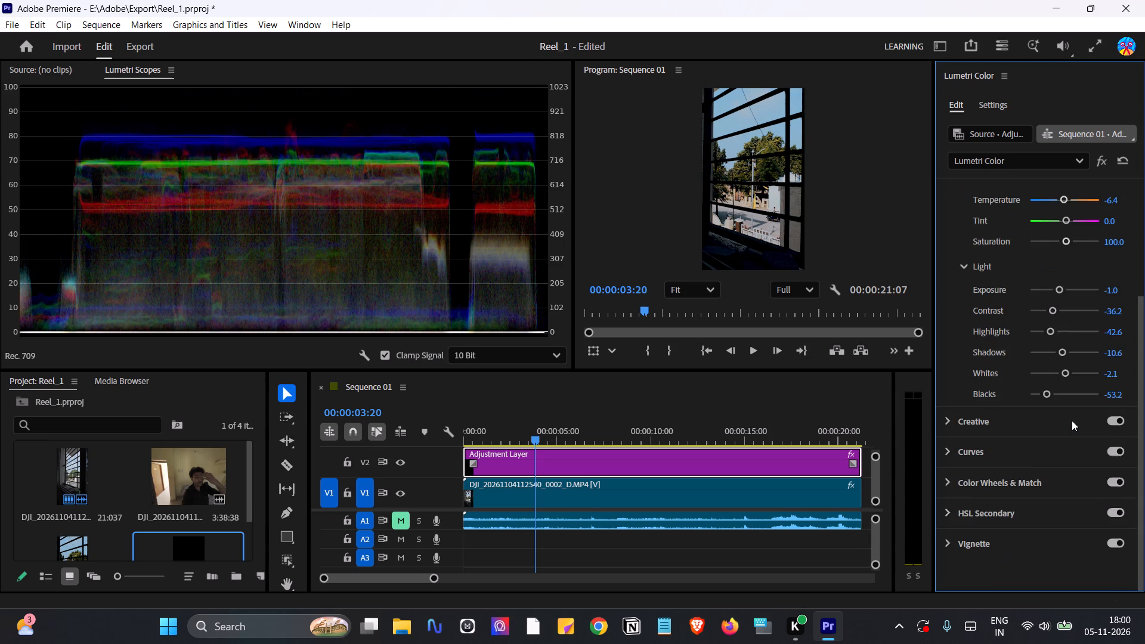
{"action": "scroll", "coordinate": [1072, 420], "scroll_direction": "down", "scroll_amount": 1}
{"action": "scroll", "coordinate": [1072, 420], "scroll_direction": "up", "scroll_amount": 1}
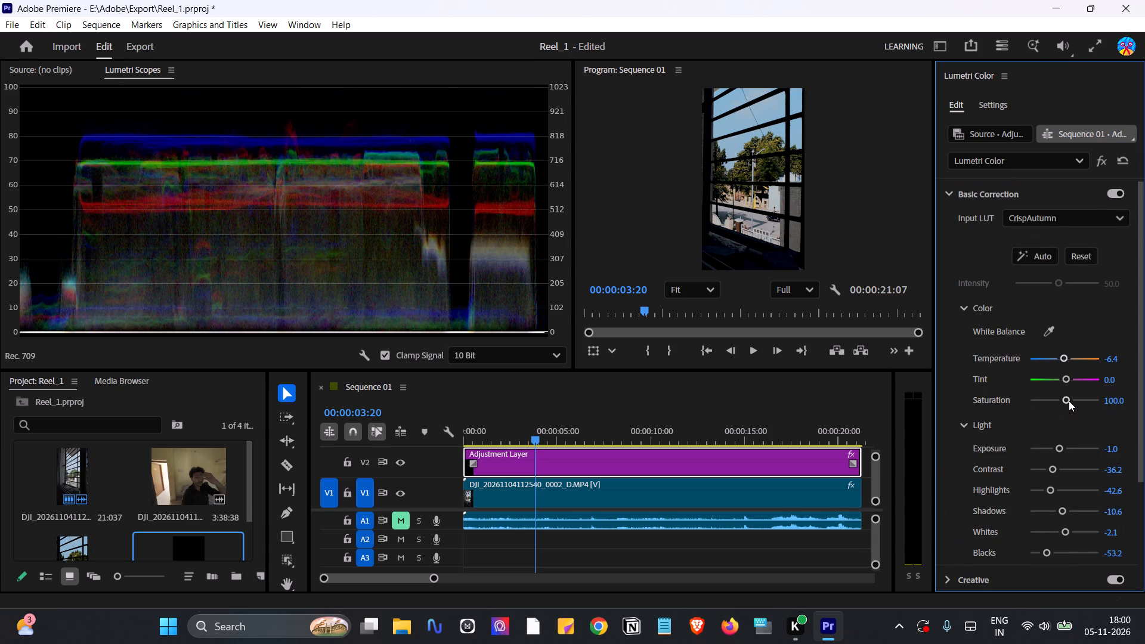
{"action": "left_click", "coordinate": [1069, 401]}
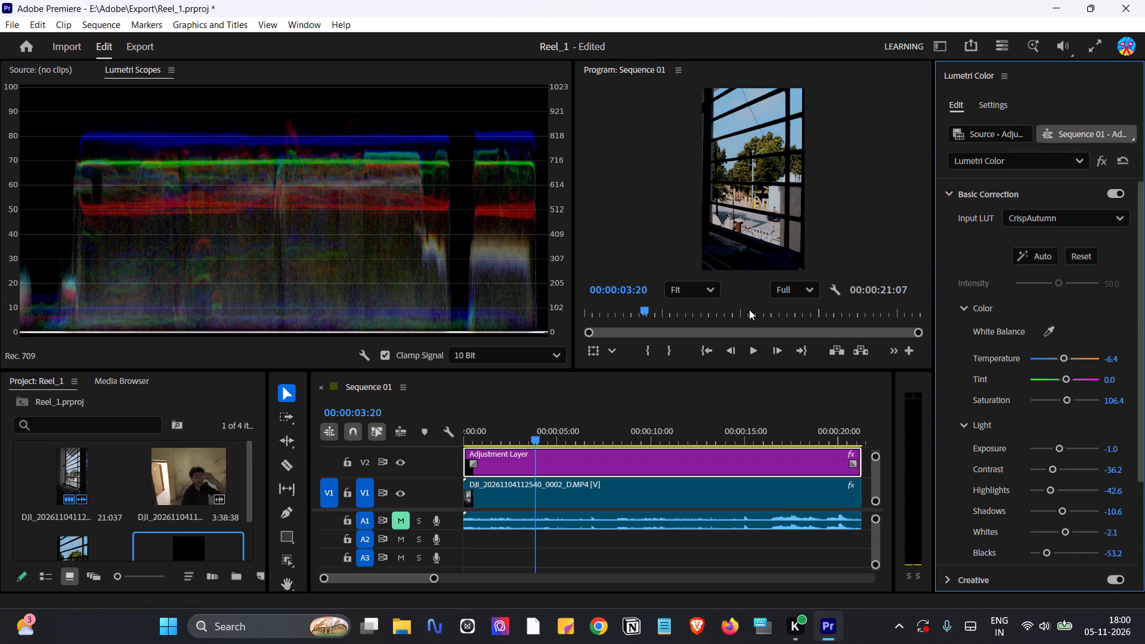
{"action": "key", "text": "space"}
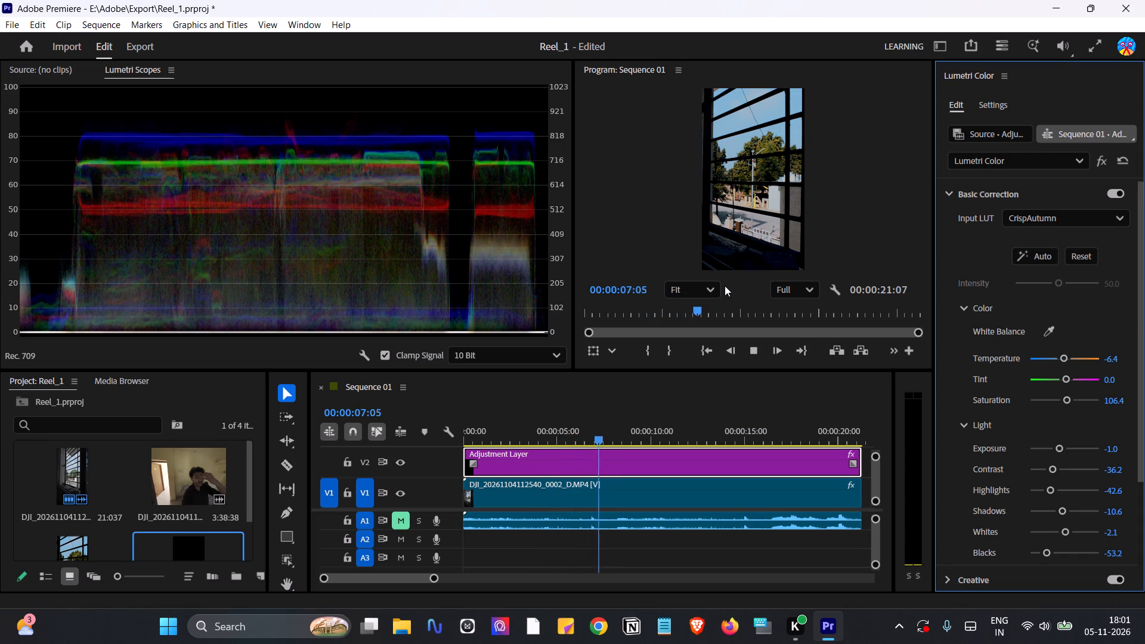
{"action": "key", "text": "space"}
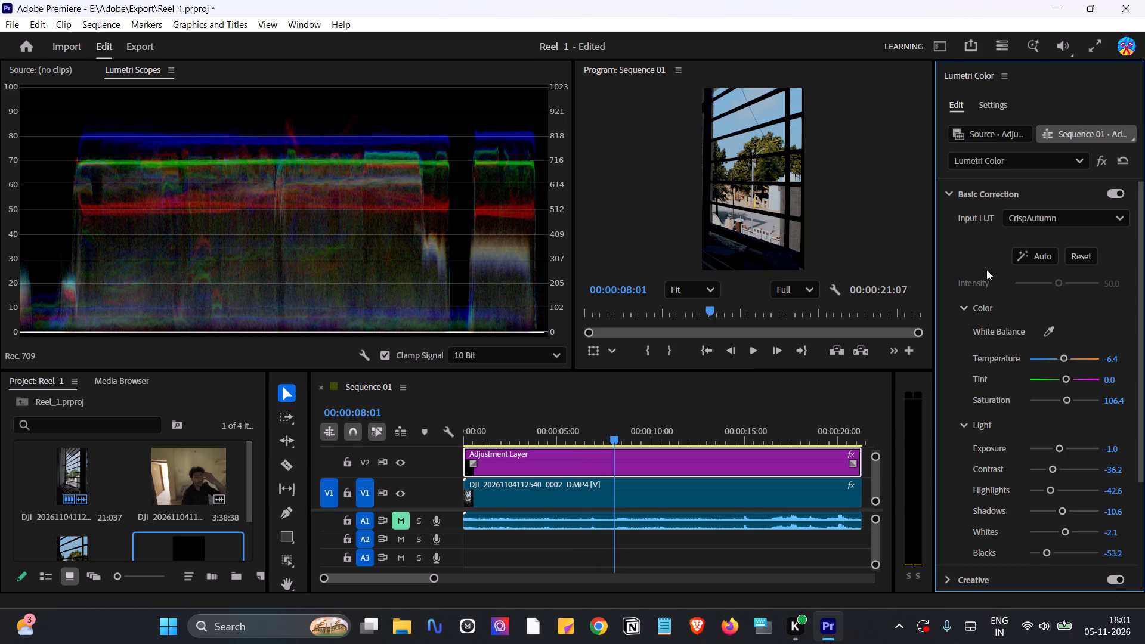
Try automatic color correction on the adjustment layer, then reset its Basic Correction adjustments.
{"action": "left_click", "coordinate": [1036, 255]}
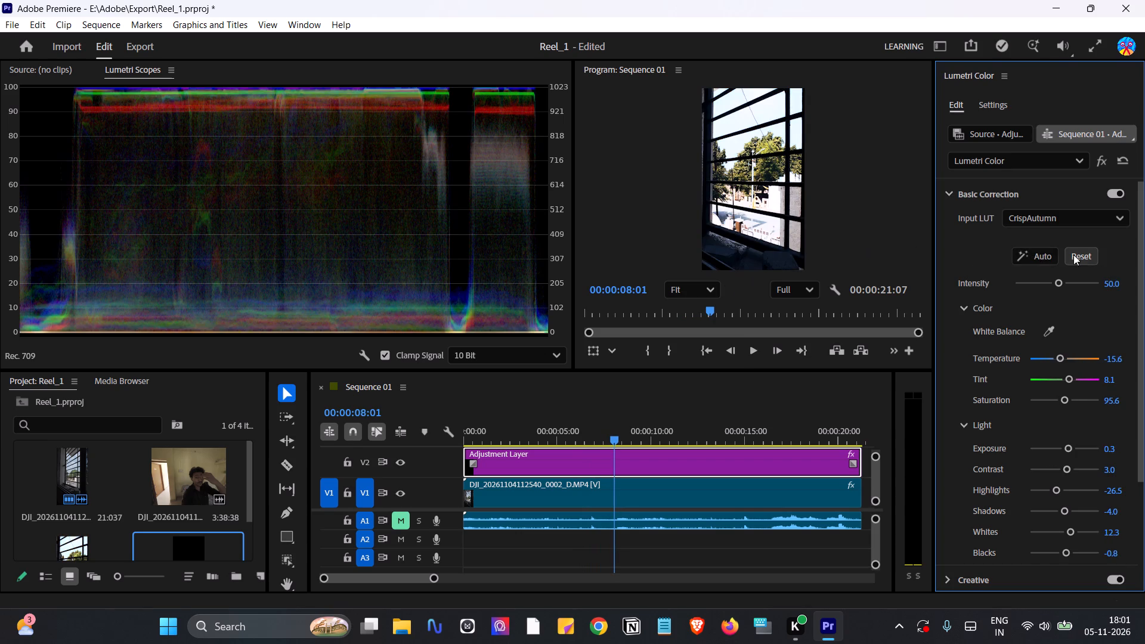
{"action": "left_click", "coordinate": [1079, 255]}
Replace the adjustment layer's input LUT with DJI OSMO Action 4 D-Log M to Rec.709 V1.cube from the Action Camera folder on Extended (E:).
{"action": "left_click", "coordinate": [1073, 216]}
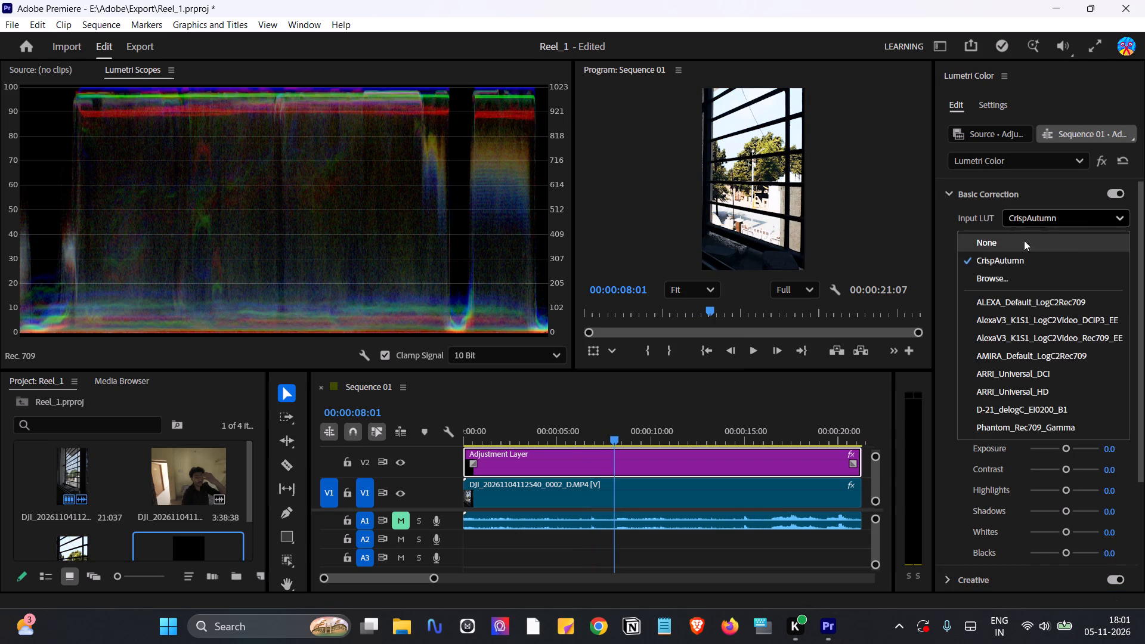
{"action": "left_click", "coordinate": [1003, 241]}
{"action": "left_click", "coordinate": [1023, 217]}
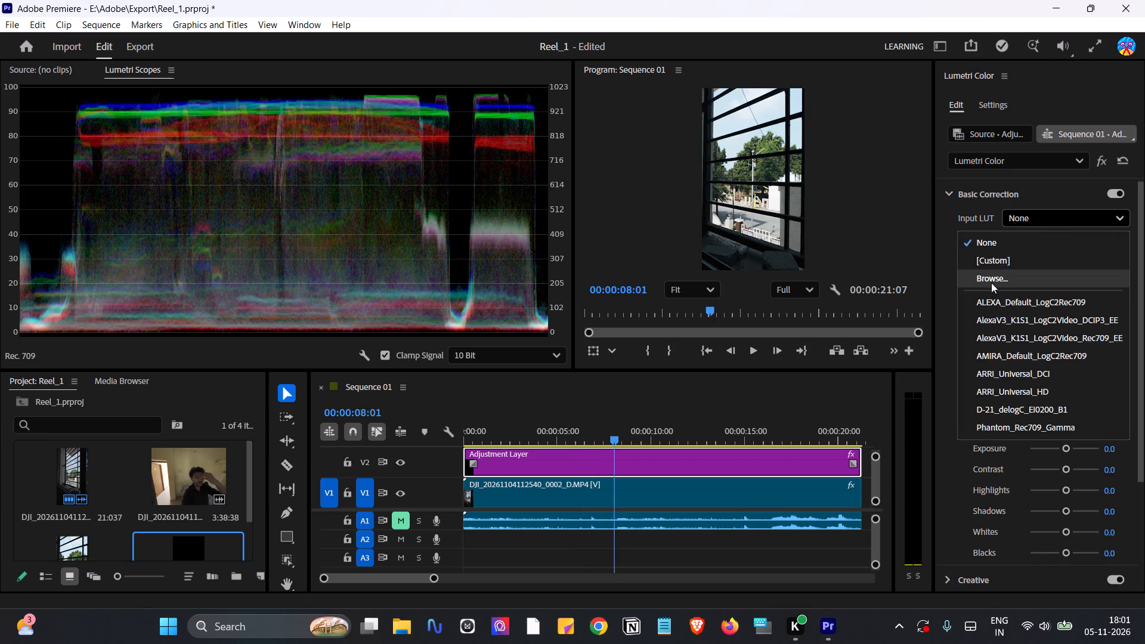
{"action": "left_click", "coordinate": [991, 283]}
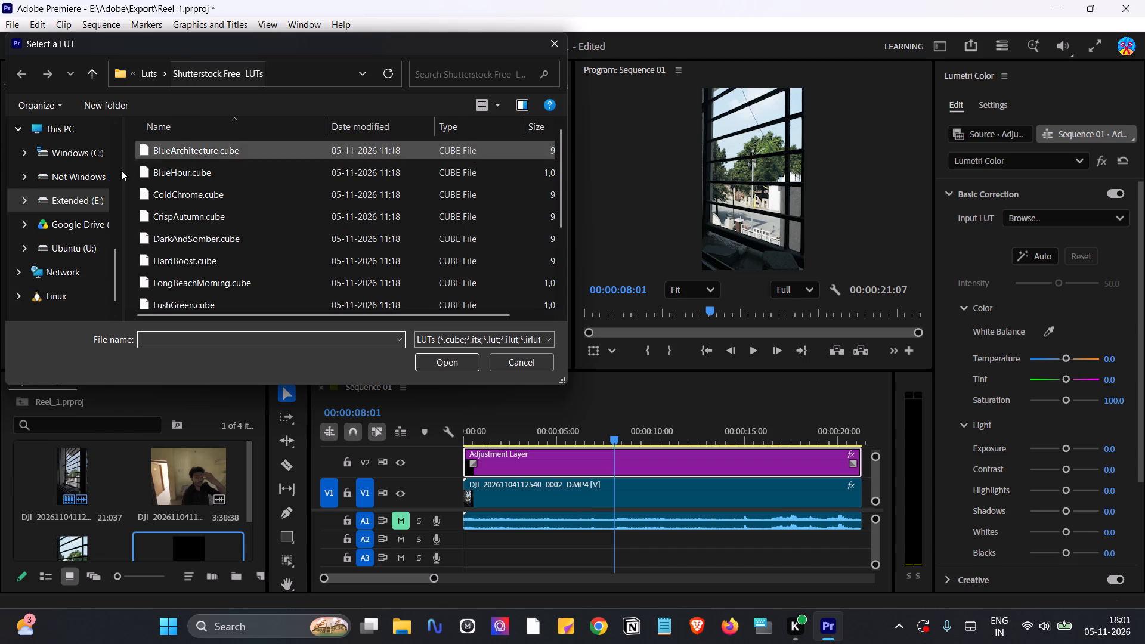
{"action": "scroll", "coordinate": [83, 195], "scroll_direction": "up", "scroll_amount": 1}
{"action": "left_click", "coordinate": [83, 195]}
{"action": "scroll", "coordinate": [190, 161], "scroll_direction": "up", "scroll_amount": 4}
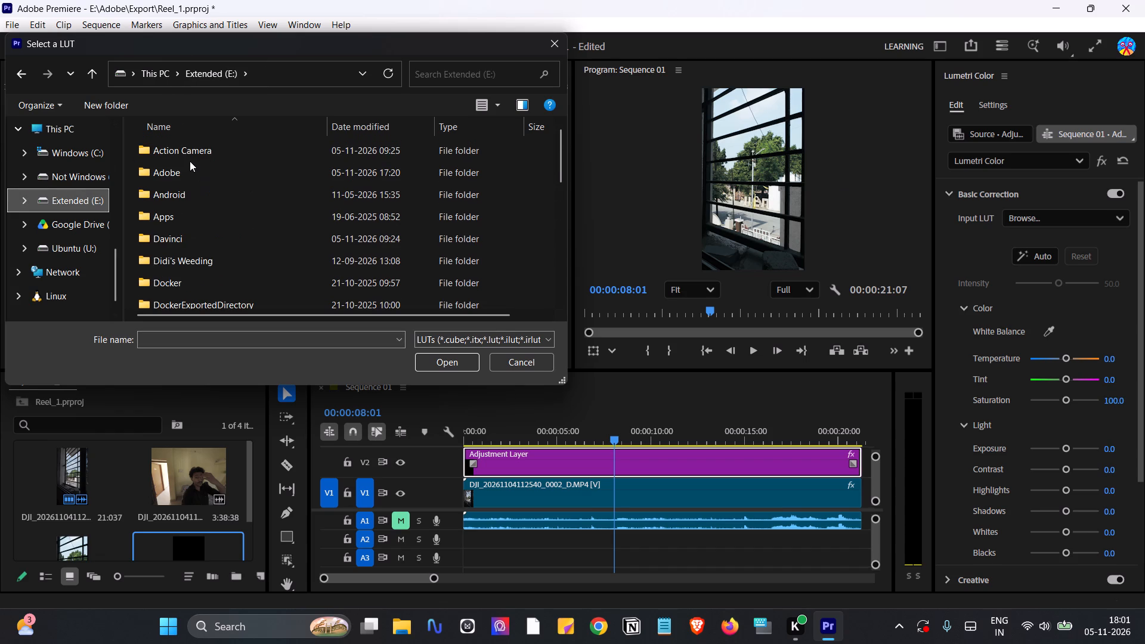
{"action": "scroll", "coordinate": [190, 161], "scroll_direction": "up", "scroll_amount": 1}
{"action": "double_click", "coordinate": [209, 150]}
{"action": "left_click", "coordinate": [199, 166]}
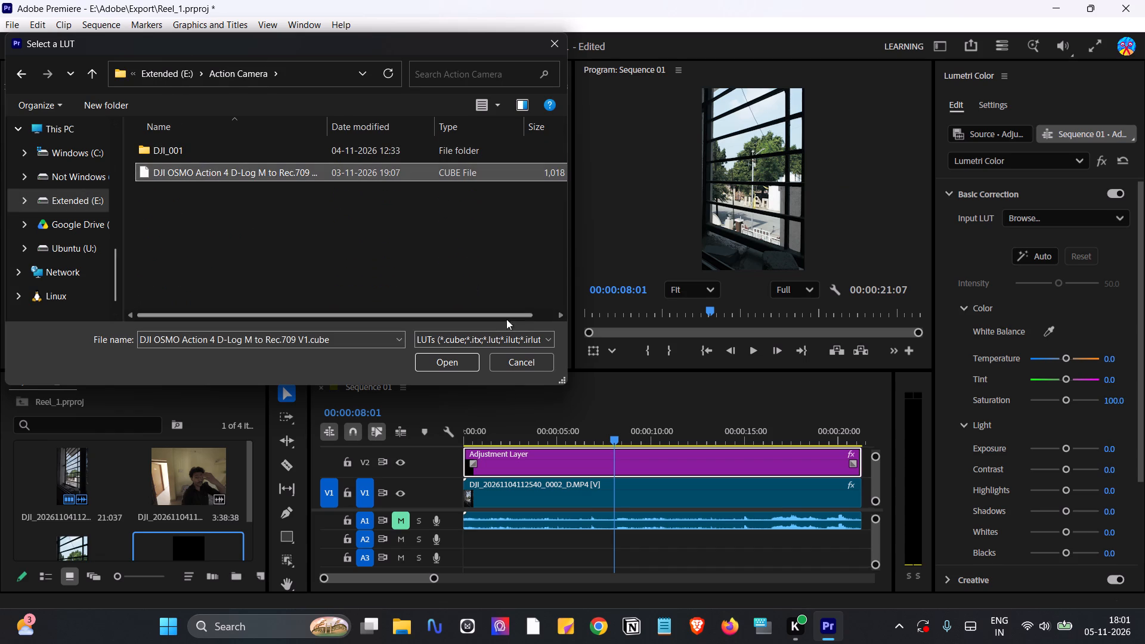
{"action": "left_click", "coordinate": [437, 365]}
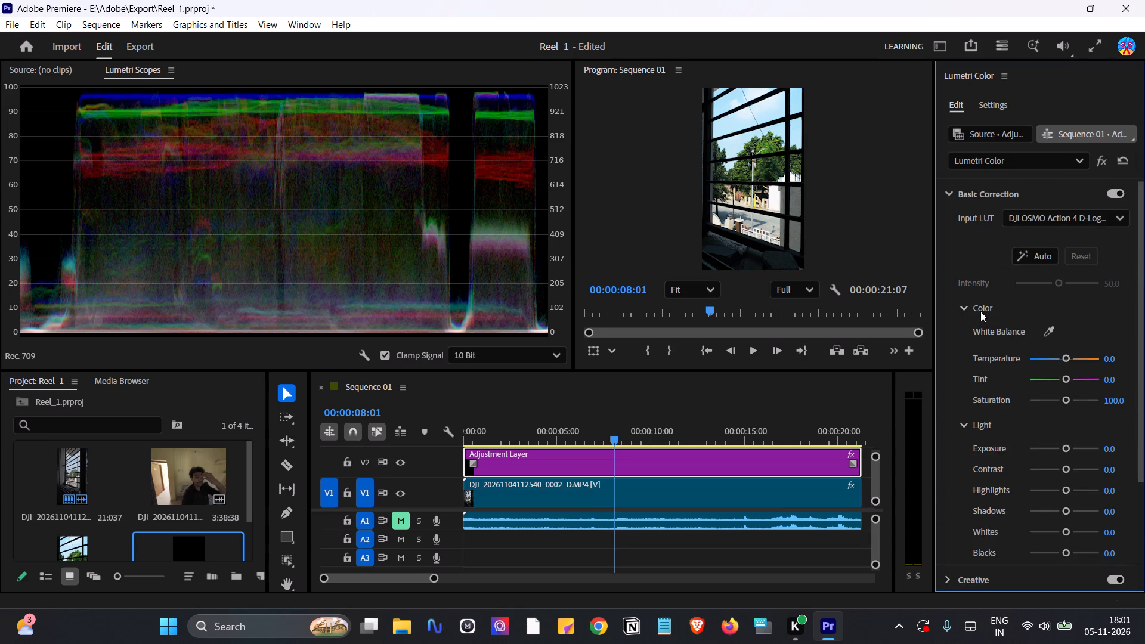
{"action": "scroll", "coordinate": [980, 311], "scroll_direction": "up", "scroll_amount": 1}
Set the adjustment layer's white balance by sampling a bright area seen through the window in the program preview.
{"action": "left_click", "coordinate": [967, 309]}
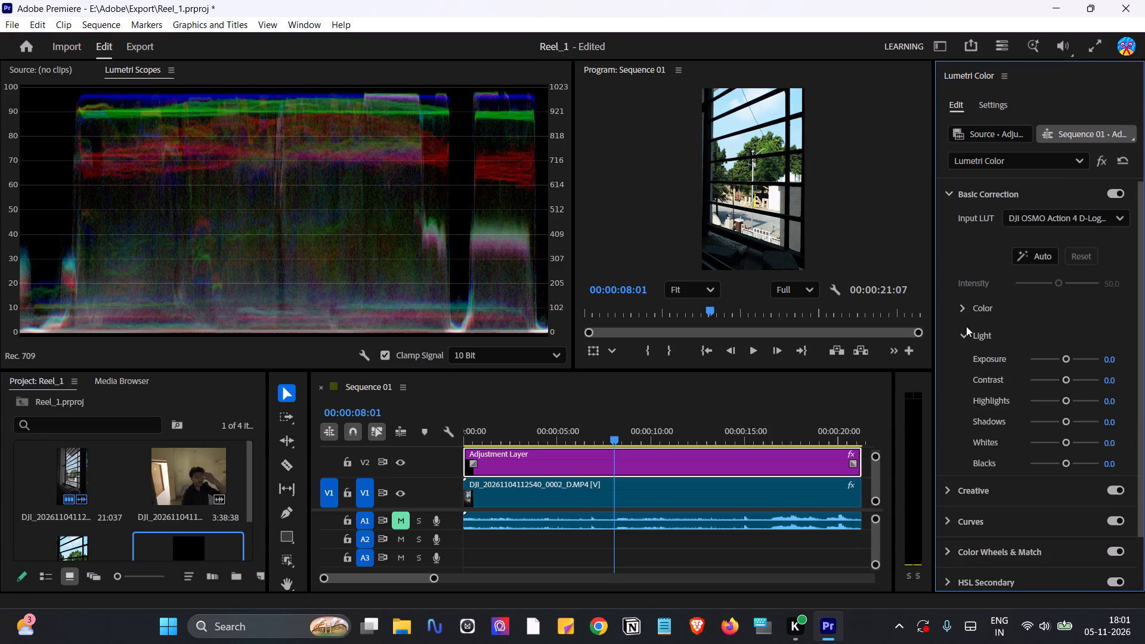
{"action": "left_click", "coordinate": [966, 304]}
{"action": "left_click", "coordinate": [1048, 333]}
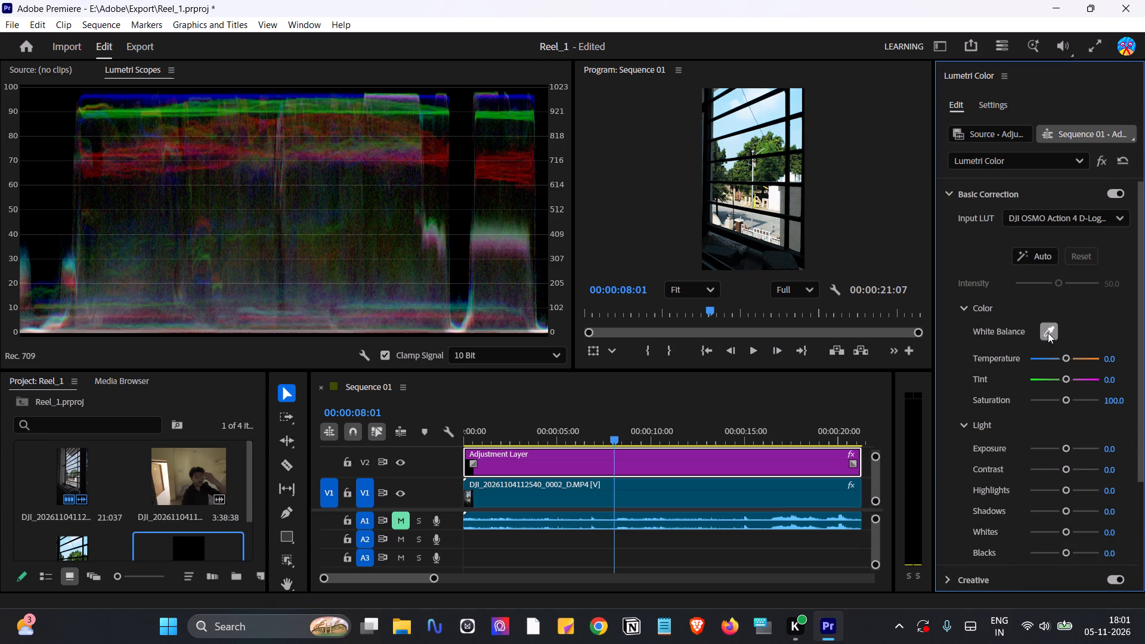
{"action": "left_click", "coordinate": [773, 203]}
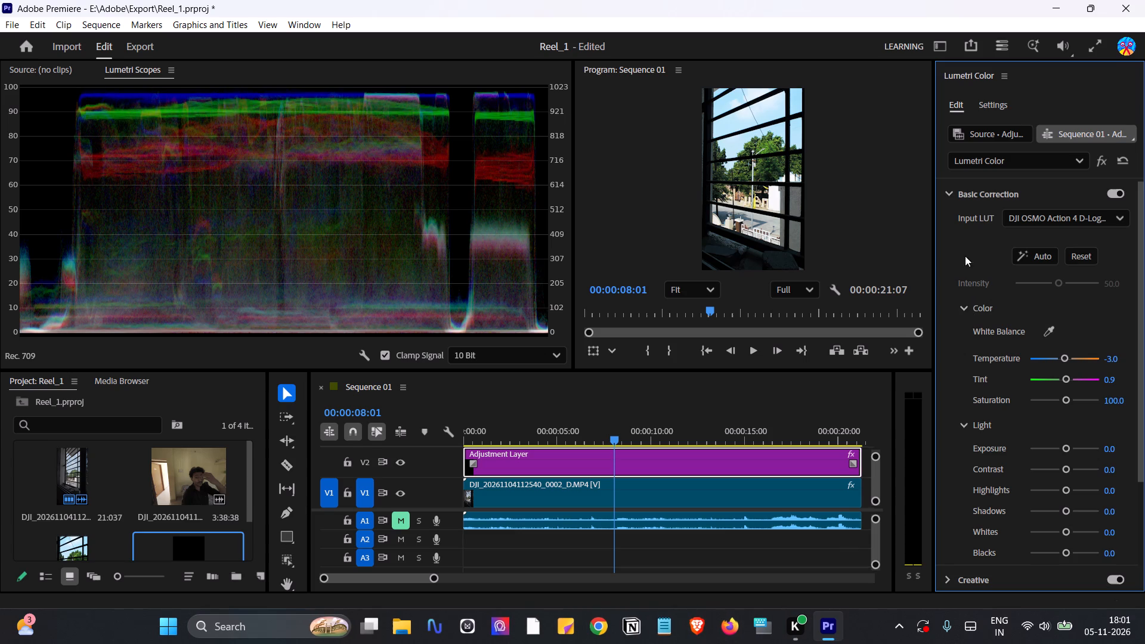
Collapse Basic Correction and open the Curves settings for the adjustment layer.
{"action": "left_click", "coordinate": [951, 191]}
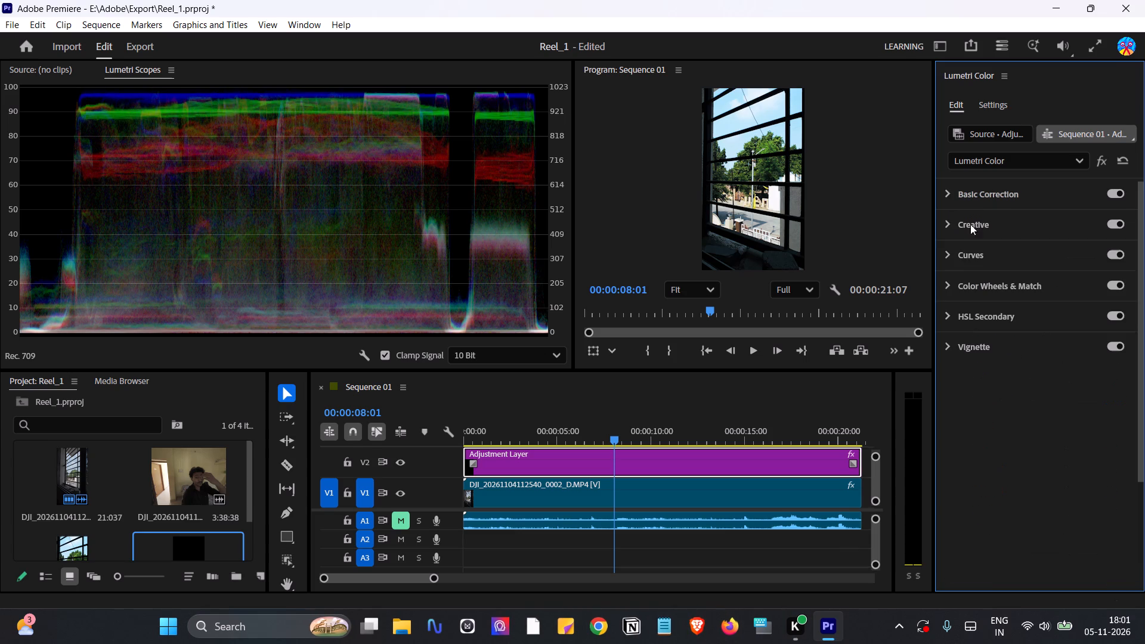
{"action": "left_click", "coordinate": [951, 255]}
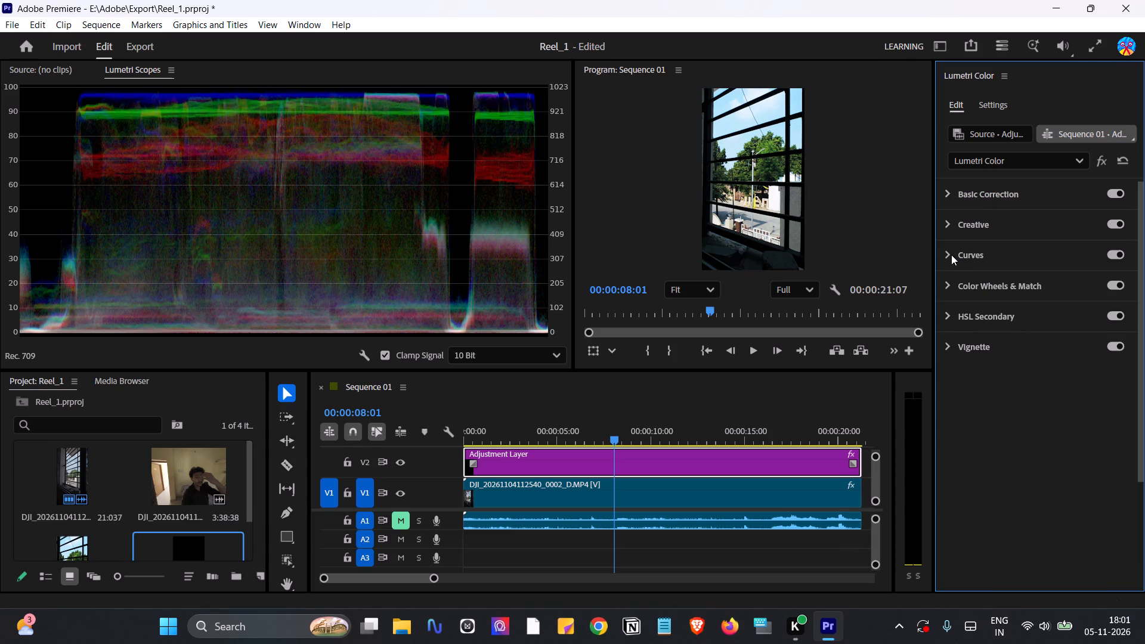
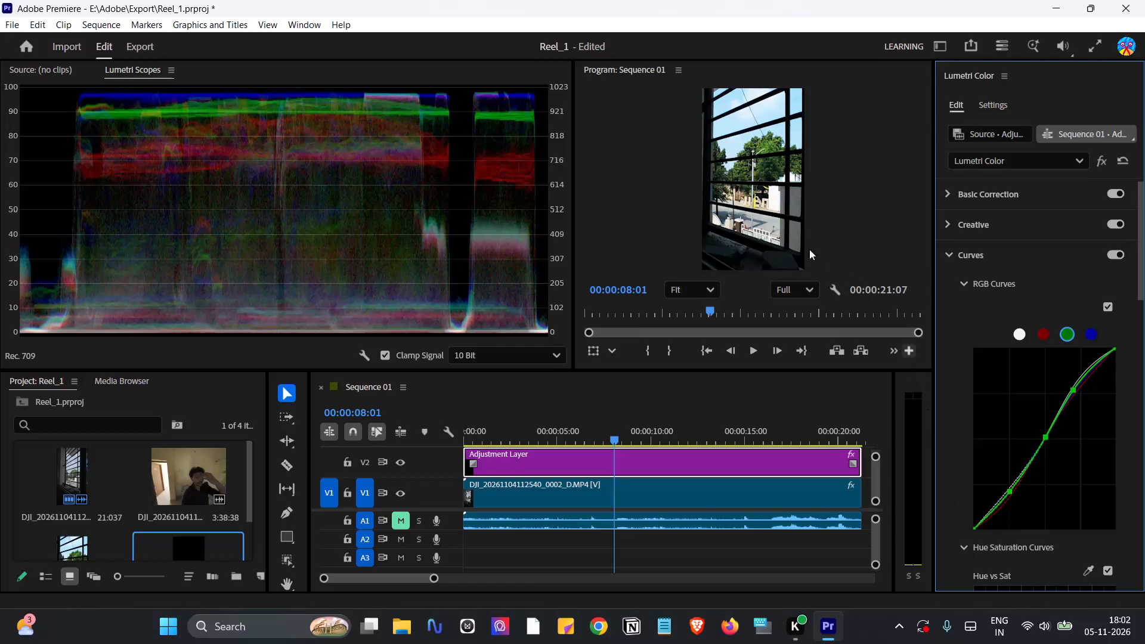
Fine-tune the lower and middle points of the green RGB curve and play the sequence to check the grade.
{"action": "left_click", "coordinate": [1011, 494]}
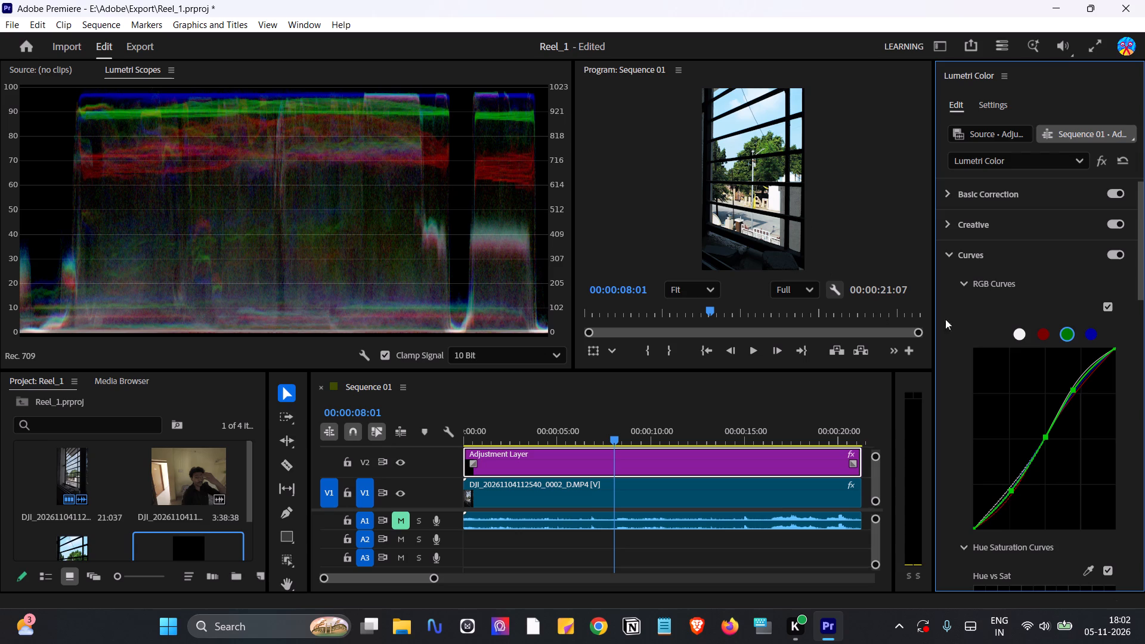
{"action": "left_click", "coordinate": [1048, 439]}
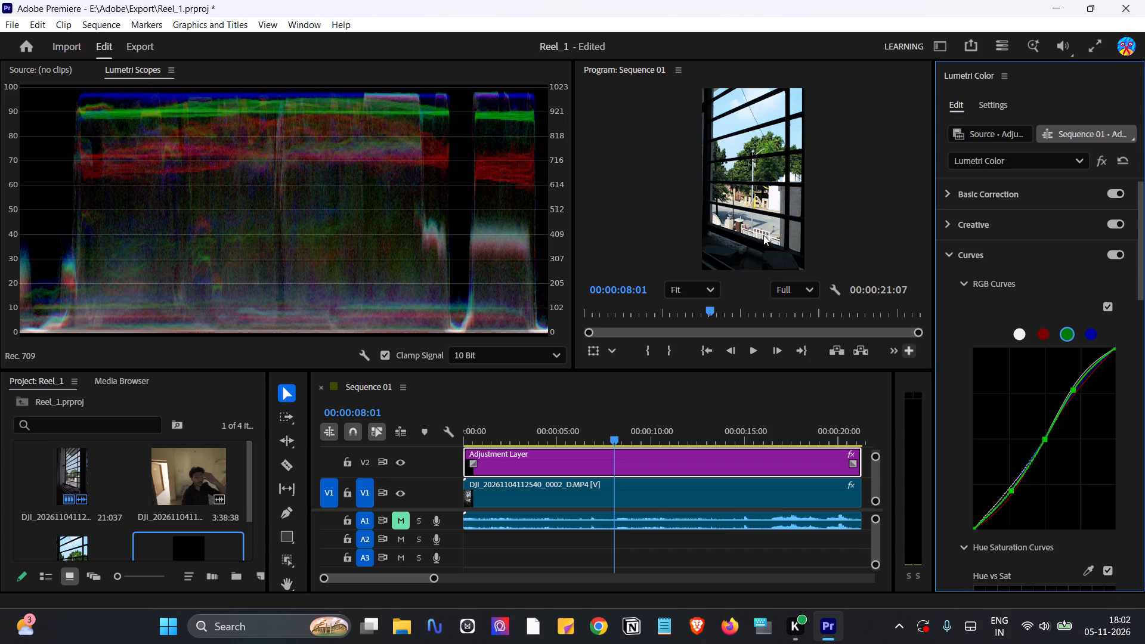
{"action": "key", "text": "space"}
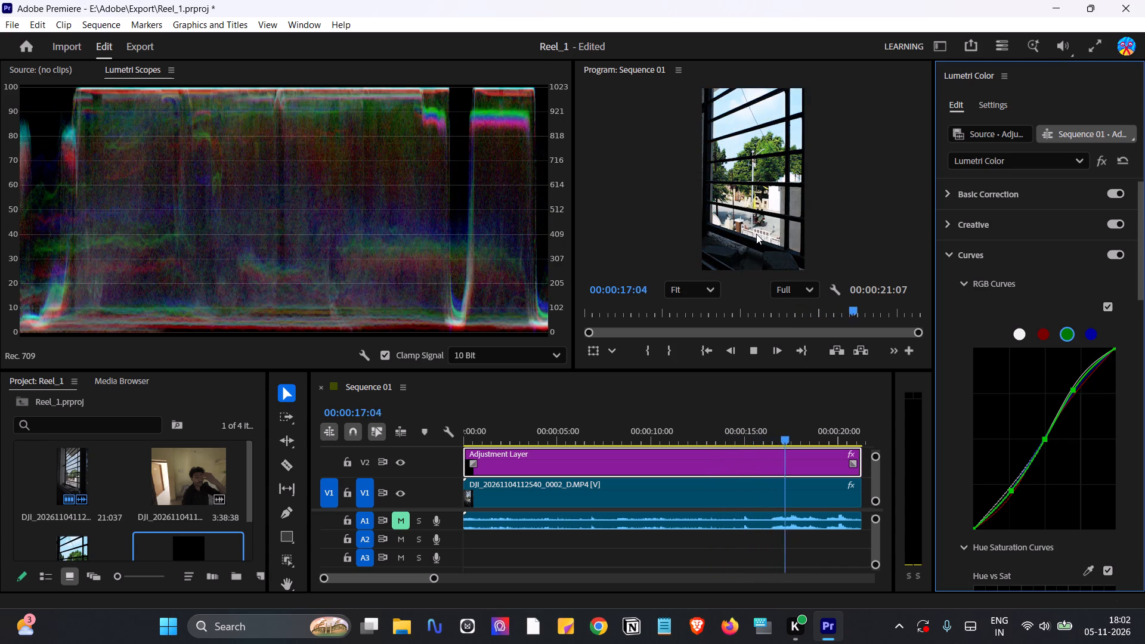
{"action": "key", "text": "space"}
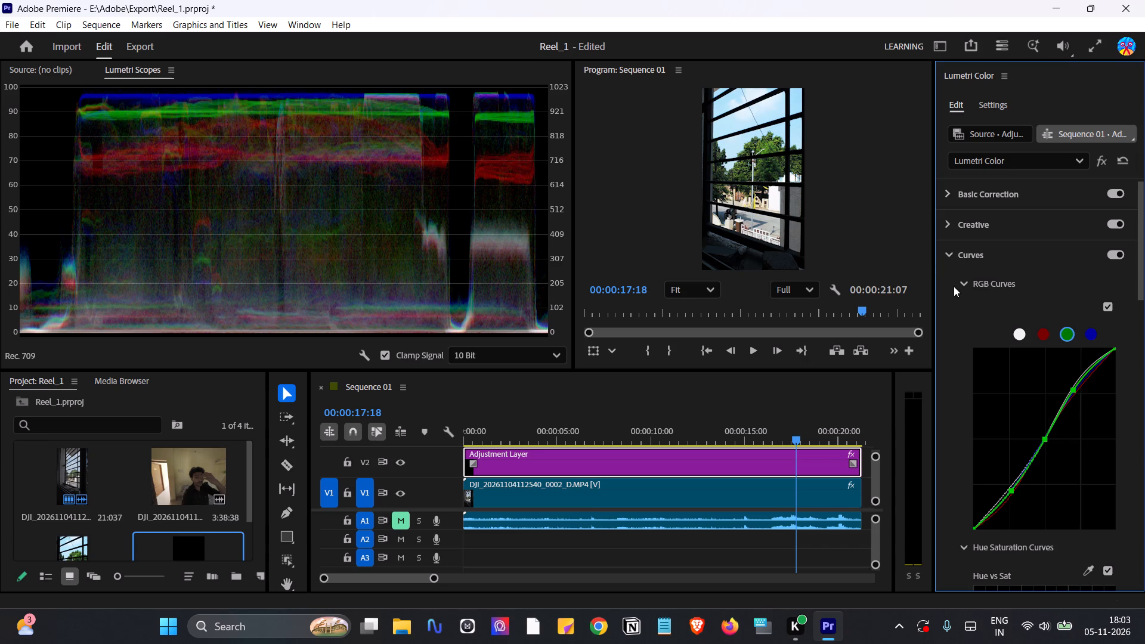
Display the blue channel's RGB curve for the adjustment layer.
{"action": "scroll", "coordinate": [952, 292], "scroll_direction": "down", "scroll_amount": 2}
{"action": "scroll", "coordinate": [952, 292], "scroll_direction": "up", "scroll_amount": 1}
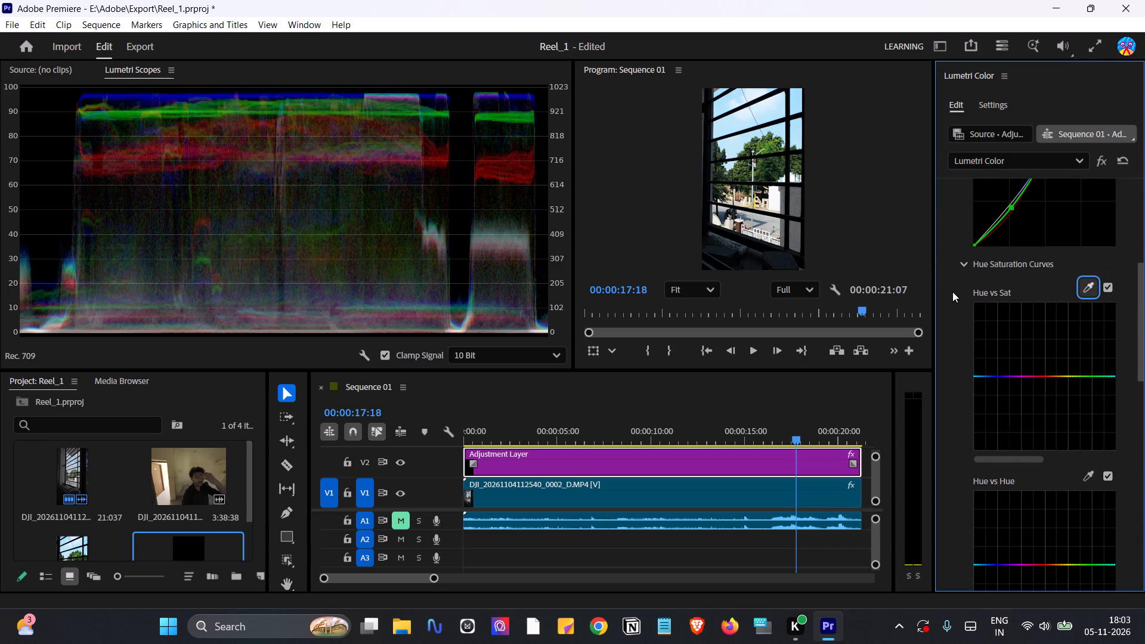
{"action": "scroll", "coordinate": [952, 292], "scroll_direction": "up", "scroll_amount": 2}
{"action": "left_click", "coordinate": [1097, 338]}
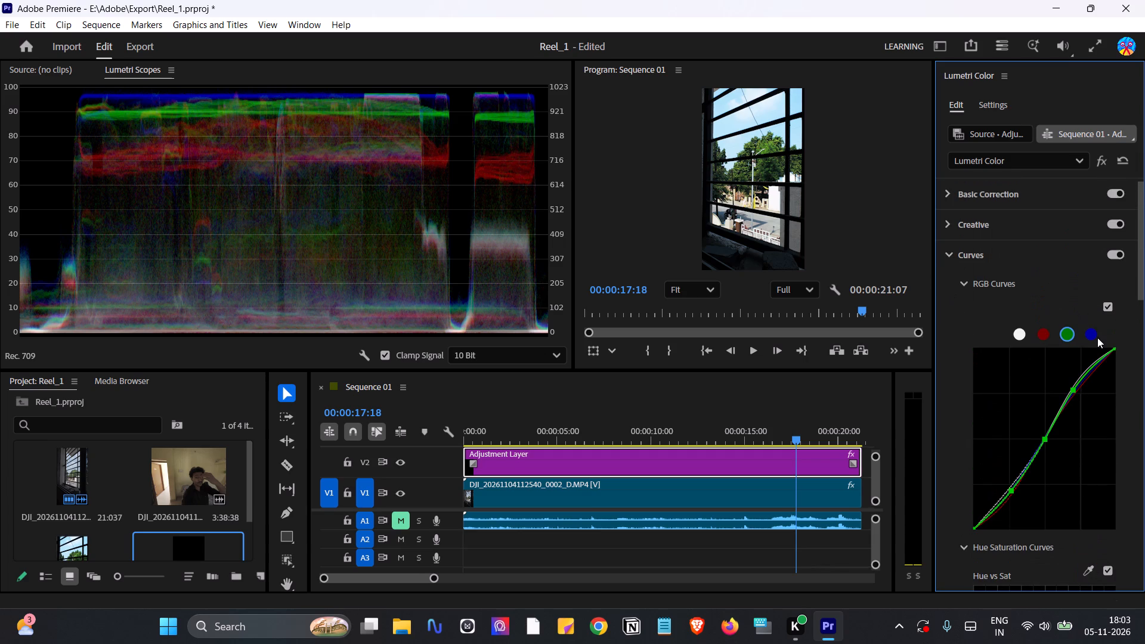
{"action": "left_click", "coordinate": [1093, 338]}
Add three control points across the cyan-to-blue range of the Hue vs Sat curve.
{"action": "scroll", "coordinate": [951, 346], "scroll_direction": "down", "scroll_amount": 1}
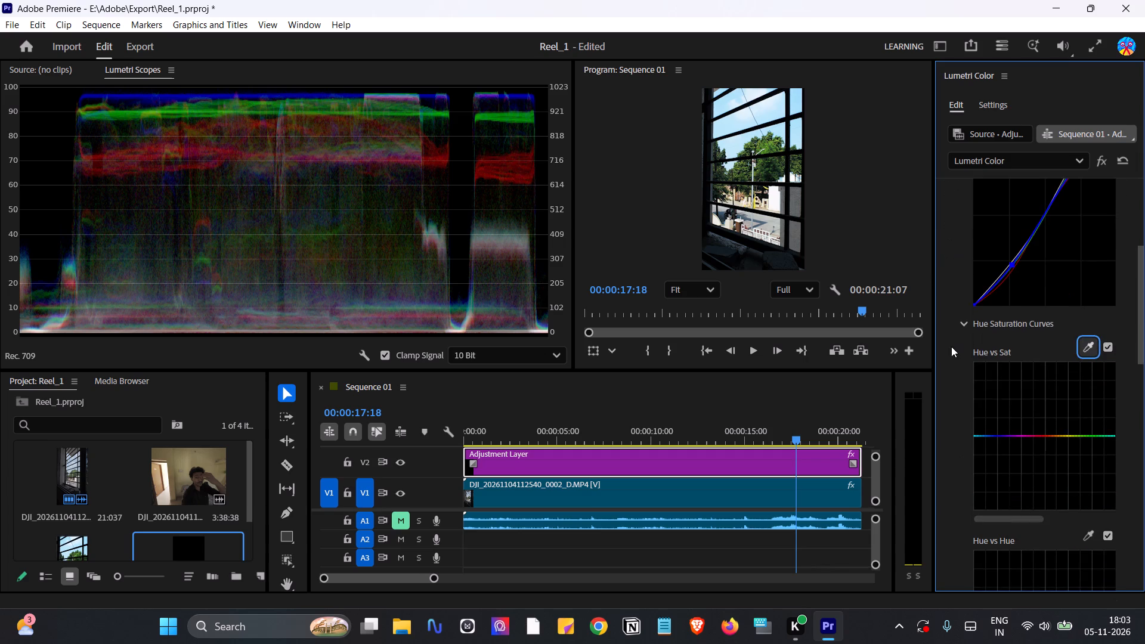
{"action": "scroll", "coordinate": [951, 346], "scroll_direction": "down", "scroll_amount": 1}
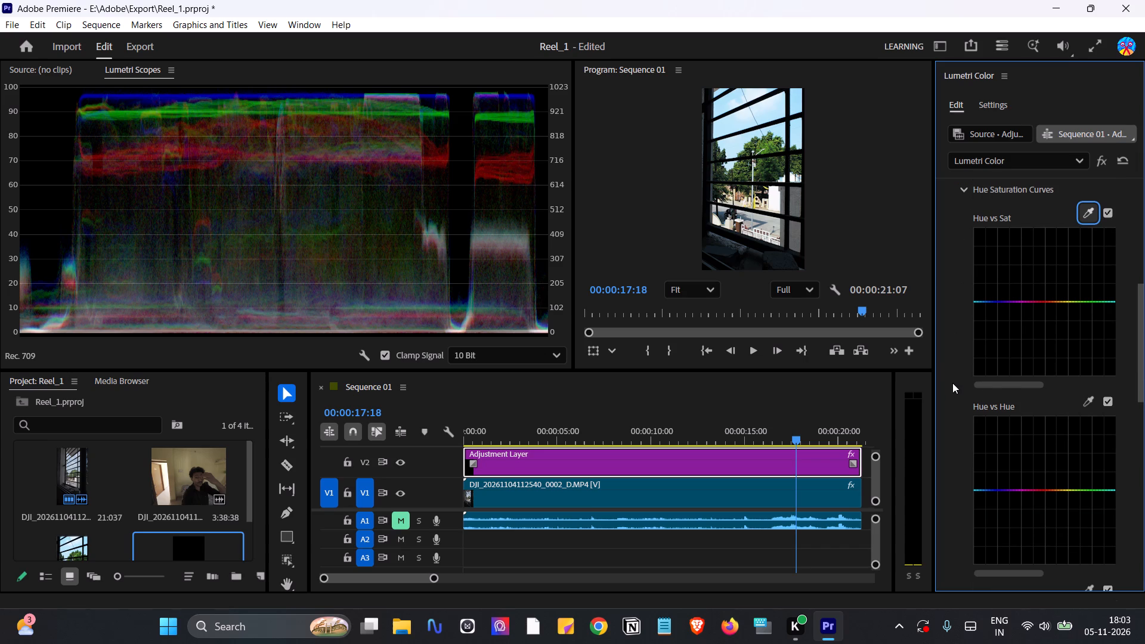
{"action": "left_click", "coordinate": [977, 304]}
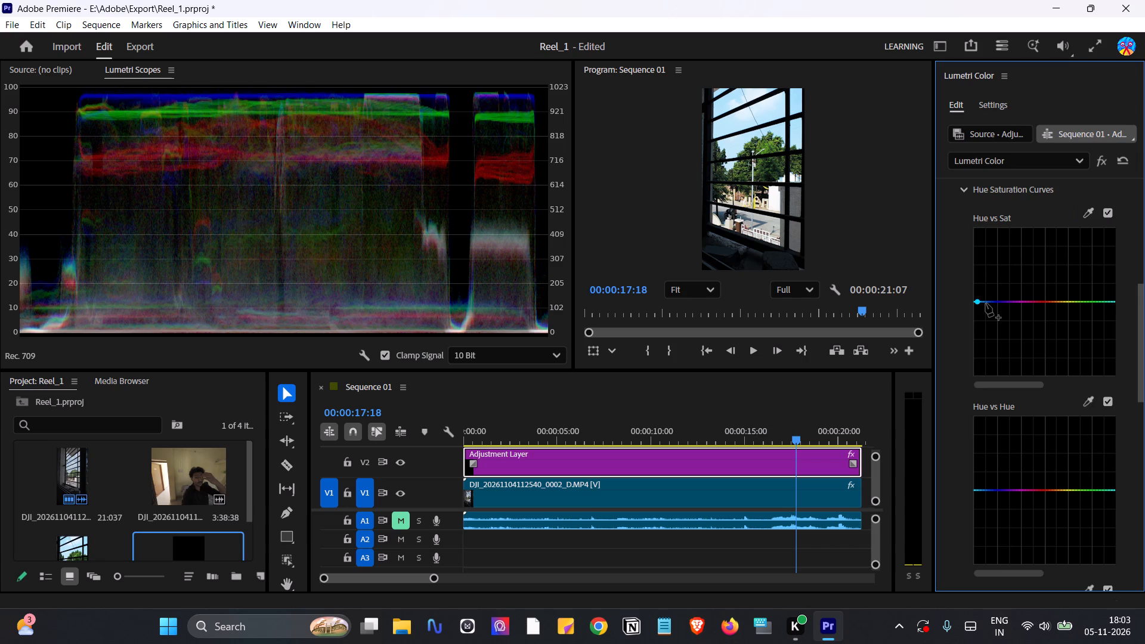
{"action": "left_click", "coordinate": [986, 304]}
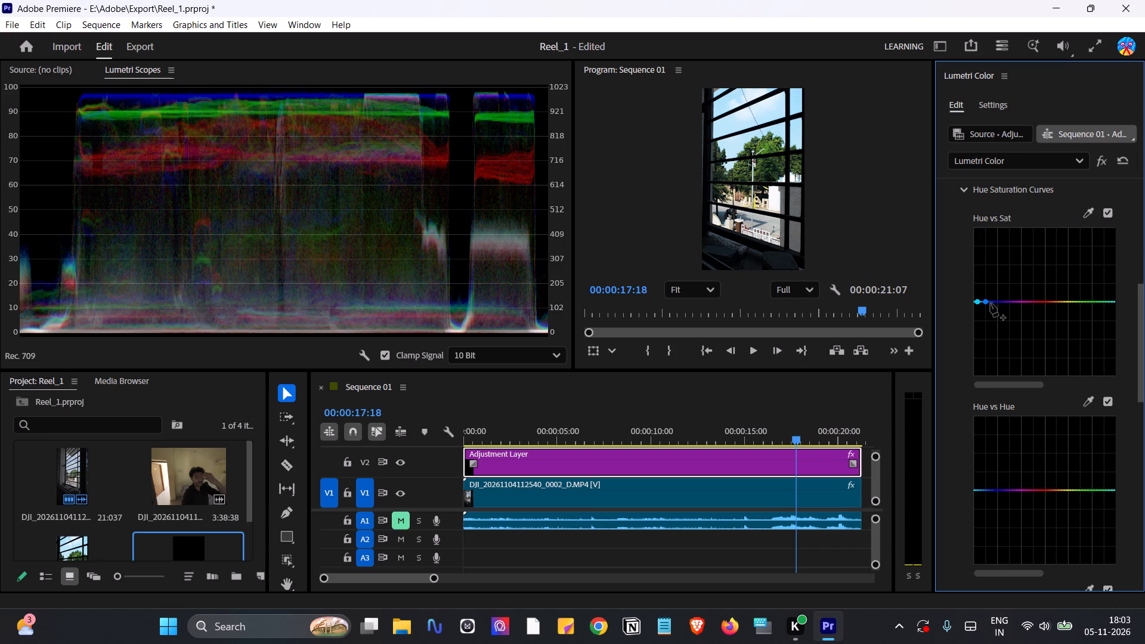
{"action": "left_click", "coordinate": [998, 305]}
Widen the Lumetri Color panel and narrow the Lumetri Scopes panel.
{"action": "left_click_drag", "start_coordinate": [934, 292], "coordinate": [890, 290]}
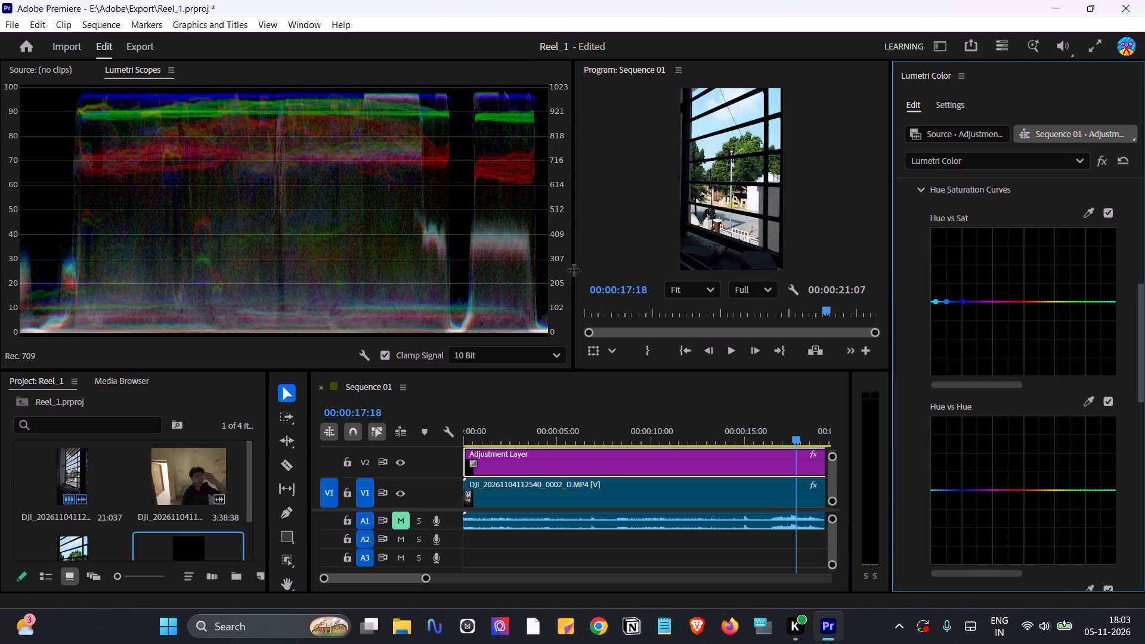
{"action": "left_click_drag", "start_coordinate": [573, 270], "coordinate": [531, 265]}
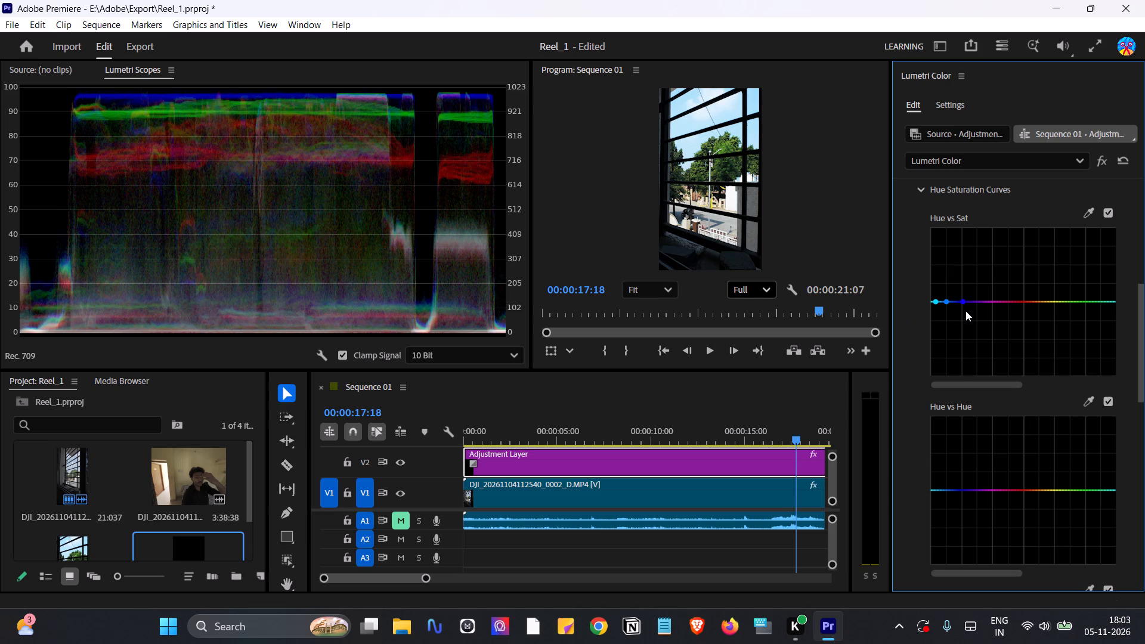
Shift the outer Hue vs Sat points, the blue one slightly toward violet and the cyan one to the curve's start, on the neutral line.
{"action": "left_click_drag", "start_coordinate": [964, 302], "coordinate": [967, 302]}
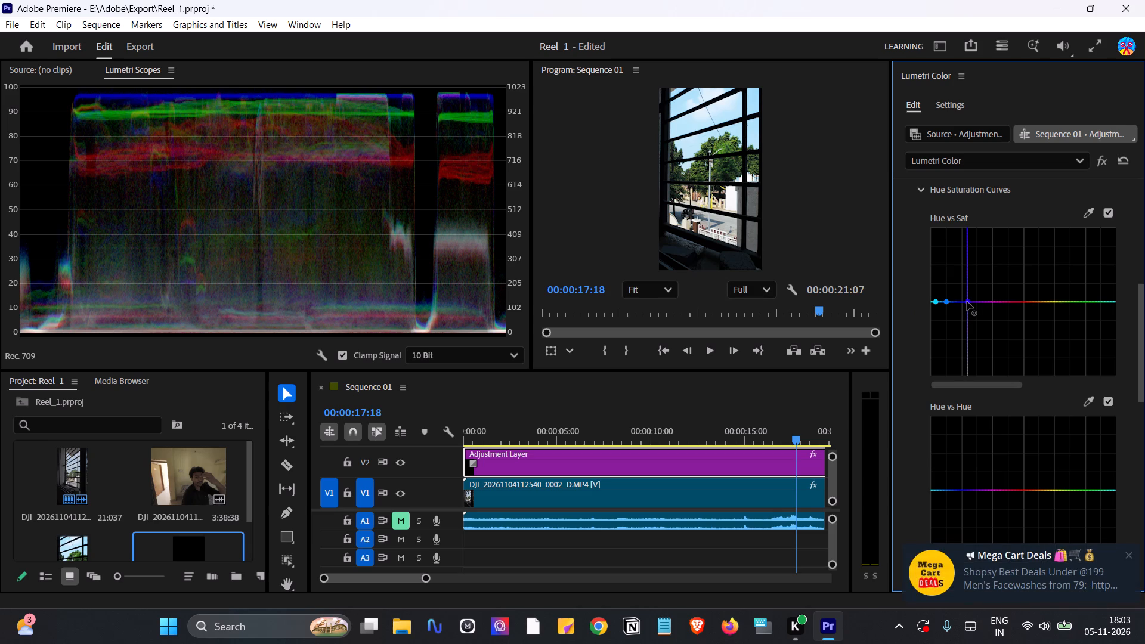
{"action": "left_click_drag", "start_coordinate": [967, 302], "coordinate": [969, 301]}
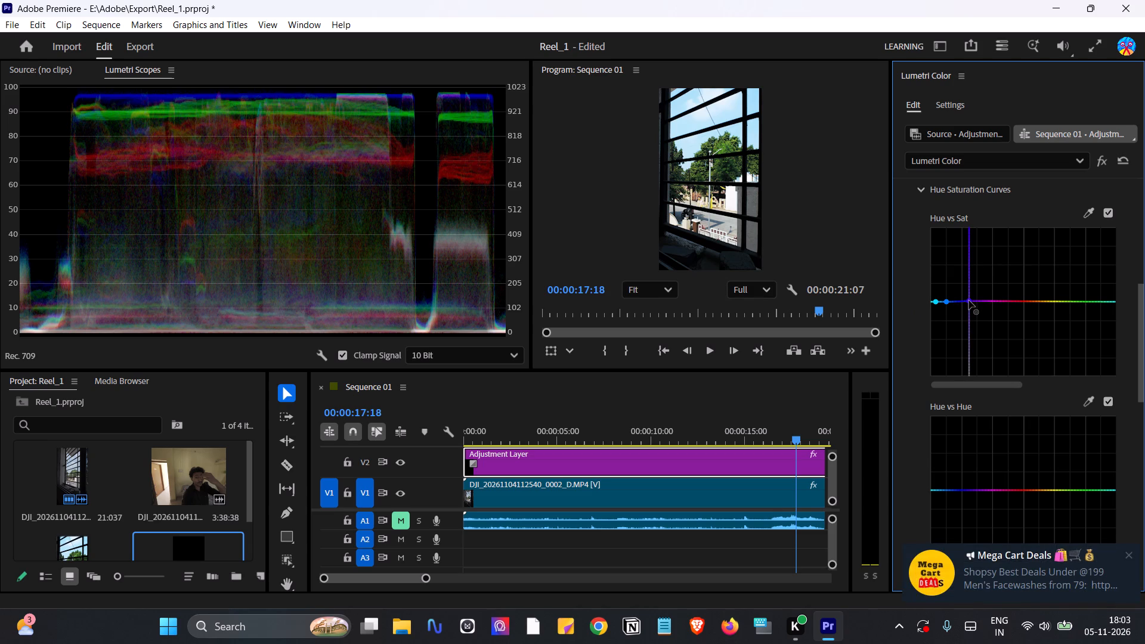
{"action": "left_click_drag", "start_coordinate": [969, 301], "coordinate": [969, 302]}
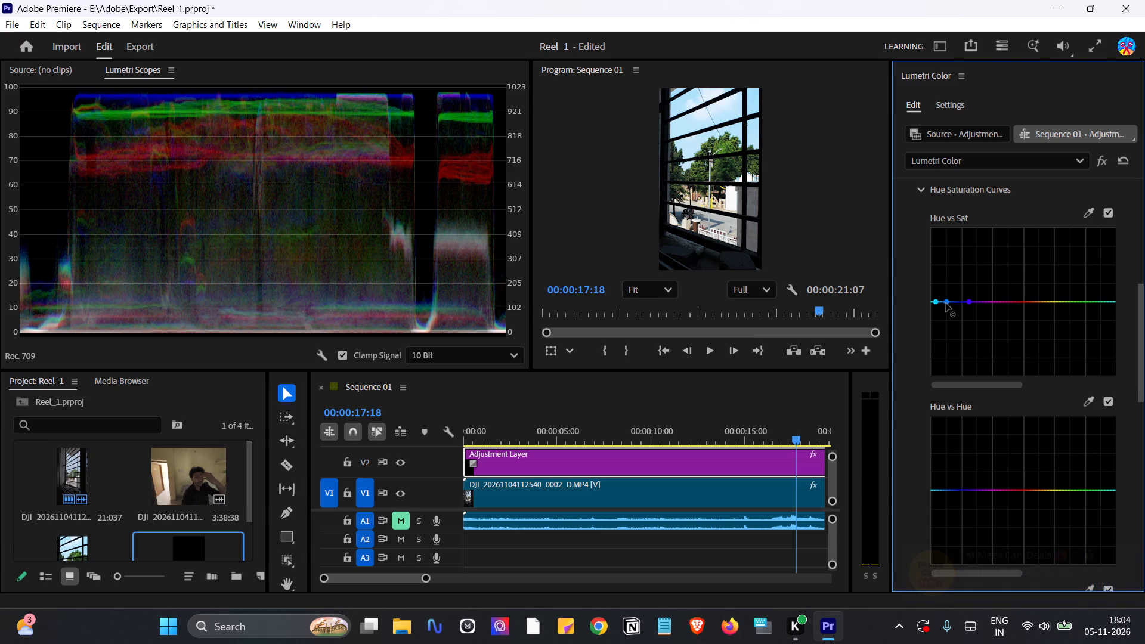
{"action": "left_click", "coordinate": [947, 304]}
{"action": "left_click_drag", "start_coordinate": [936, 305], "coordinate": [936, 305]}
{"action": "left_click_drag", "start_coordinate": [936, 305], "coordinate": [928, 301]}
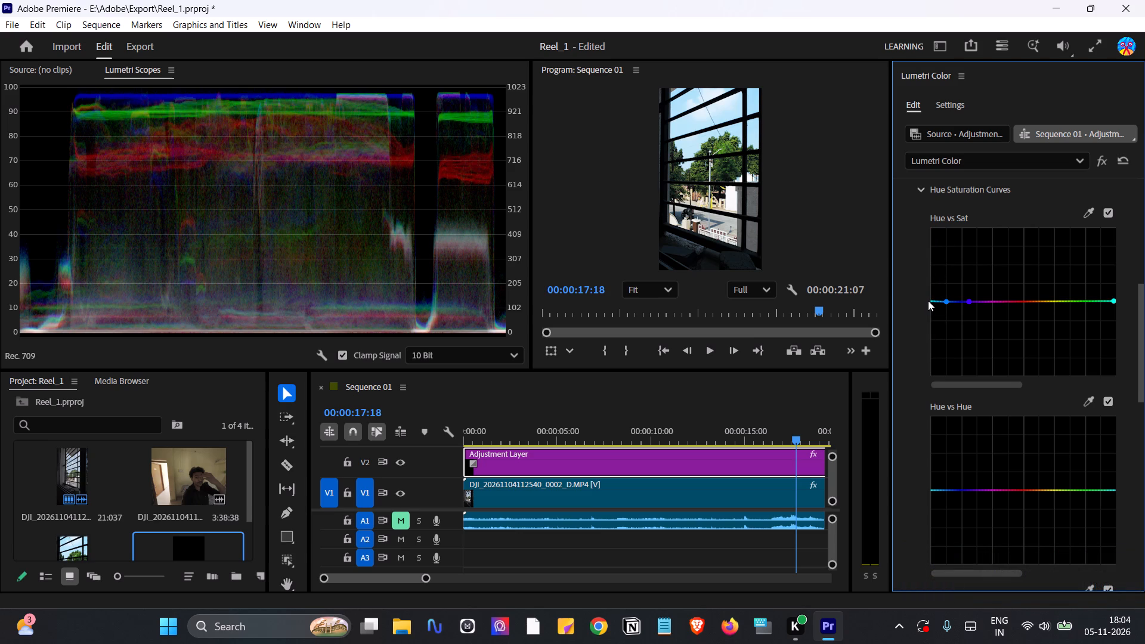
{"action": "left_click", "coordinate": [1114, 302]}
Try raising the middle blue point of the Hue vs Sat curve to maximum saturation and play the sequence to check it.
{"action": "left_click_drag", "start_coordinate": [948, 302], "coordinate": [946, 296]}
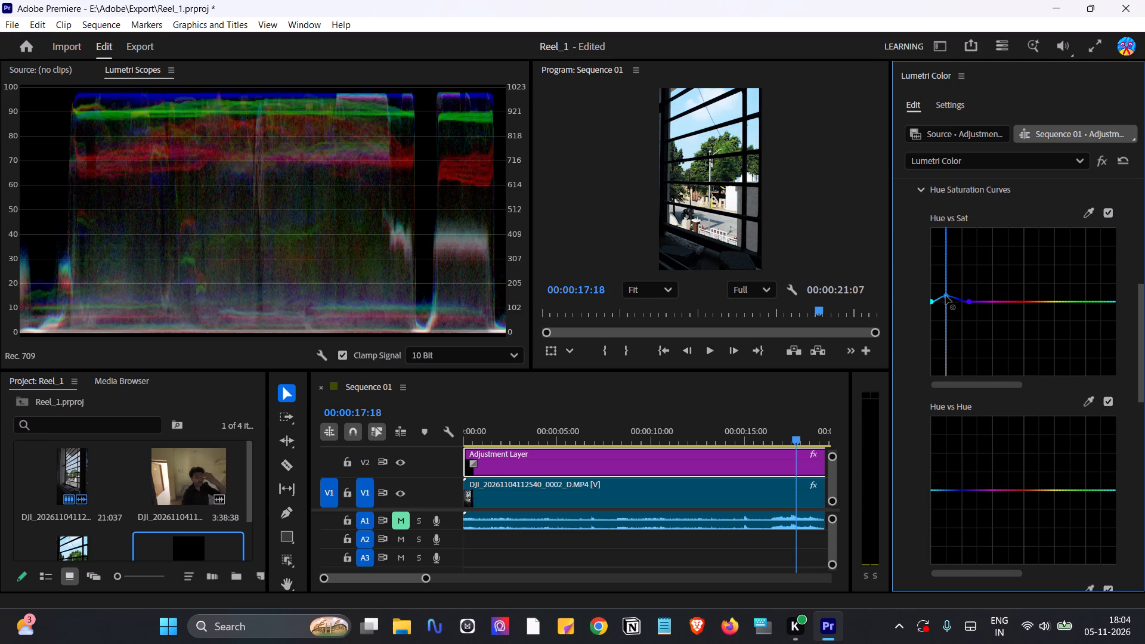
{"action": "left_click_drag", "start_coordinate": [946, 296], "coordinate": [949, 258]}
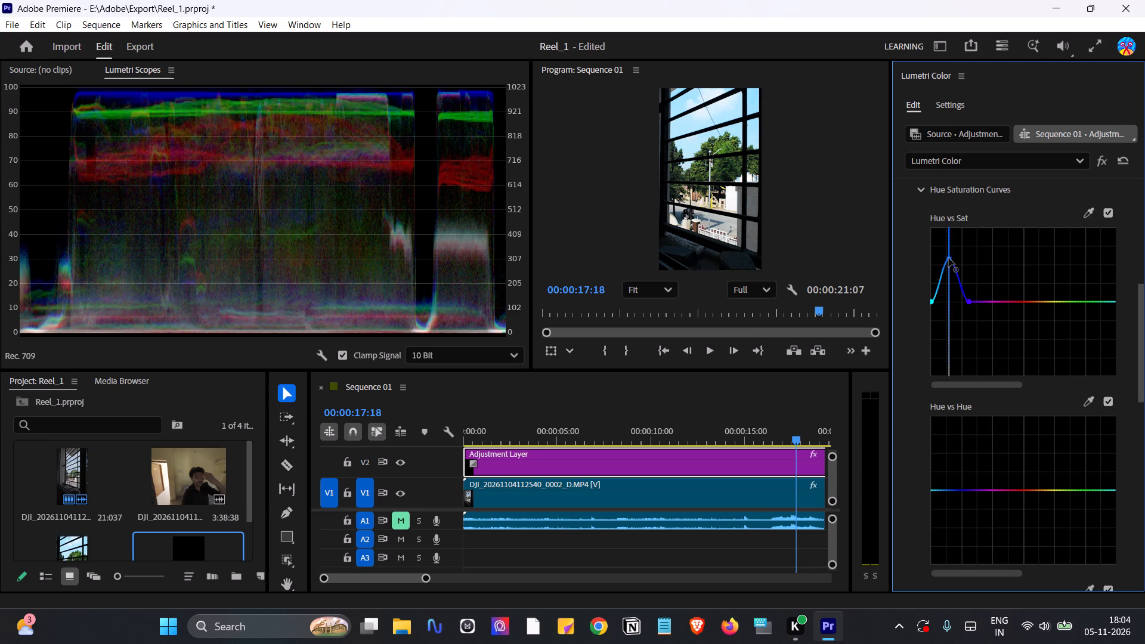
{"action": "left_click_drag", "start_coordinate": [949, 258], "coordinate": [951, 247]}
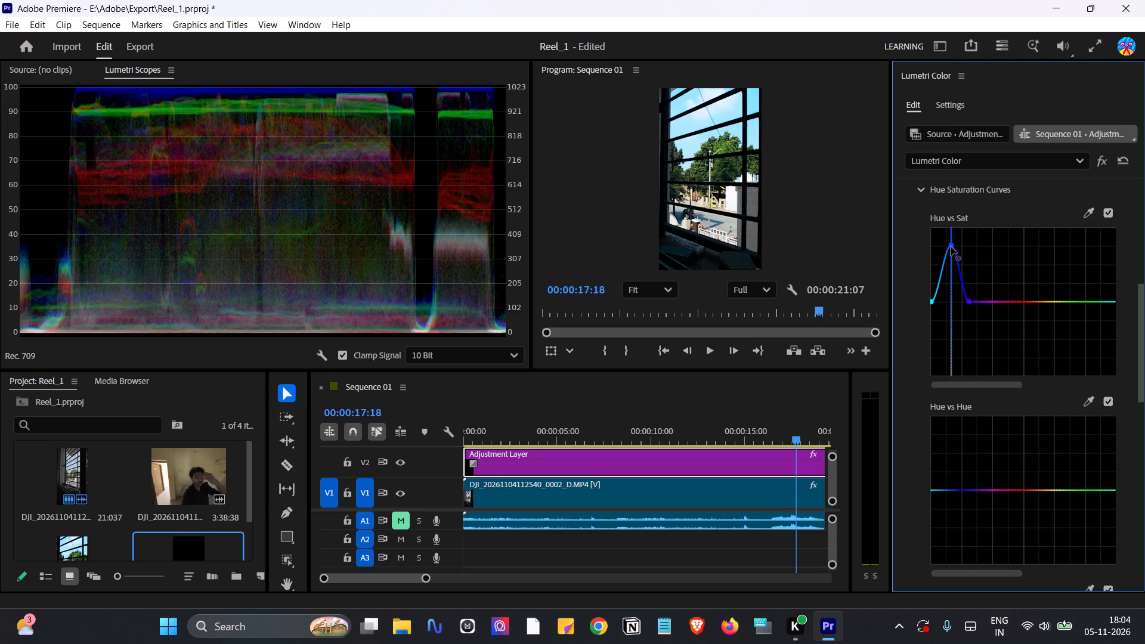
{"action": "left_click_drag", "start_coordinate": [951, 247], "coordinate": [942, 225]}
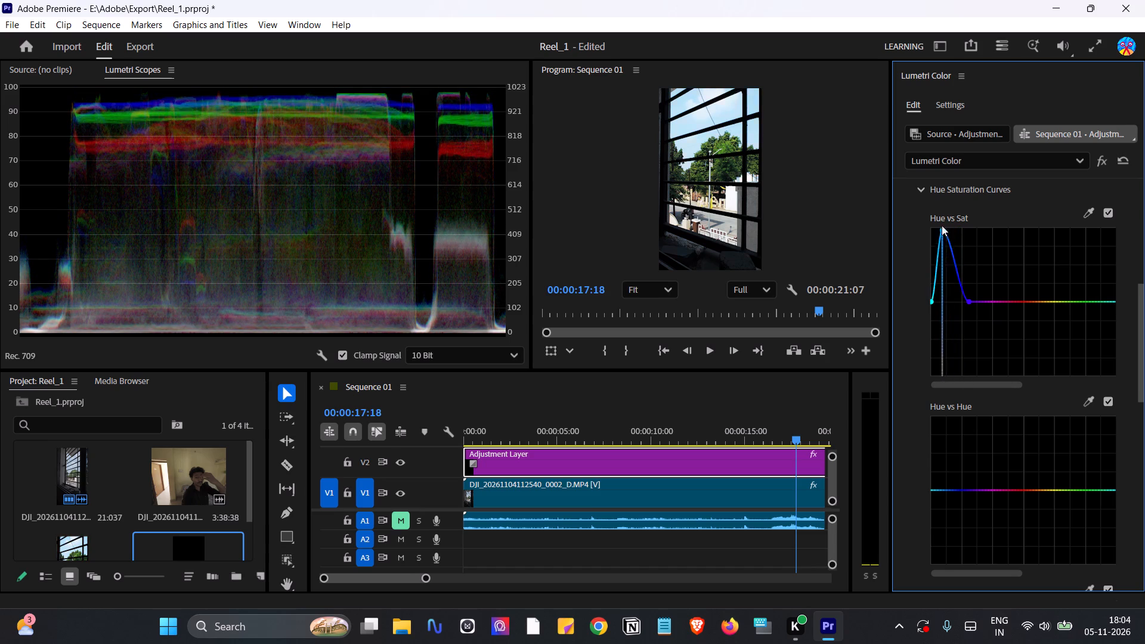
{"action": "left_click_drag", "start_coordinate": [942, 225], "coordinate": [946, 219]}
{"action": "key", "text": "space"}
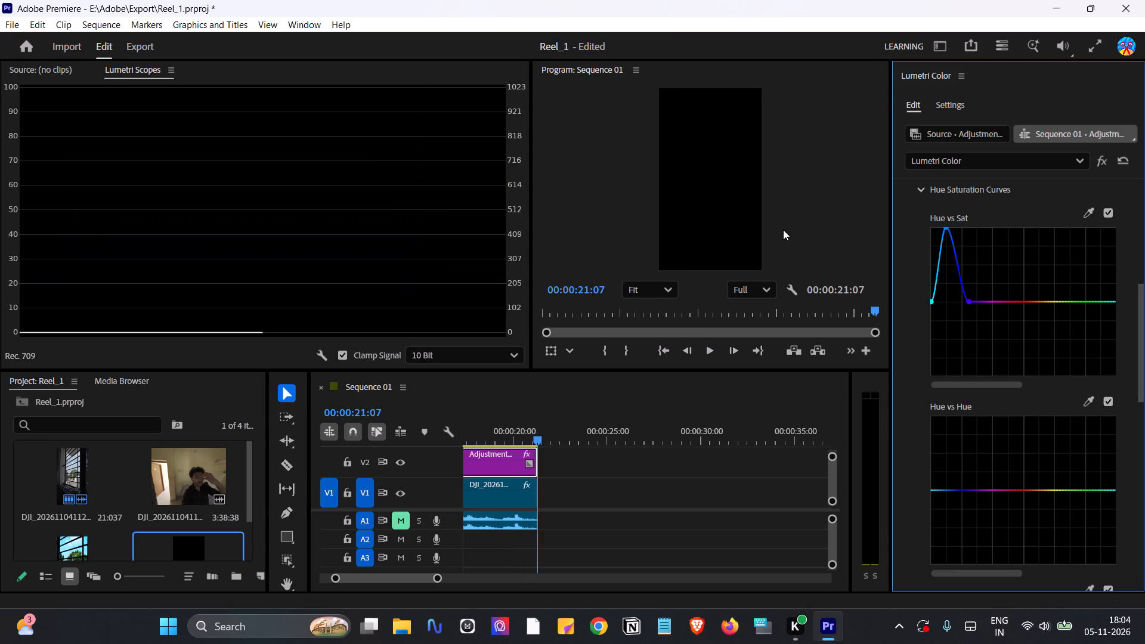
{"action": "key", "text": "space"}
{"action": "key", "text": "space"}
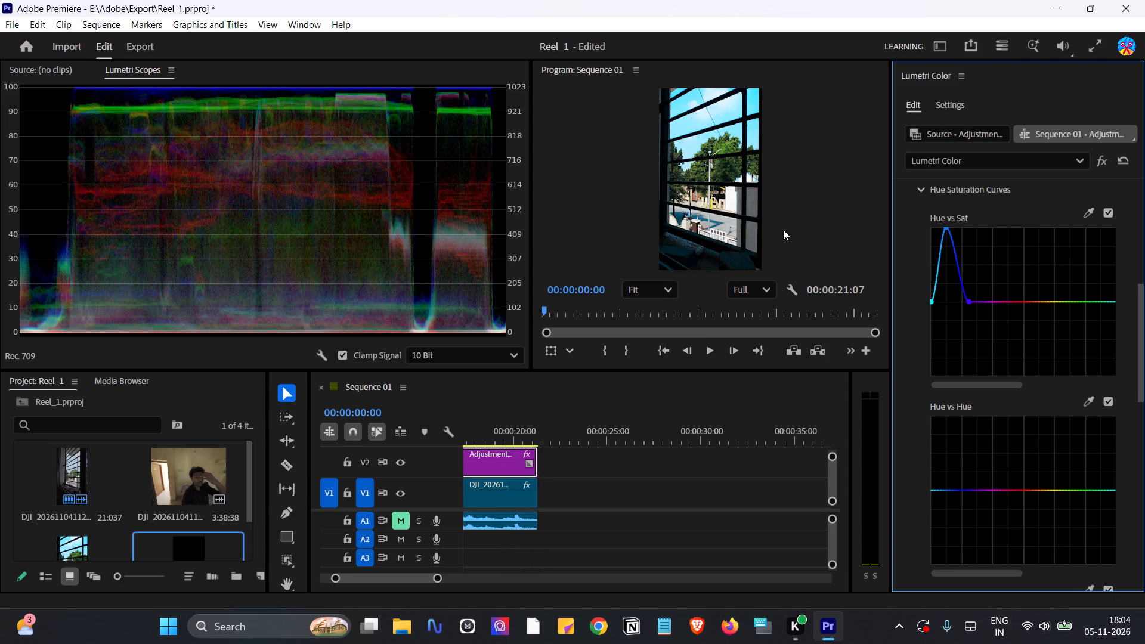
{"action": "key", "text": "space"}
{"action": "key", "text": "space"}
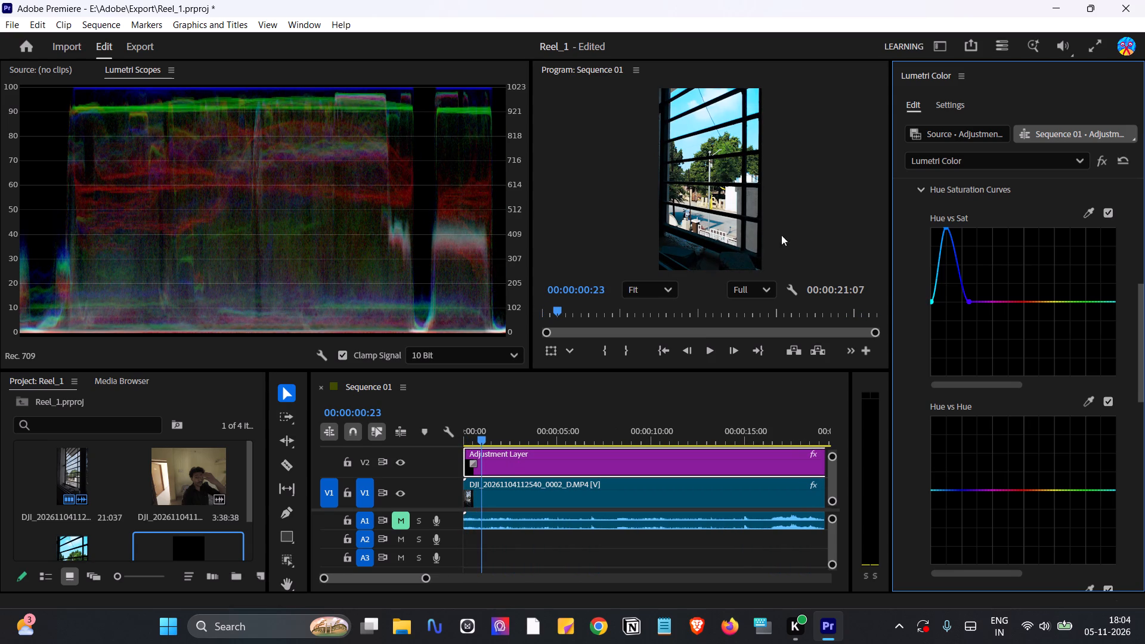
Lower the middle blue point of the Hue vs Sat curve to a slight saturation boost just above the neutral line.
{"action": "left_click_drag", "start_coordinate": [946, 230], "coordinate": [946, 236]}
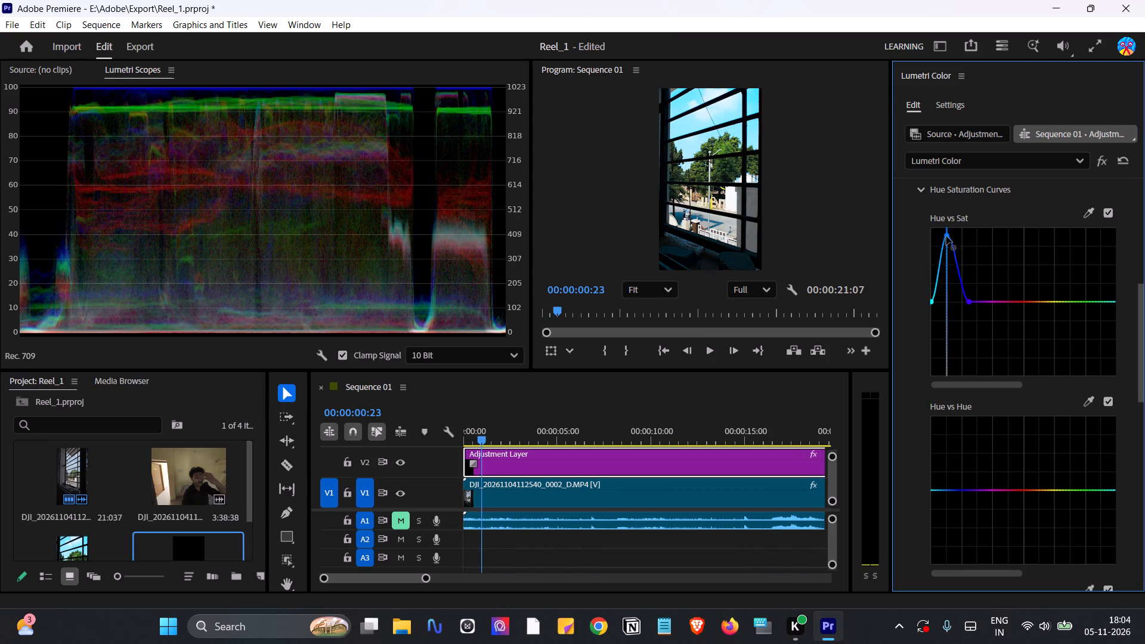
{"action": "left_click_drag", "start_coordinate": [946, 236], "coordinate": [951, 281]}
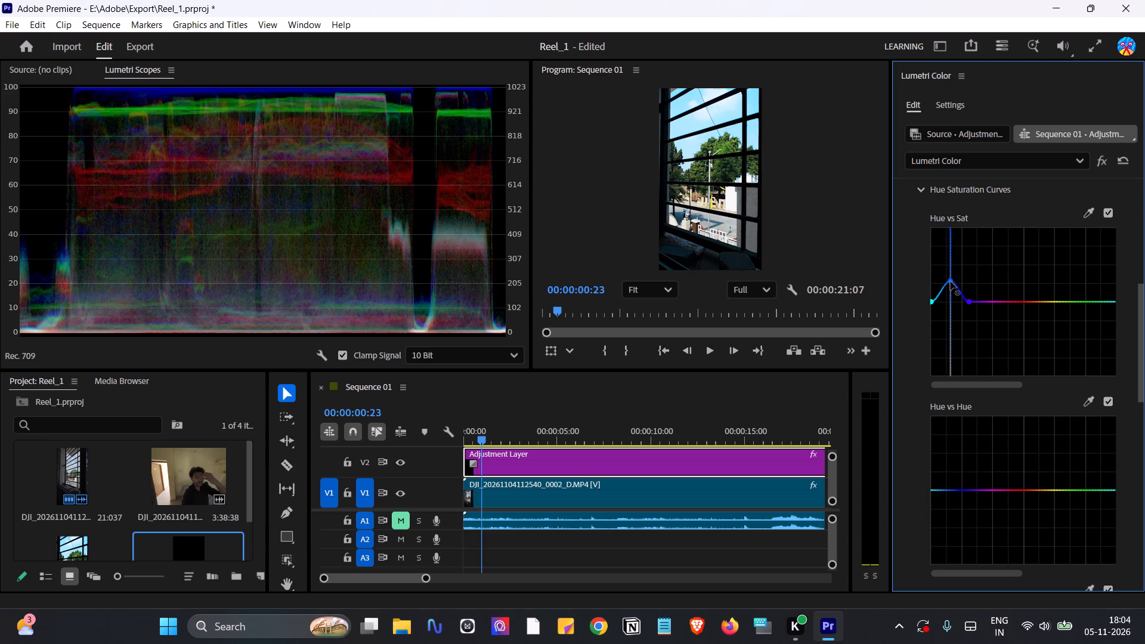
{"action": "left_click_drag", "start_coordinate": [951, 281], "coordinate": [948, 298]}
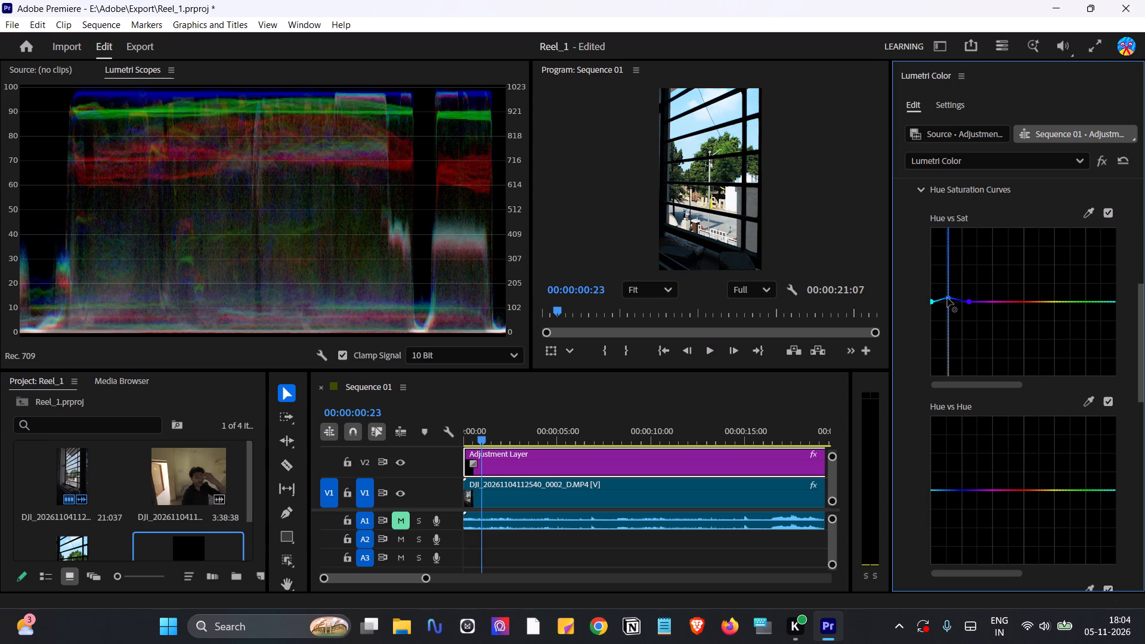
{"action": "left_click_drag", "start_coordinate": [948, 298], "coordinate": [946, 293]}
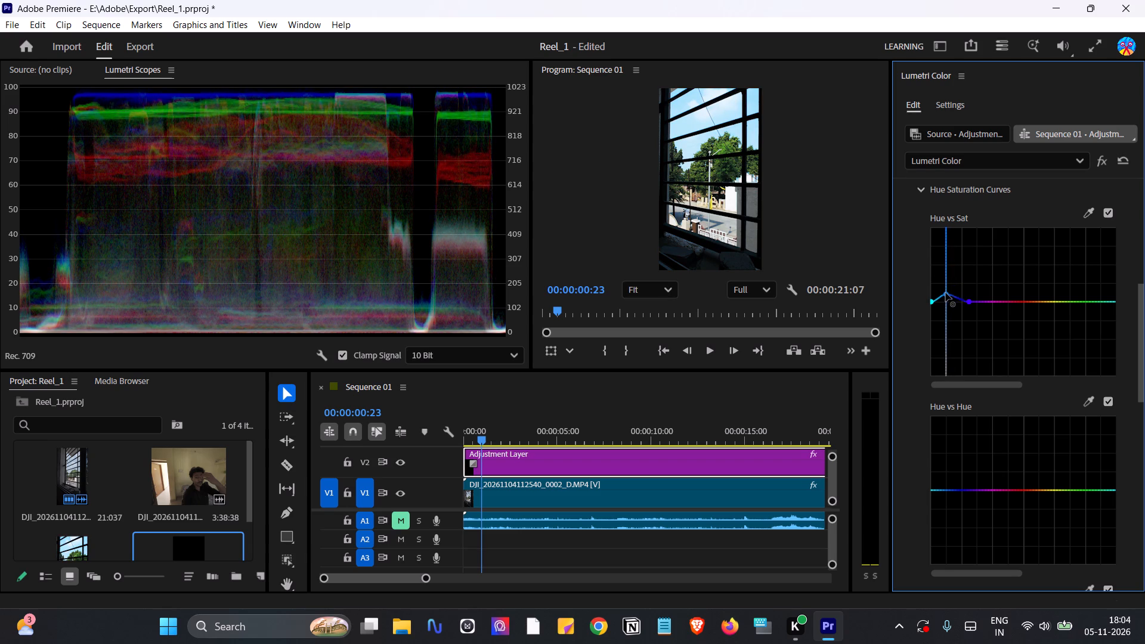
{"action": "left_click_drag", "start_coordinate": [946, 293], "coordinate": [946, 281]}
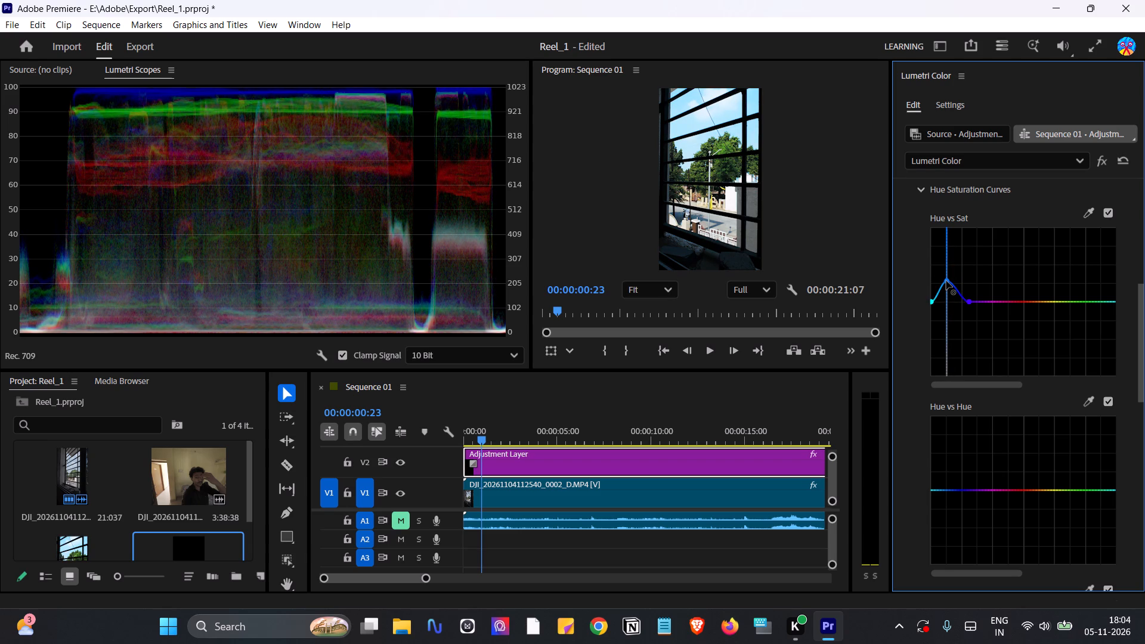
{"action": "left_click_drag", "start_coordinate": [946, 281], "coordinate": [946, 282]}
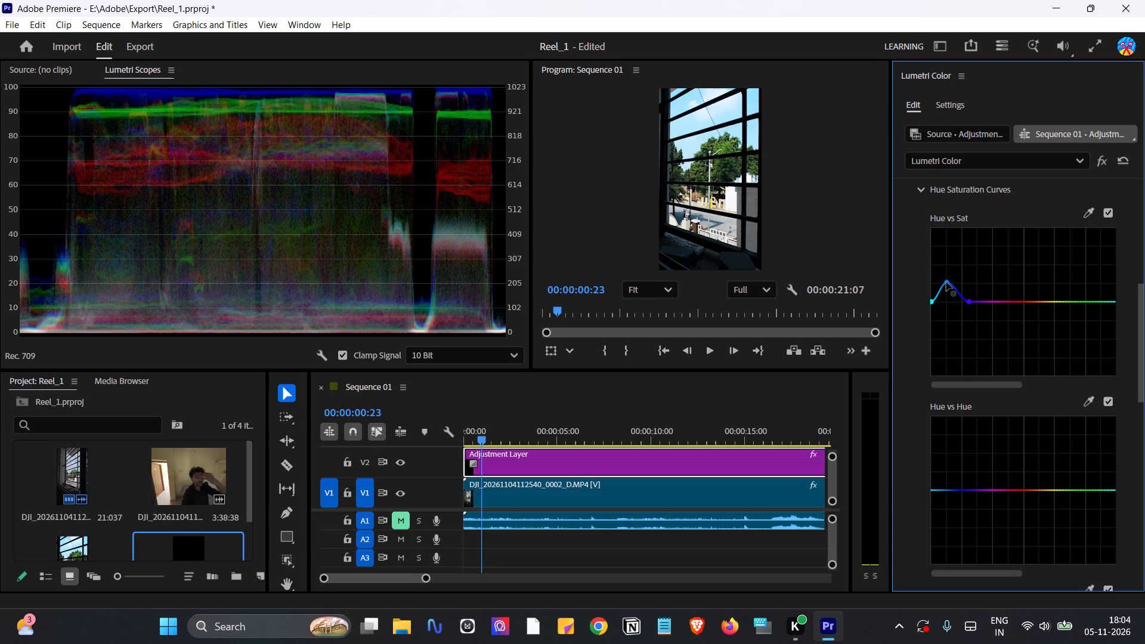
{"action": "left_click", "coordinate": [951, 283]}
{"action": "left_click_drag", "start_coordinate": [946, 283], "coordinate": [946, 289]}
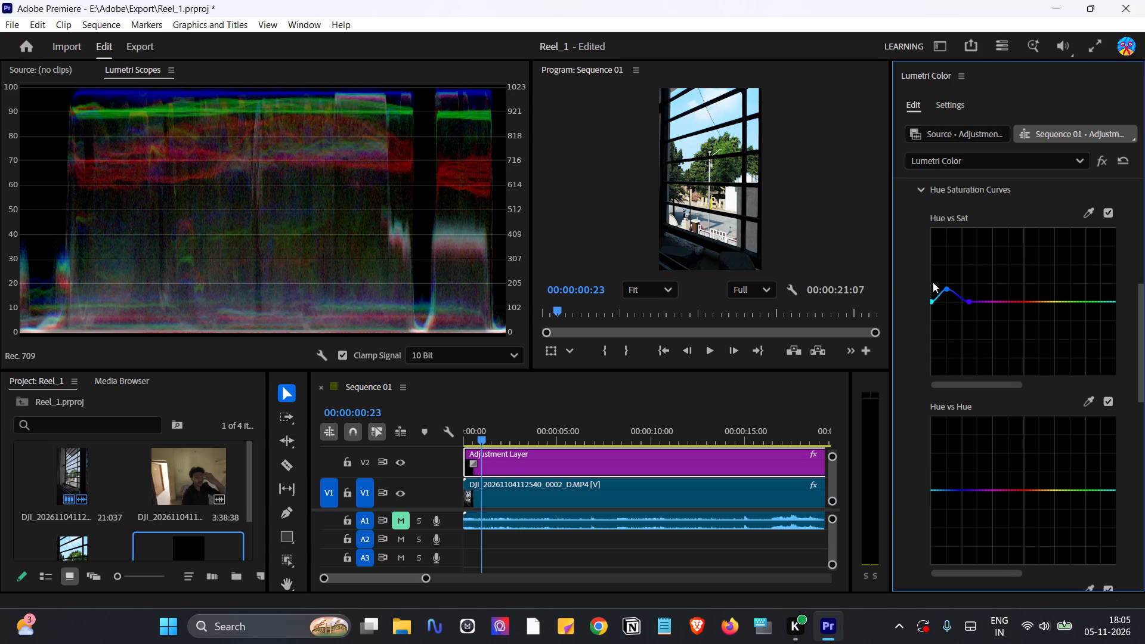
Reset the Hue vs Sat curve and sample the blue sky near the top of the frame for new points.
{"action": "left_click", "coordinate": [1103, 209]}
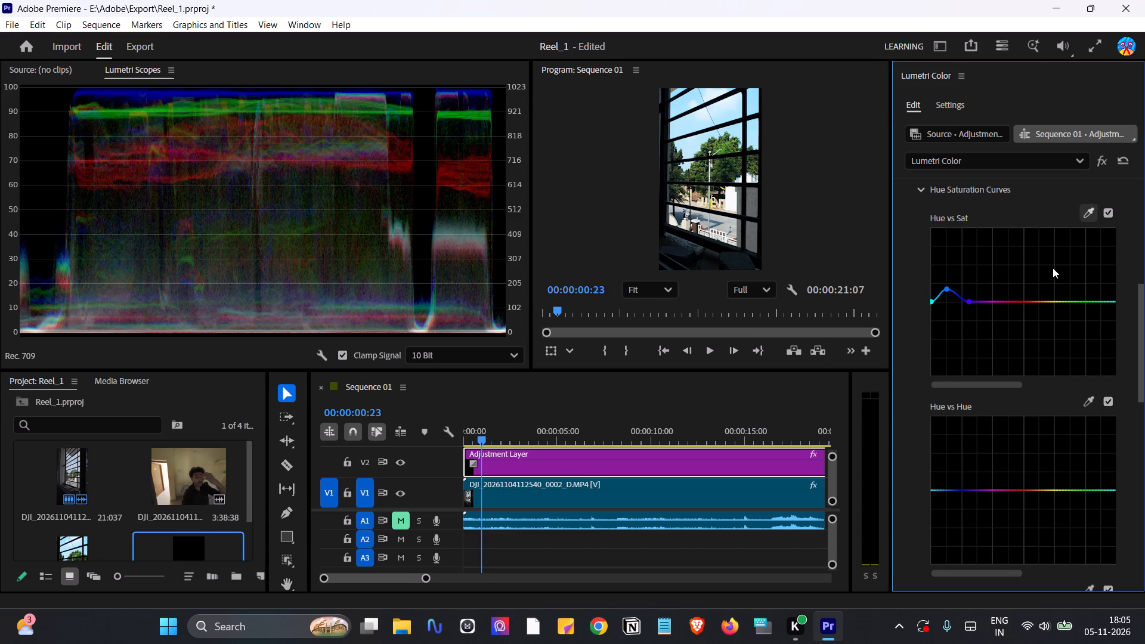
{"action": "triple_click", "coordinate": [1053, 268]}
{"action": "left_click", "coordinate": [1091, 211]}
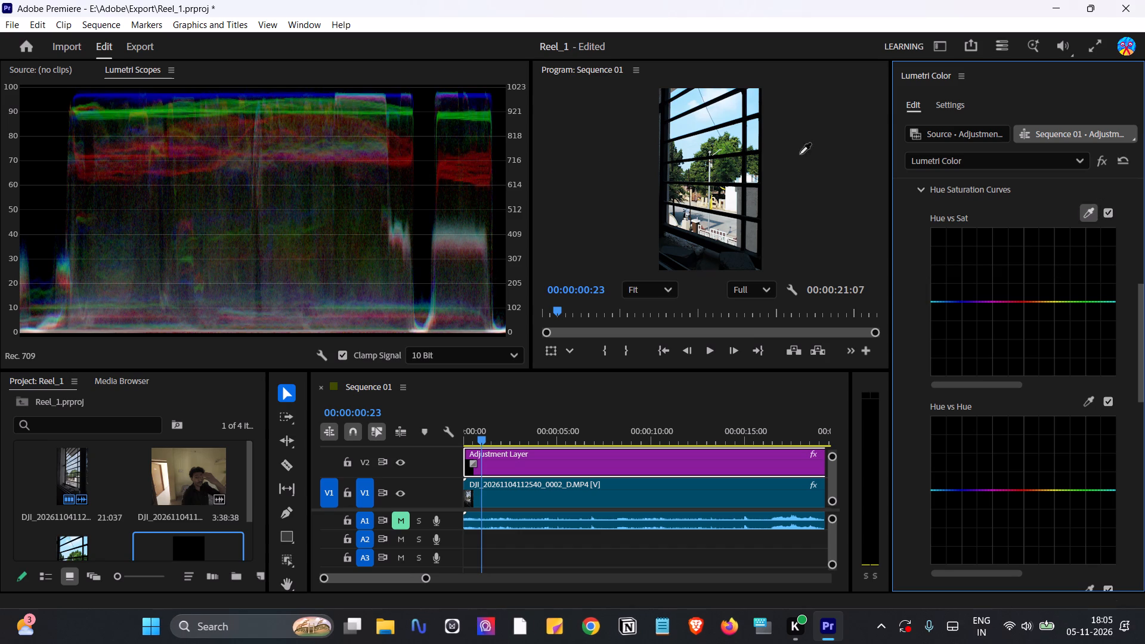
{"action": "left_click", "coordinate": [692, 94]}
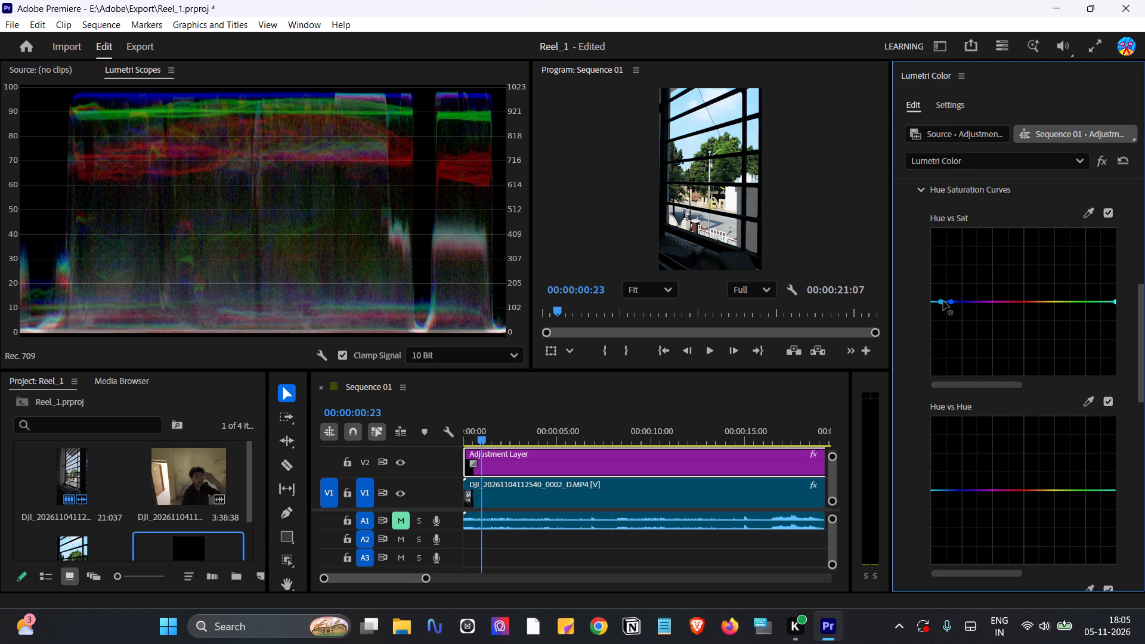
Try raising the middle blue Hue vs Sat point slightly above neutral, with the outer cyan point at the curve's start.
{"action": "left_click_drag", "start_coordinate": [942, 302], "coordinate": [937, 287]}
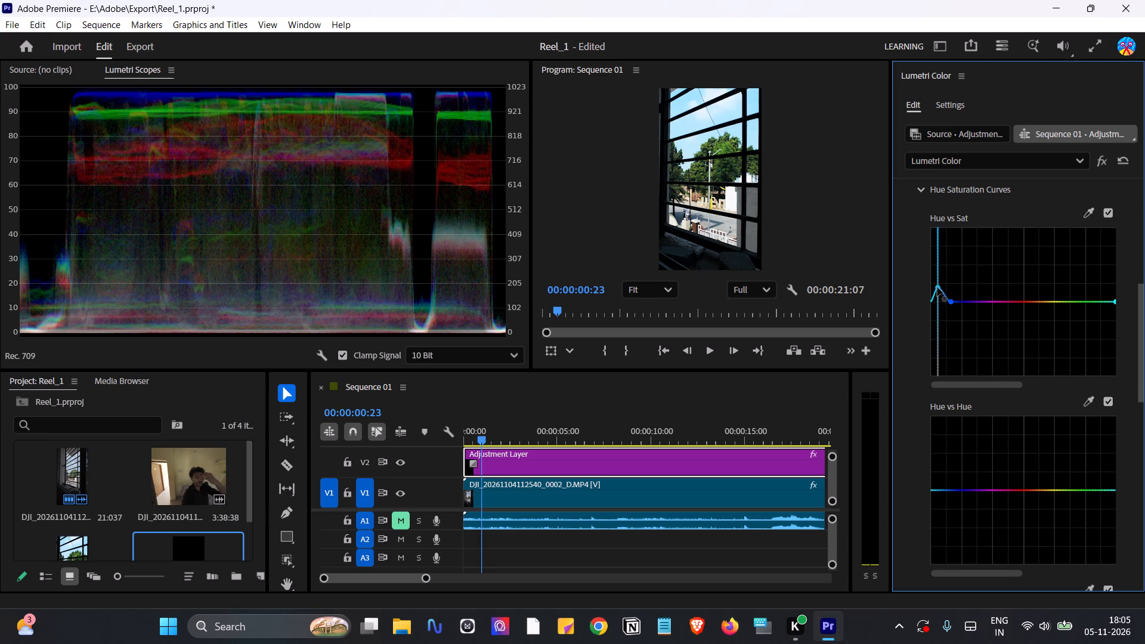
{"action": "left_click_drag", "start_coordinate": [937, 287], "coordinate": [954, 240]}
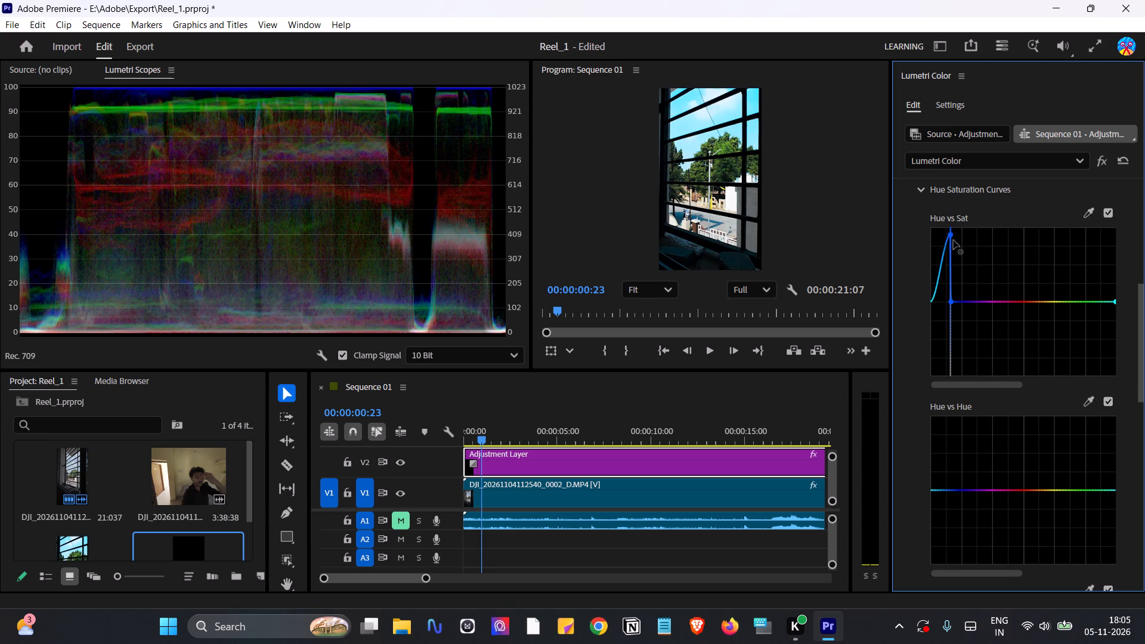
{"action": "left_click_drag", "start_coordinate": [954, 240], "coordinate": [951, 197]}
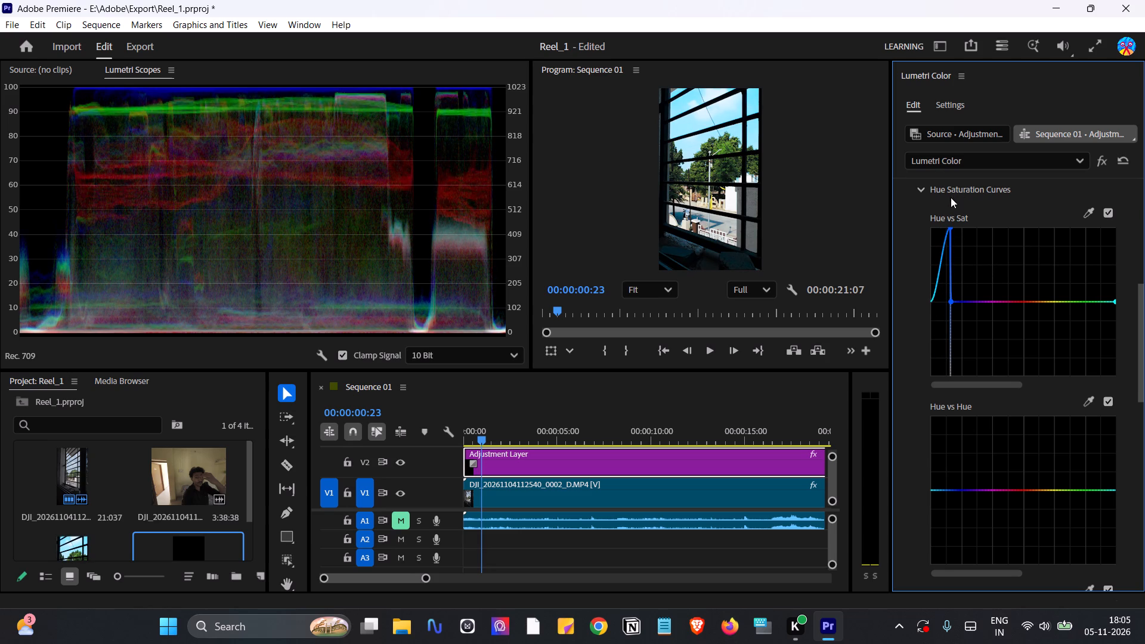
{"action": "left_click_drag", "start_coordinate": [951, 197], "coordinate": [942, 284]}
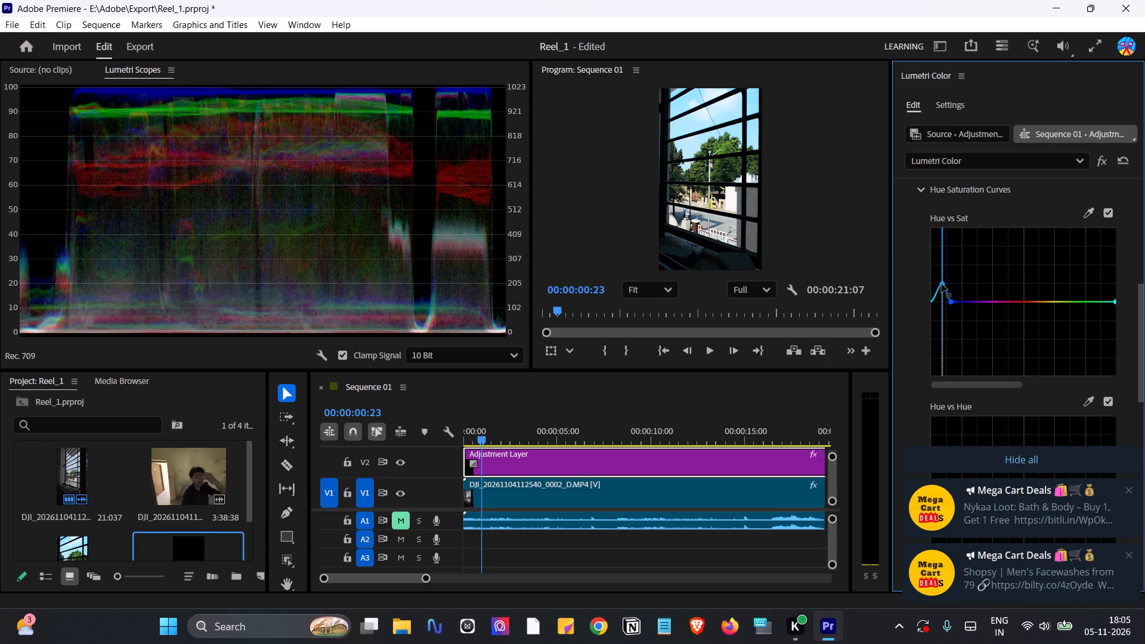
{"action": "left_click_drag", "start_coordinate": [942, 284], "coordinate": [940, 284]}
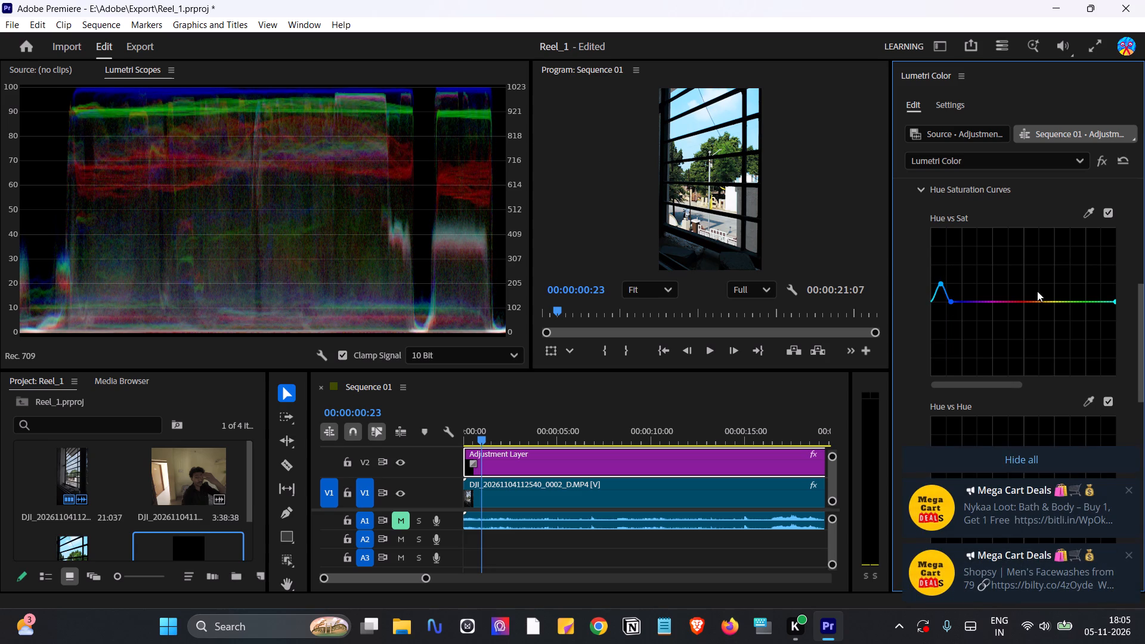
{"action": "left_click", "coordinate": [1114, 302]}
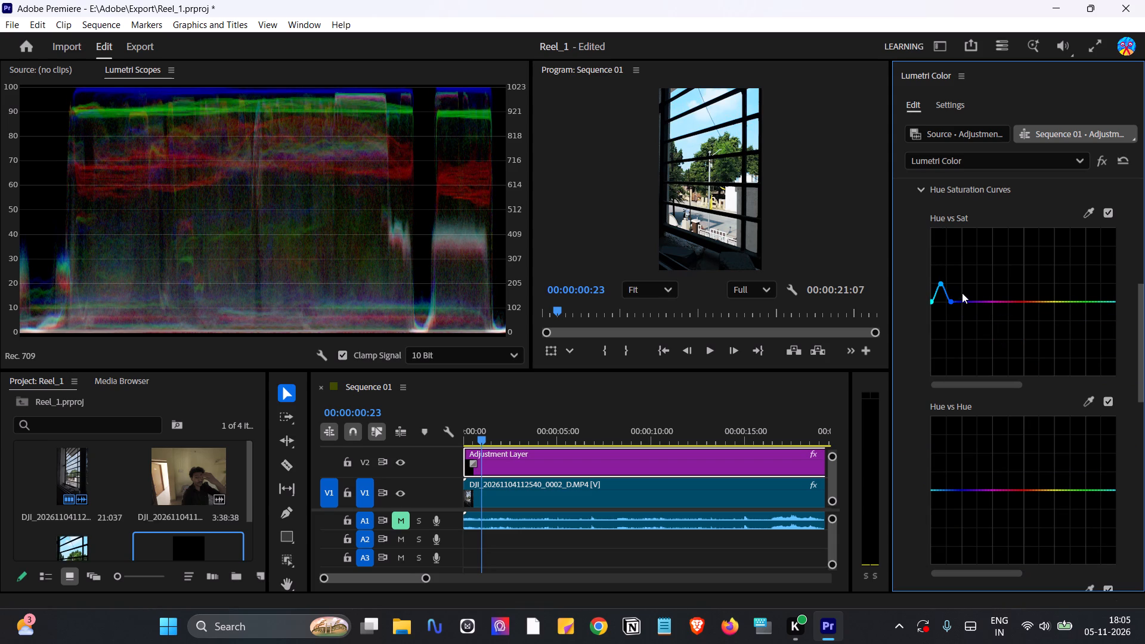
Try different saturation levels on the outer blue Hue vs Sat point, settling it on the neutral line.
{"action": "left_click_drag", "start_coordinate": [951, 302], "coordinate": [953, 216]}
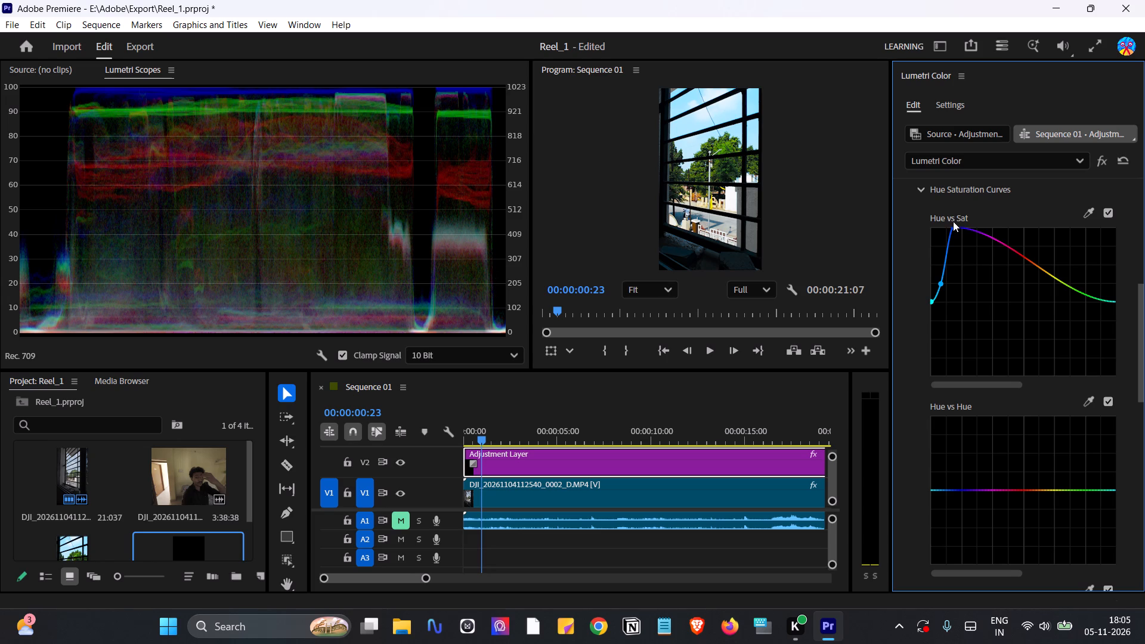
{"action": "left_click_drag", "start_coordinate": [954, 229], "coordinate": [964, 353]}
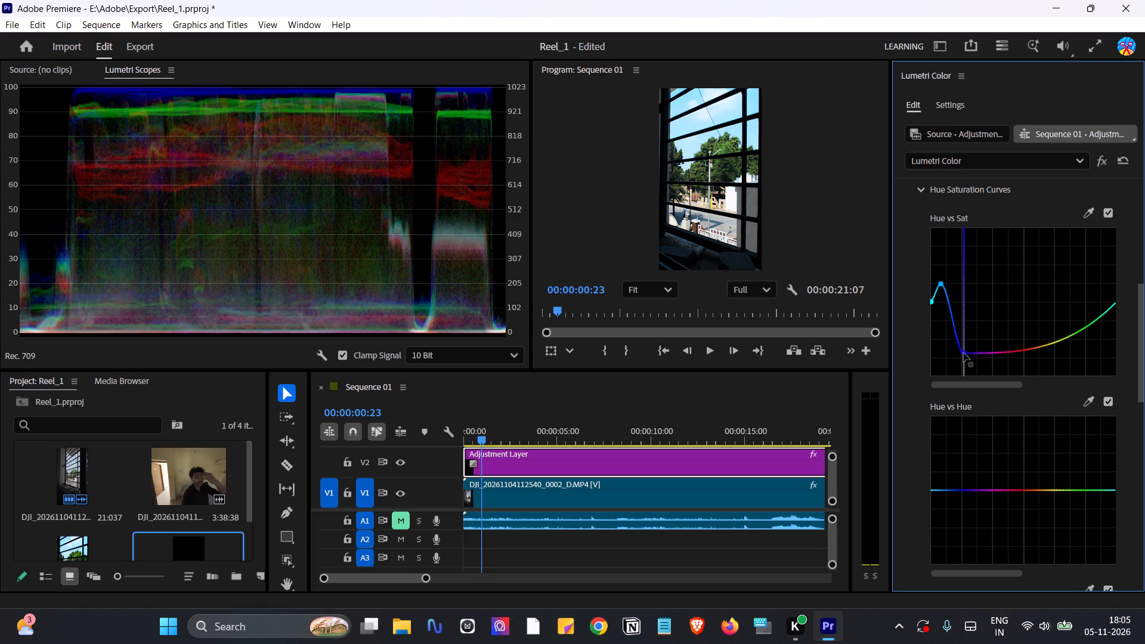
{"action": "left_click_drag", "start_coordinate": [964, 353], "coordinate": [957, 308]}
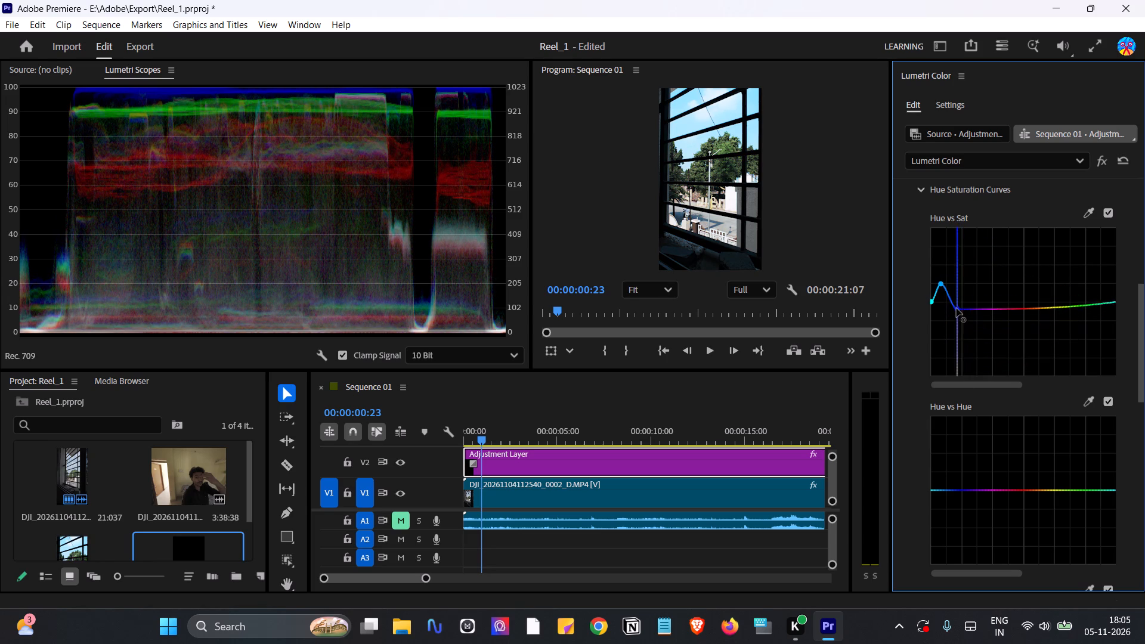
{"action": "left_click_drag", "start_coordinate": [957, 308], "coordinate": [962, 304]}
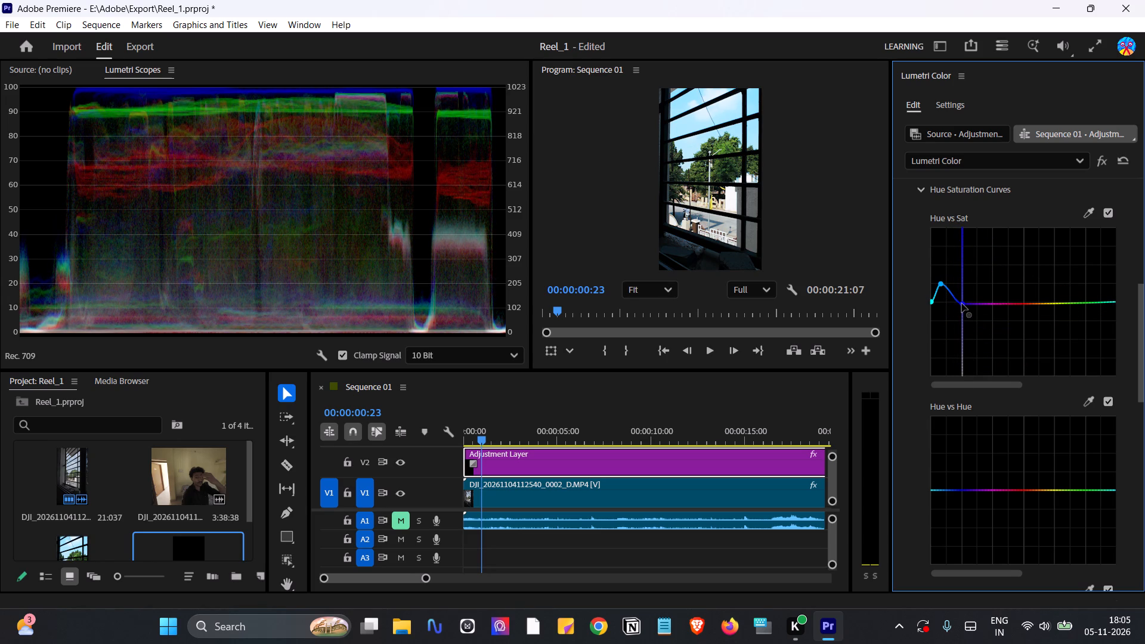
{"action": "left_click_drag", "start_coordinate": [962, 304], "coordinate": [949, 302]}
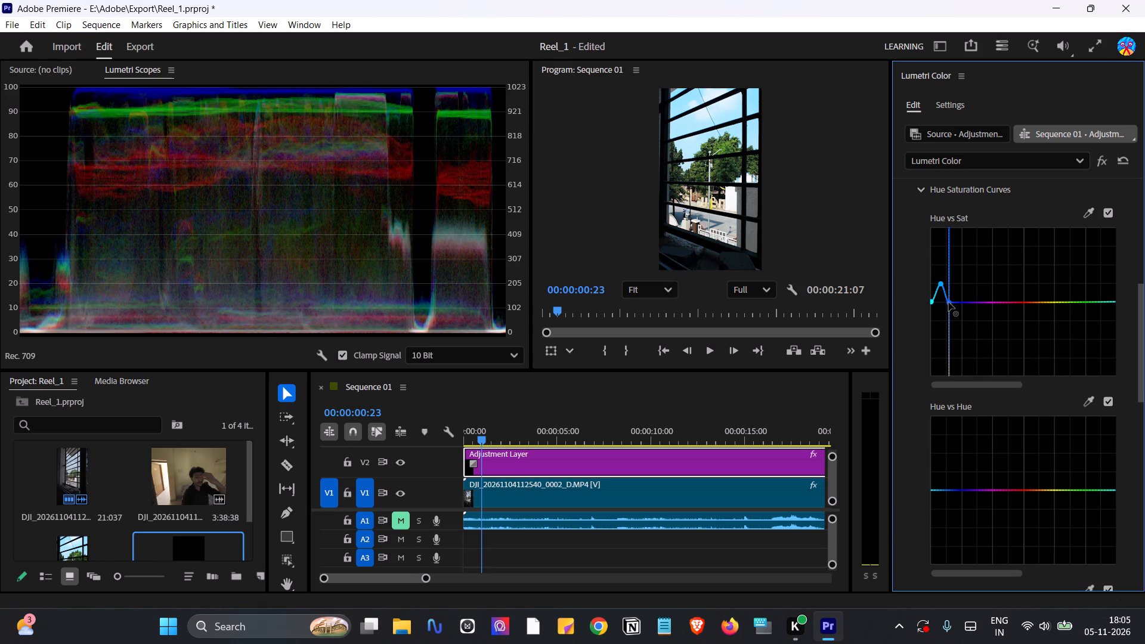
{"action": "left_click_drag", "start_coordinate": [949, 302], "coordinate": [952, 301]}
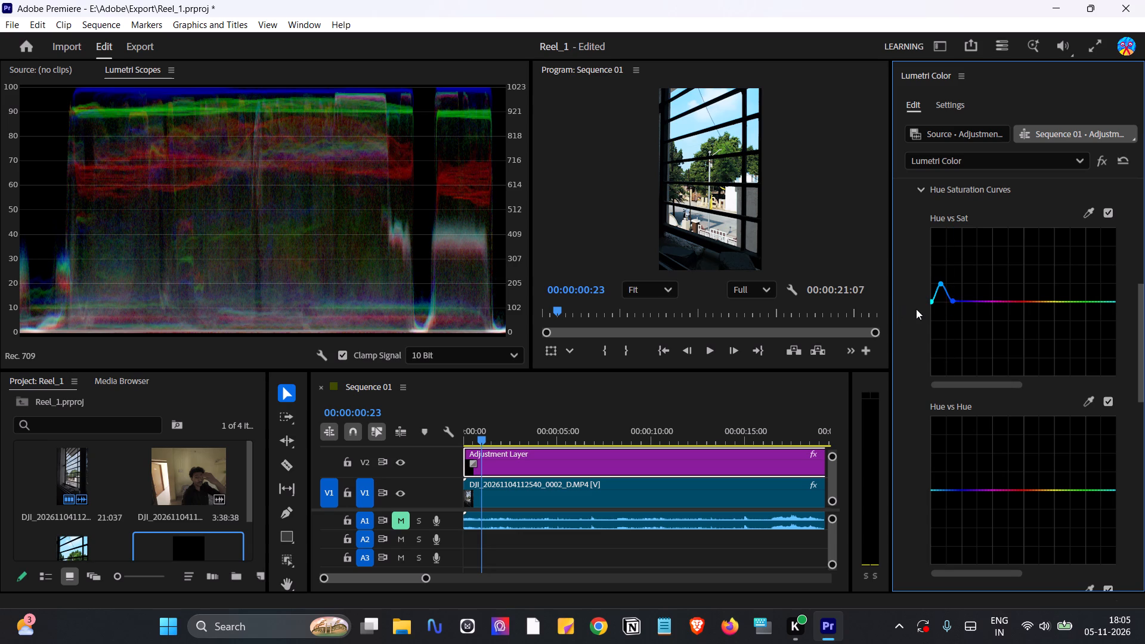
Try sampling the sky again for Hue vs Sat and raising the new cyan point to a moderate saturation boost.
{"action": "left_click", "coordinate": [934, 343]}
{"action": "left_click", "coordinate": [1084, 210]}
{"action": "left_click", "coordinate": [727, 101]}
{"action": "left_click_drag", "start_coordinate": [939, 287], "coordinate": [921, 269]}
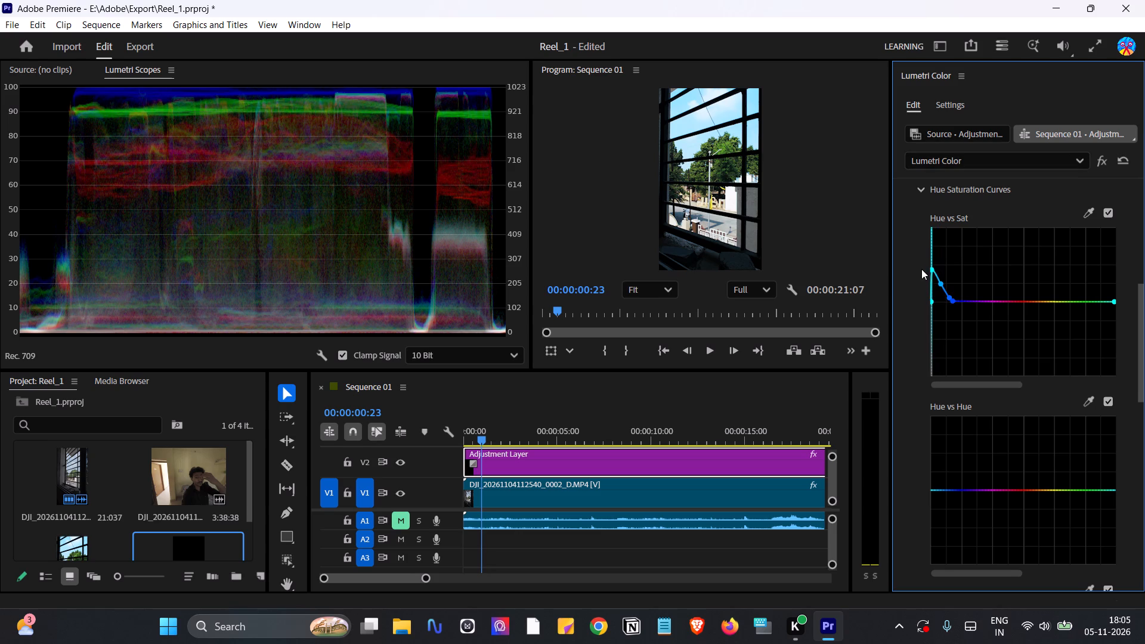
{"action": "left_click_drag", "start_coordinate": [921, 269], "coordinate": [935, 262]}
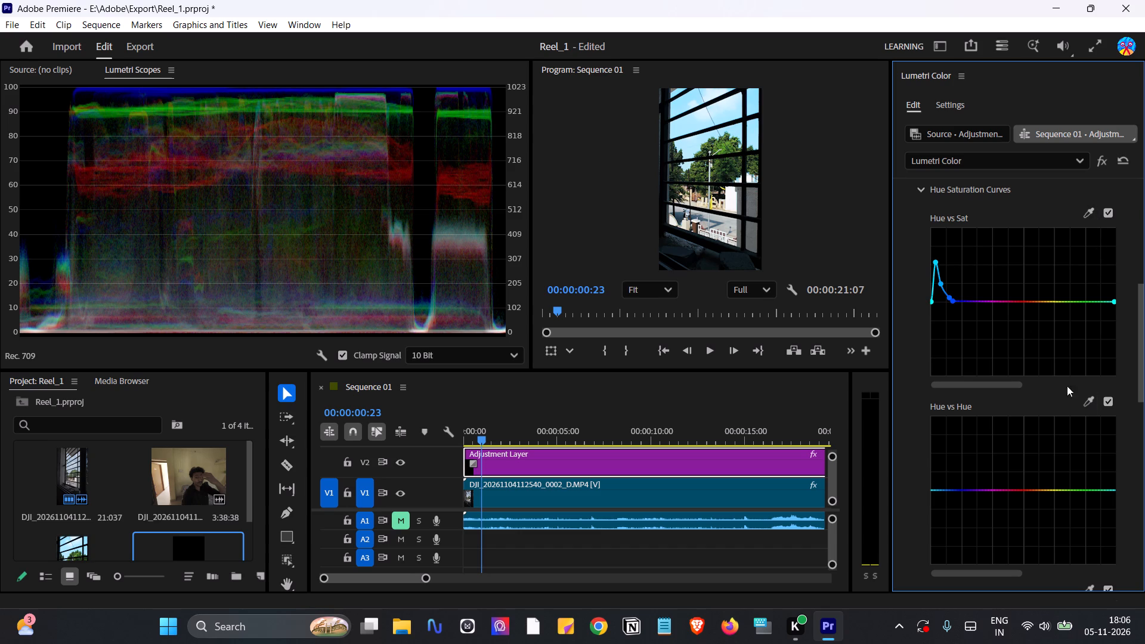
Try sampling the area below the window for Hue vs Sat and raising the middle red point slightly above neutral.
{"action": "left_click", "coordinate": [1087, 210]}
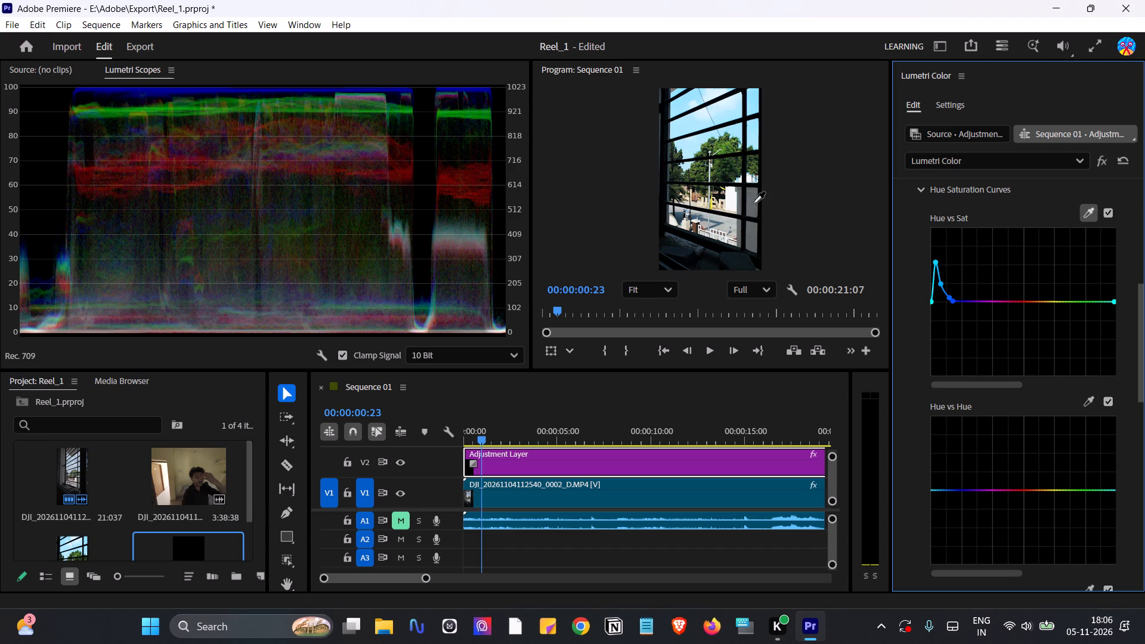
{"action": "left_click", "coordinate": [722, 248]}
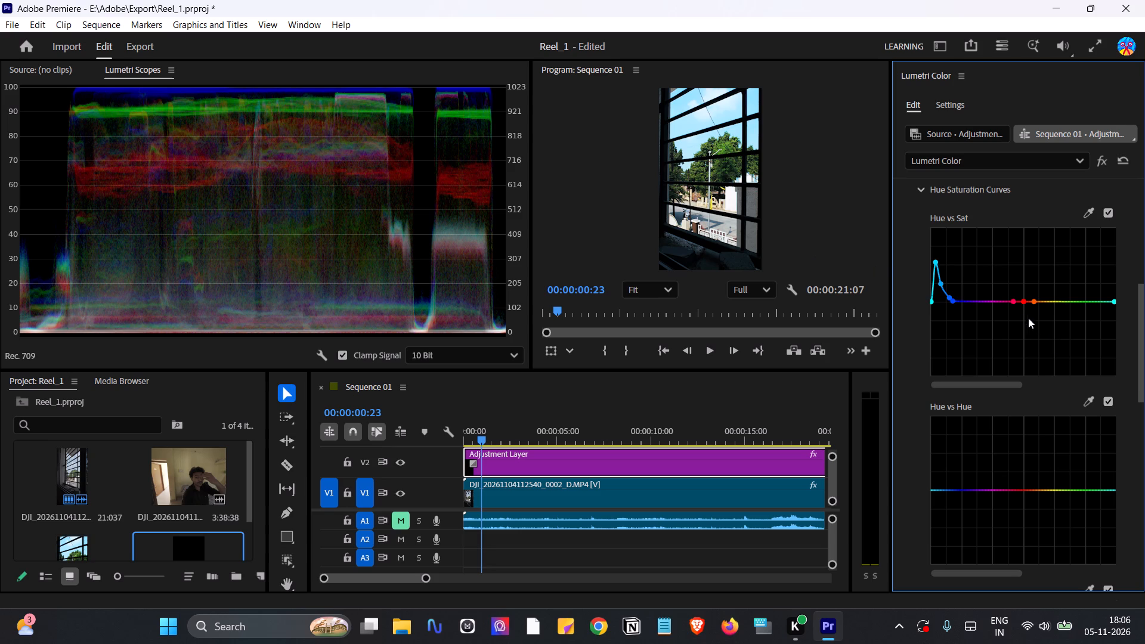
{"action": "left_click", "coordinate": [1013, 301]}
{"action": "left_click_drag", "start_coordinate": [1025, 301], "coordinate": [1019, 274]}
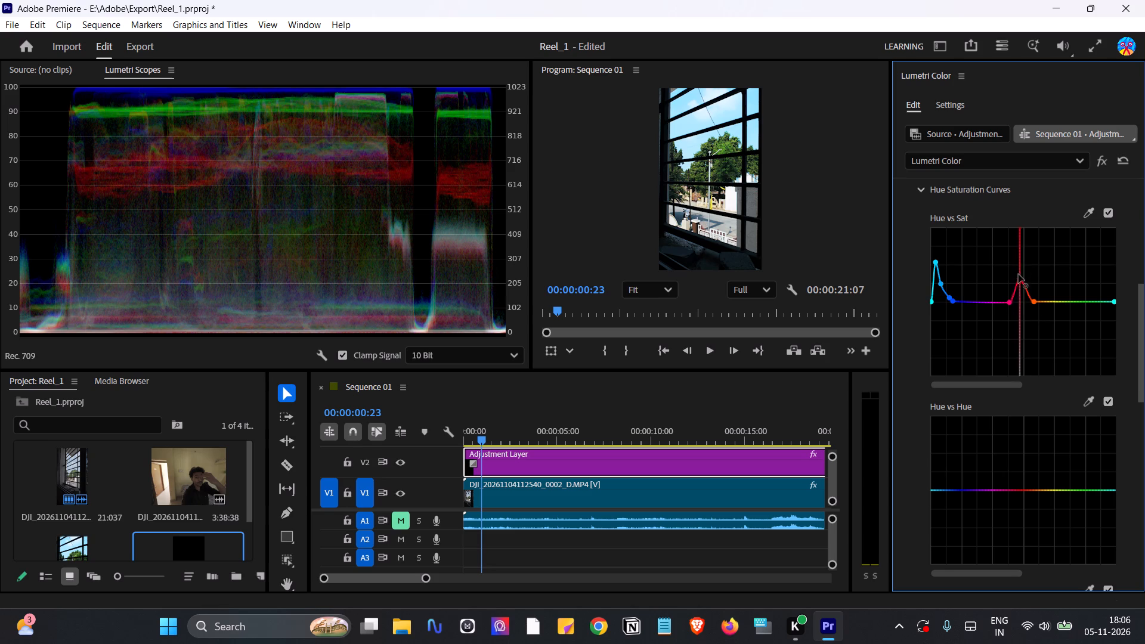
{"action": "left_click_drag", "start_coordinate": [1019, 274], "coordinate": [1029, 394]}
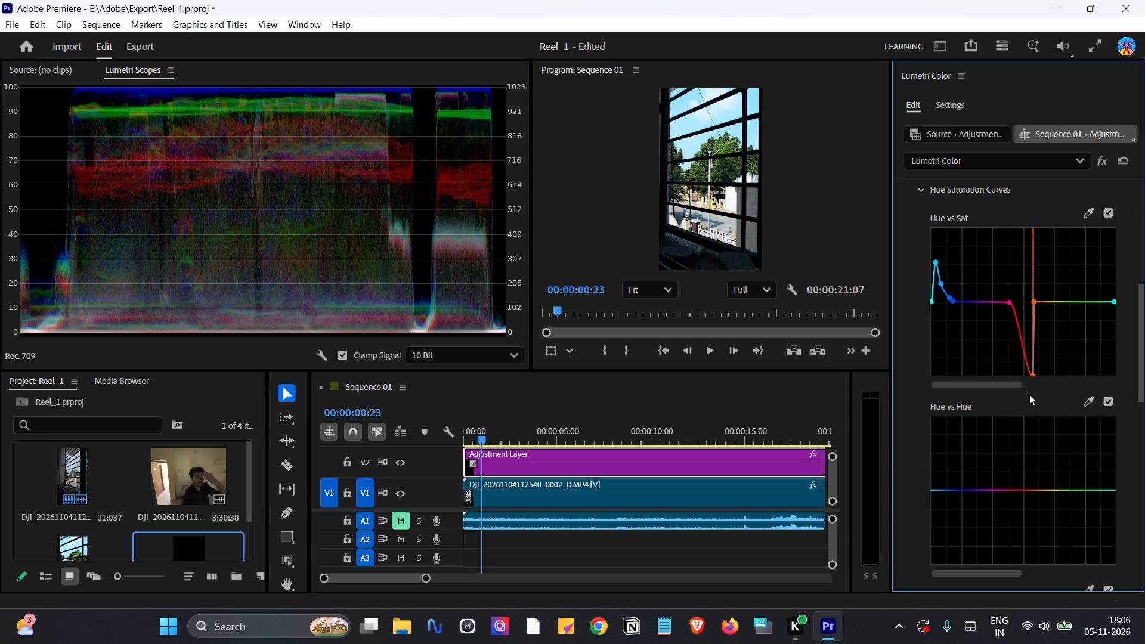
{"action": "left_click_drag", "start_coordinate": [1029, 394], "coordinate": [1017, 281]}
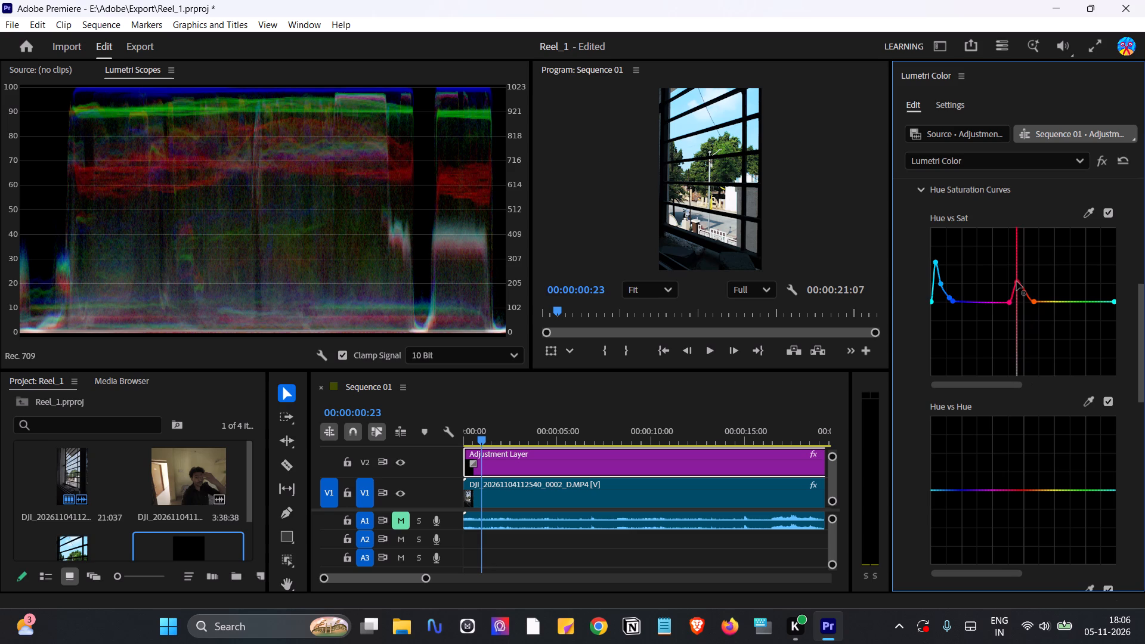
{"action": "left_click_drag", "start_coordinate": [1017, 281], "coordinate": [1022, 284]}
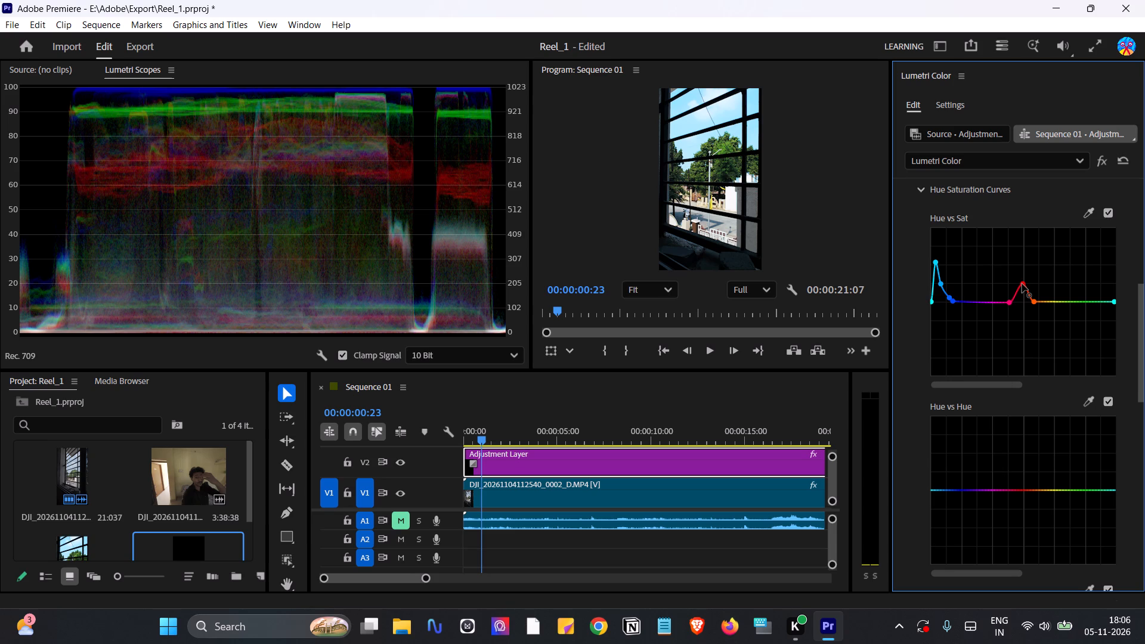
Compare the image with the Hue vs Sat curve disabled and enabled.
{"action": "left_click", "coordinate": [1107, 215]}
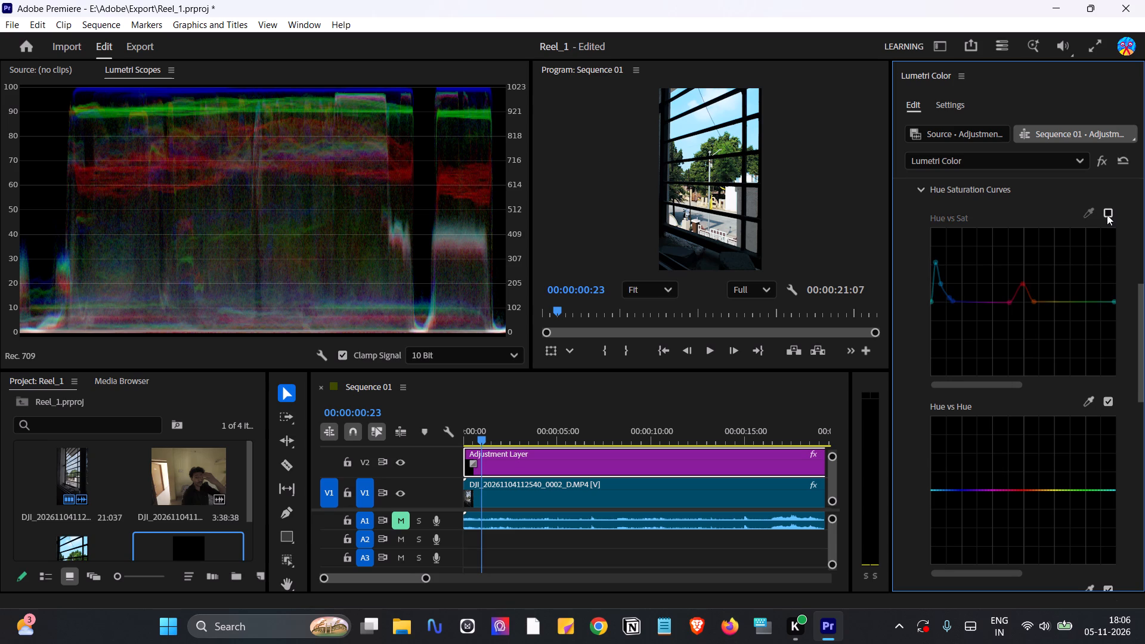
{"action": "left_click", "coordinate": [1107, 215]}
{"action": "left_click", "coordinate": [1108, 210]}
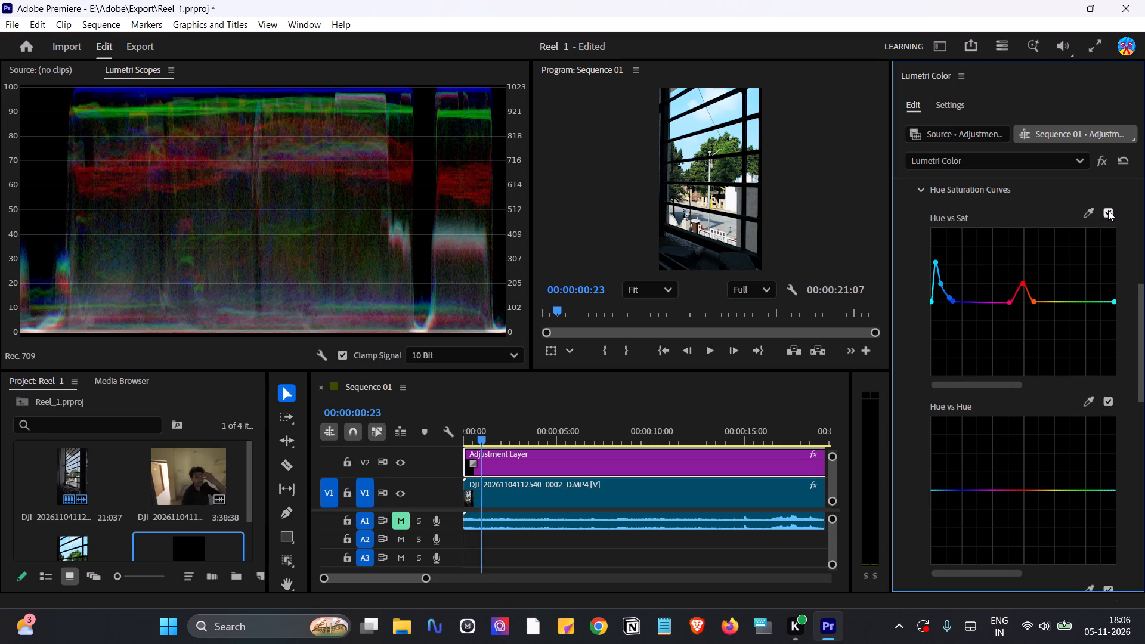
{"action": "left_click", "coordinate": [1108, 210]}
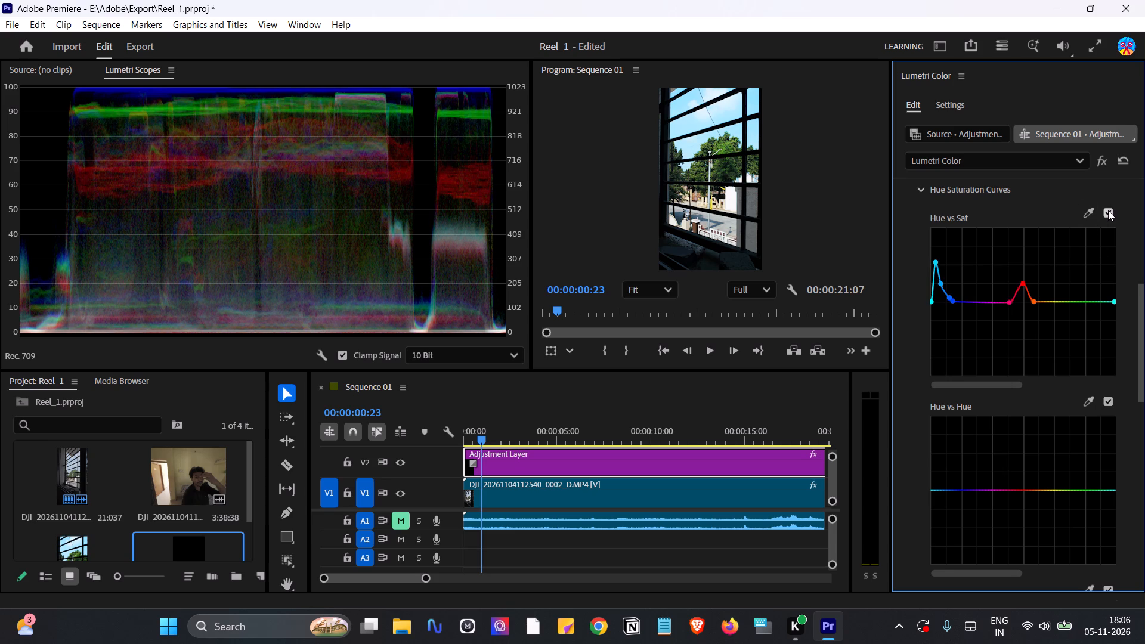
{"action": "left_click", "coordinate": [1108, 210]}
{"action": "left_click", "coordinate": [1108, 210]}
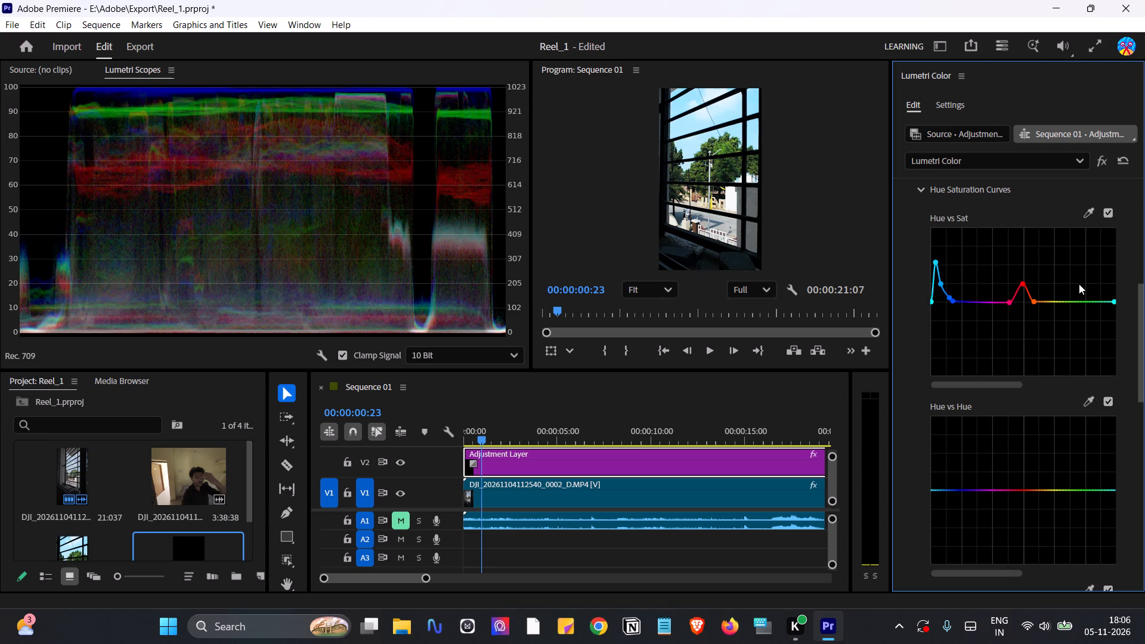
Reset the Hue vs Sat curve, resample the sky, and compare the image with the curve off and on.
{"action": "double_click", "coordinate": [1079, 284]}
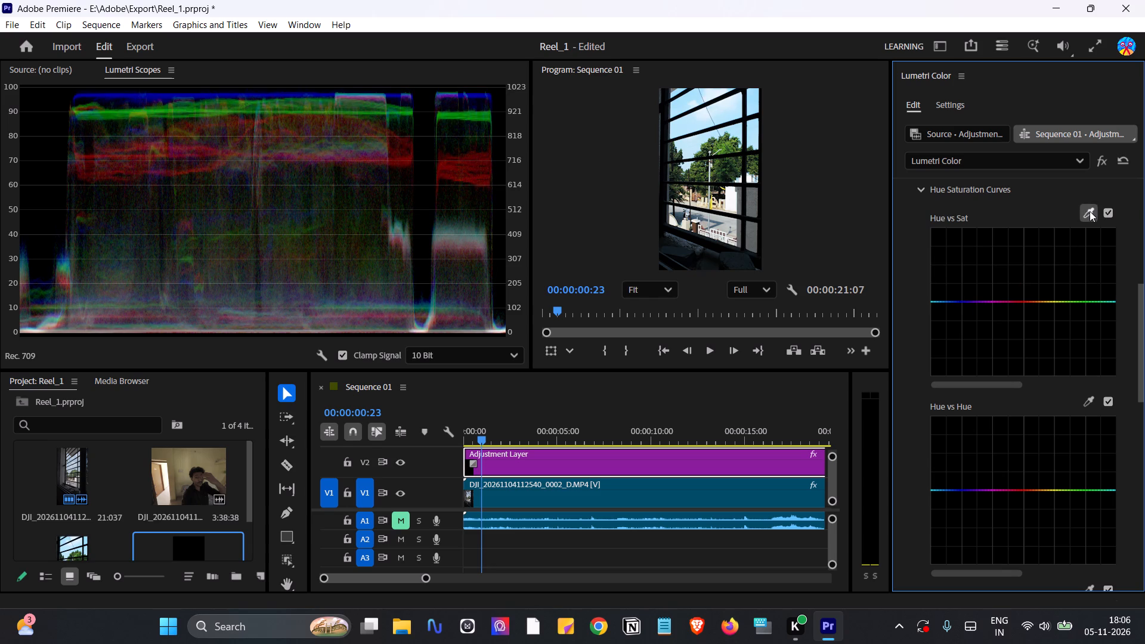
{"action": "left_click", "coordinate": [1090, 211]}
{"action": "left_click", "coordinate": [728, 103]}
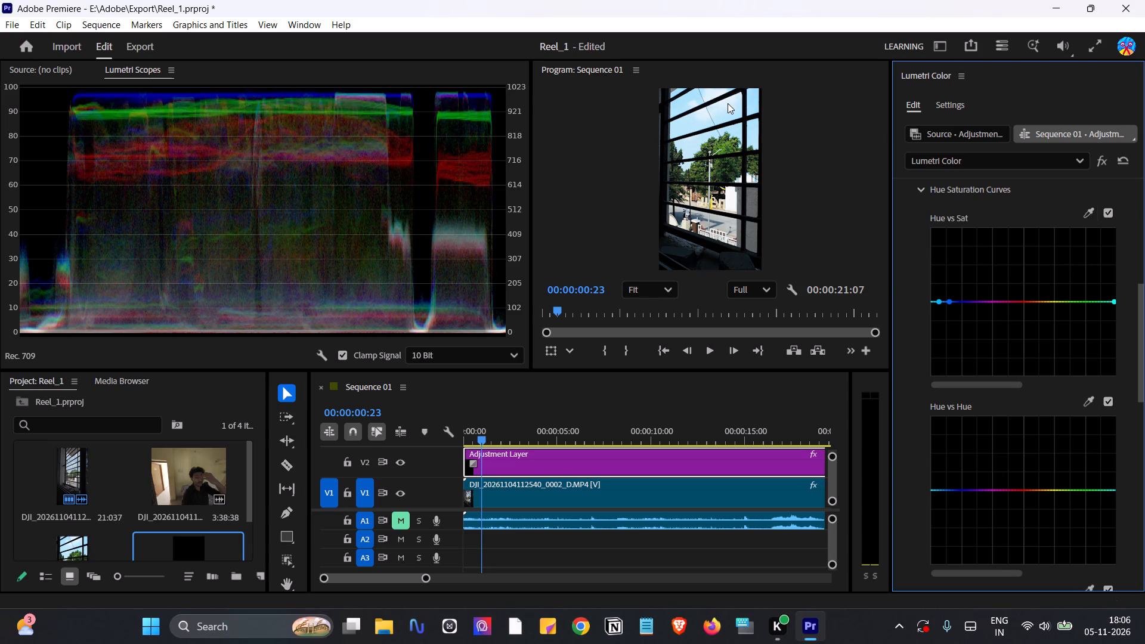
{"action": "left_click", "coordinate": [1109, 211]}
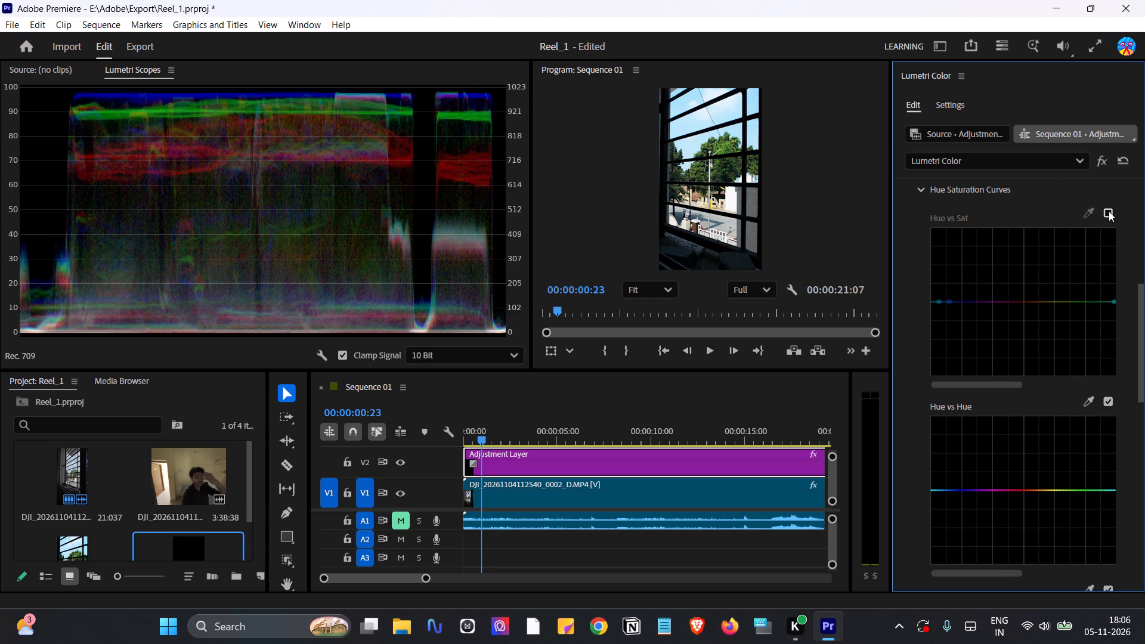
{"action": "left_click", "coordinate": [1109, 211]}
Clear the Hue vs Sat curve and sample the blue sky between the window bars for fresh points.
{"action": "double_click", "coordinate": [1067, 258]}
{"action": "left_click", "coordinate": [1093, 216]}
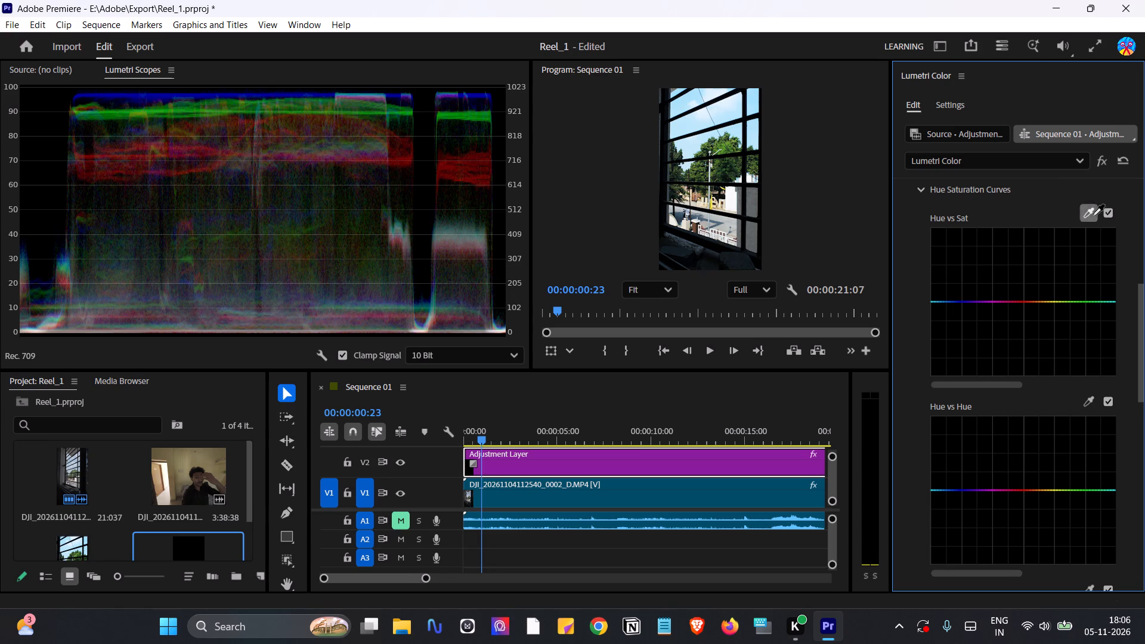
{"action": "left_click", "coordinate": [692, 126]}
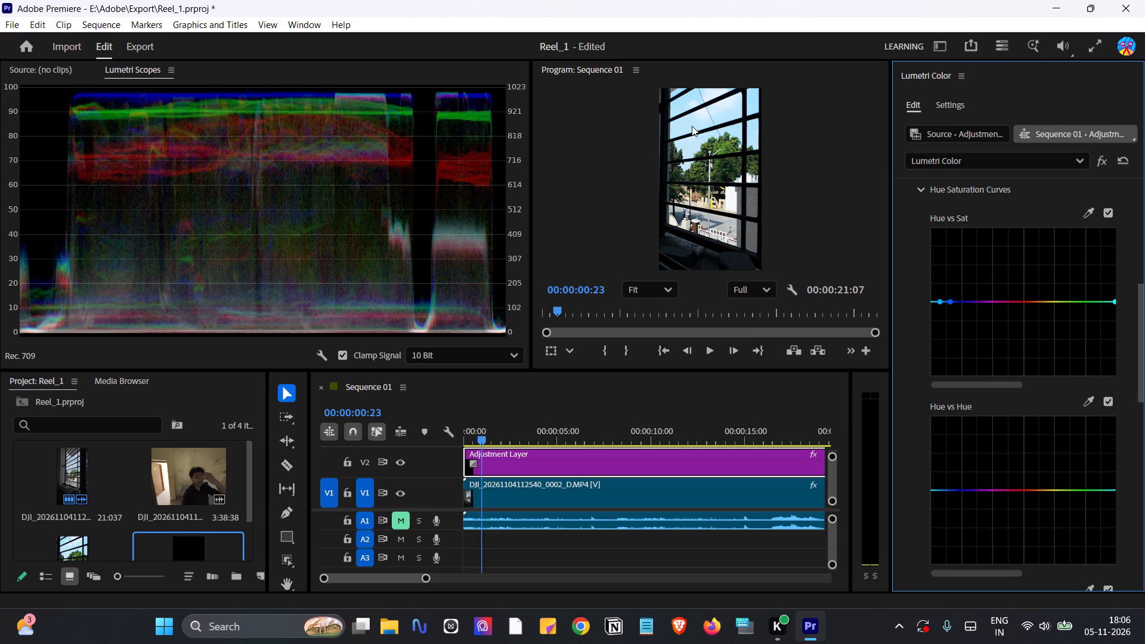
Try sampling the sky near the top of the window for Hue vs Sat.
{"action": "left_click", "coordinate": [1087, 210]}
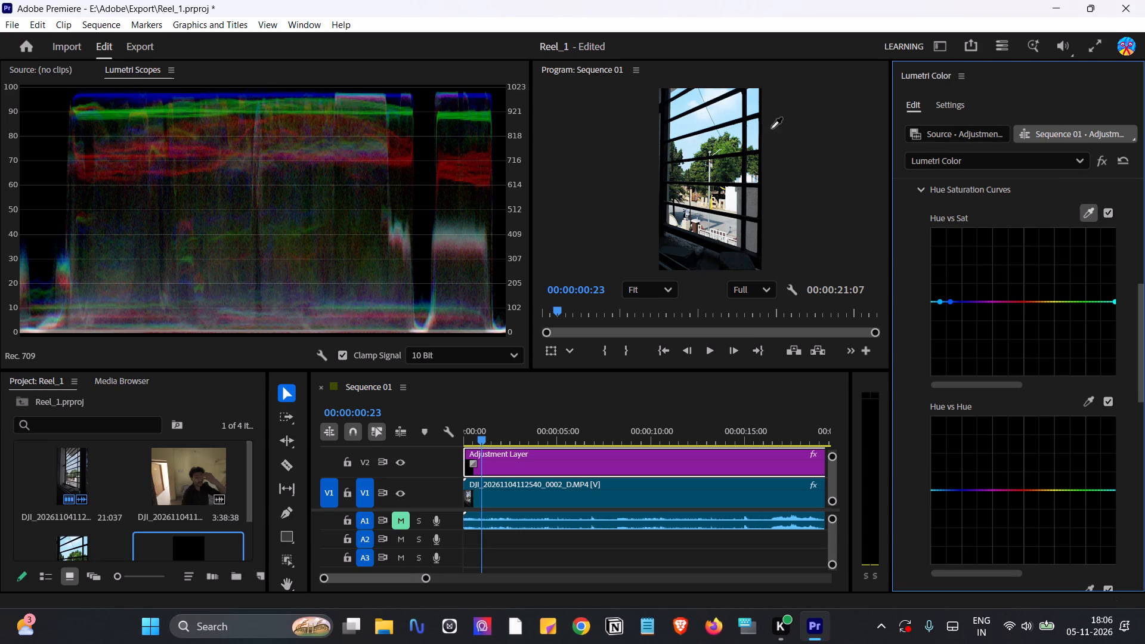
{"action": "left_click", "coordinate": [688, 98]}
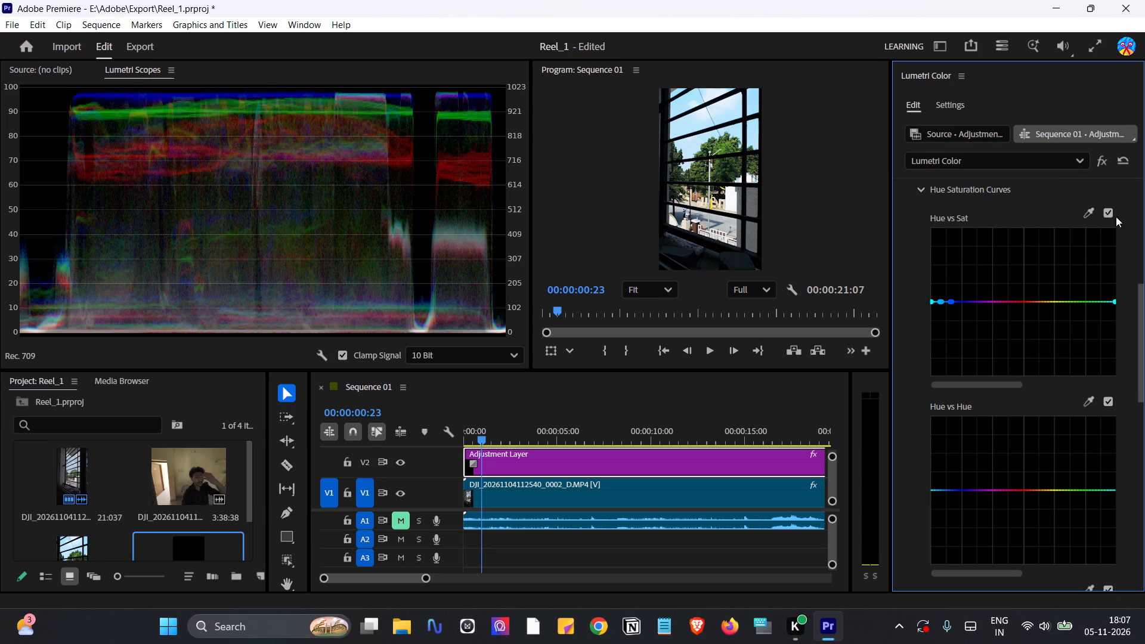
Reset the Hue vs Sat curve, resample the blue sky between the window bars, and raise the middle blue point moderately above neutral.
{"action": "double_click", "coordinate": [1057, 255]}
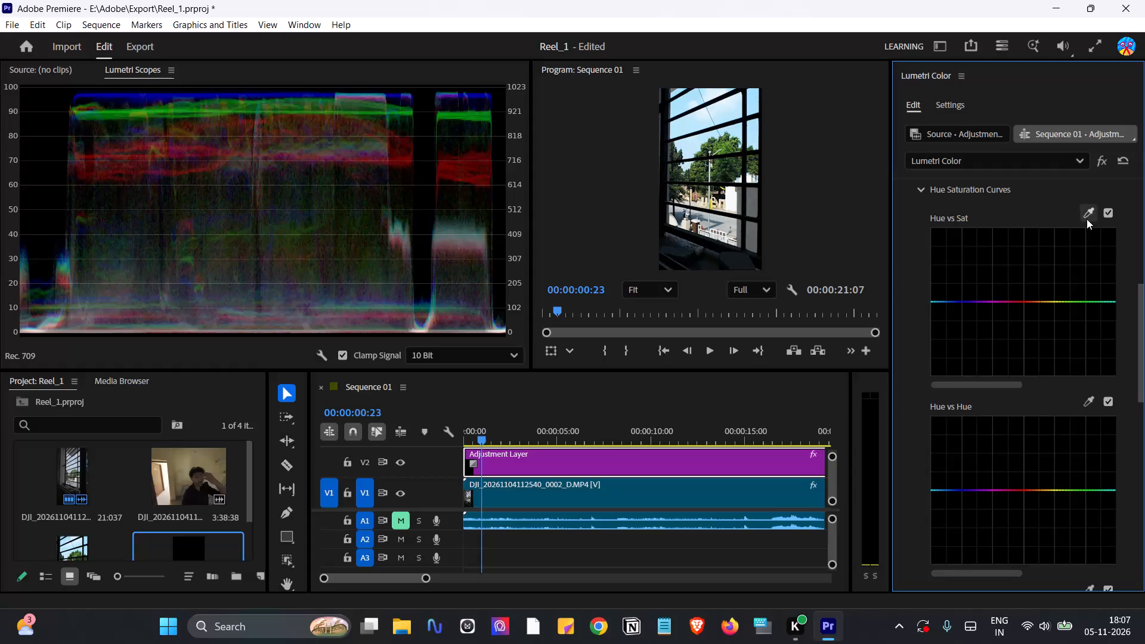
{"action": "left_click", "coordinate": [1088, 213]}
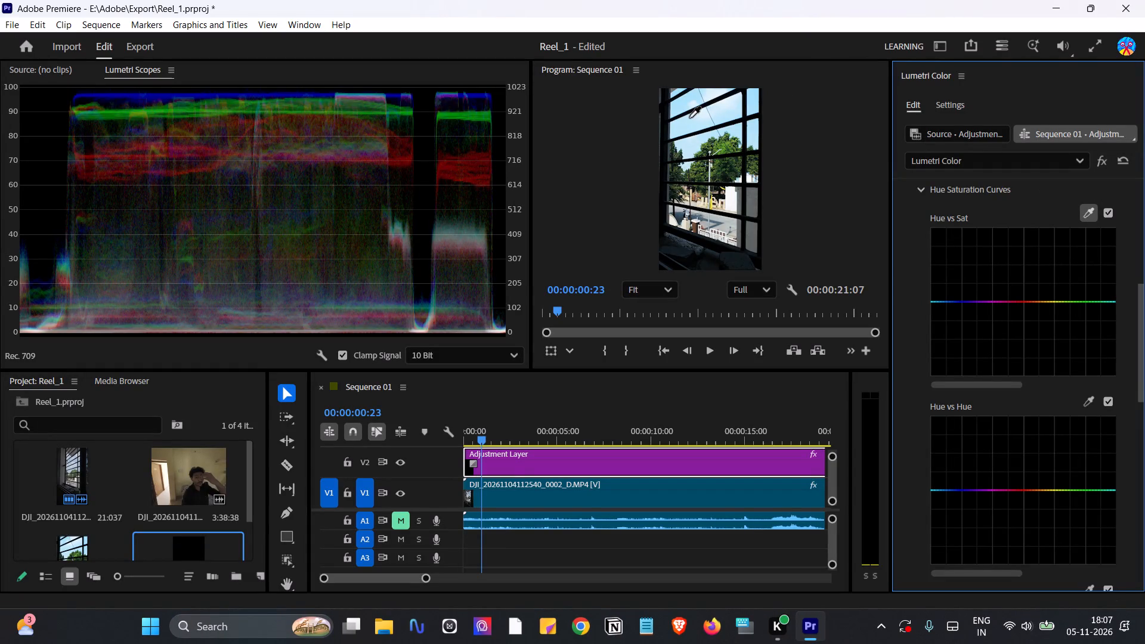
{"action": "left_click", "coordinate": [682, 124]}
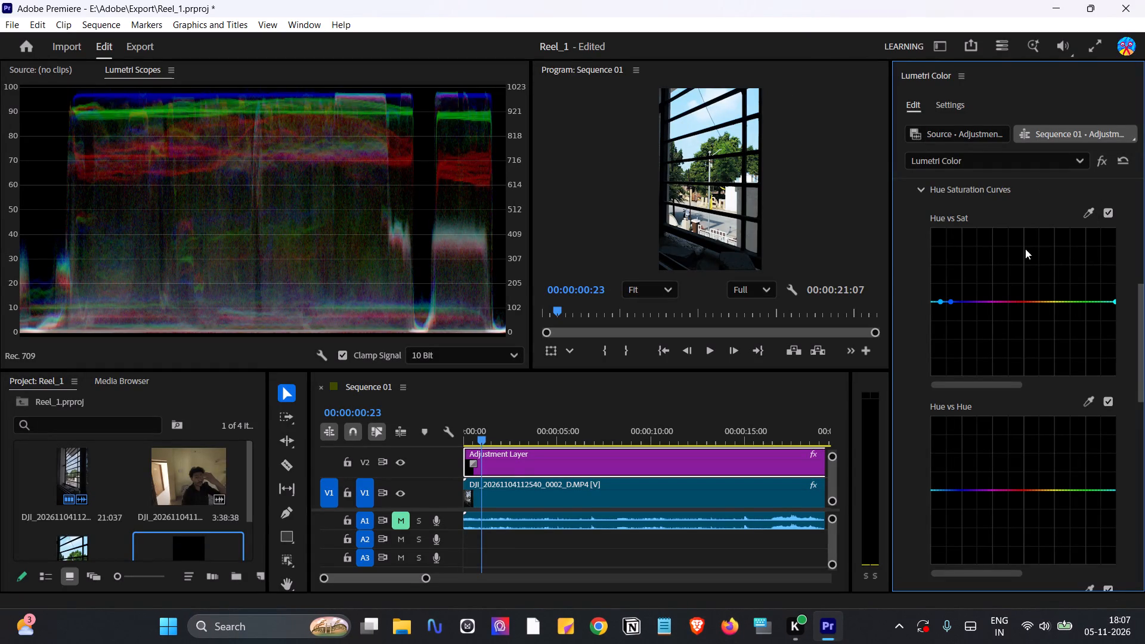
{"action": "left_click", "coordinate": [951, 302]}
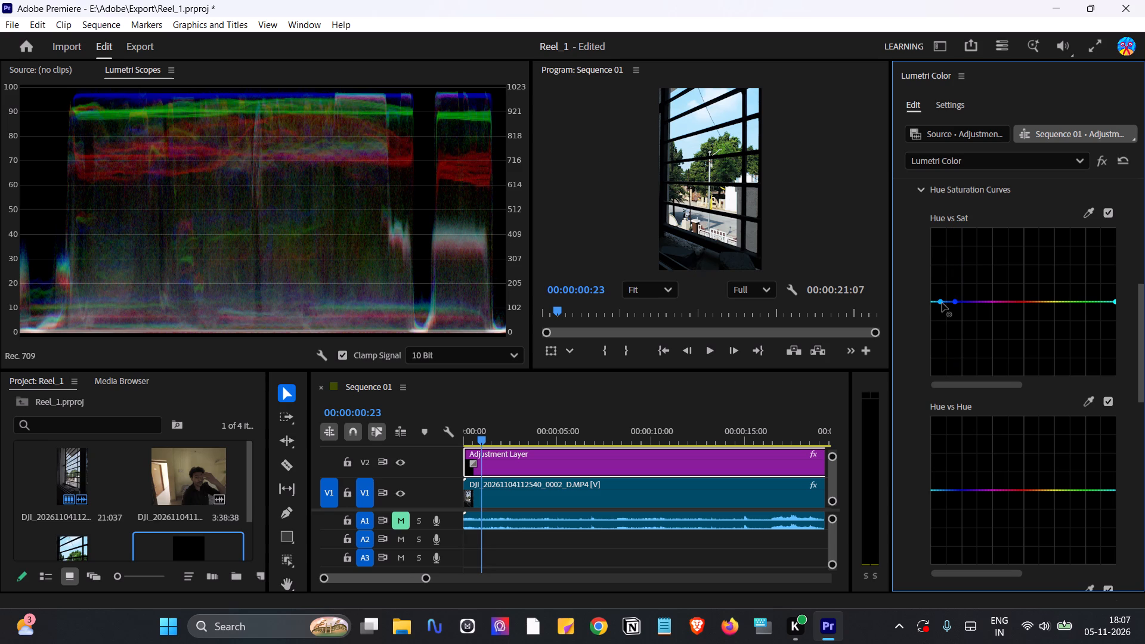
{"action": "left_click_drag", "start_coordinate": [942, 303], "coordinate": [942, 283]}
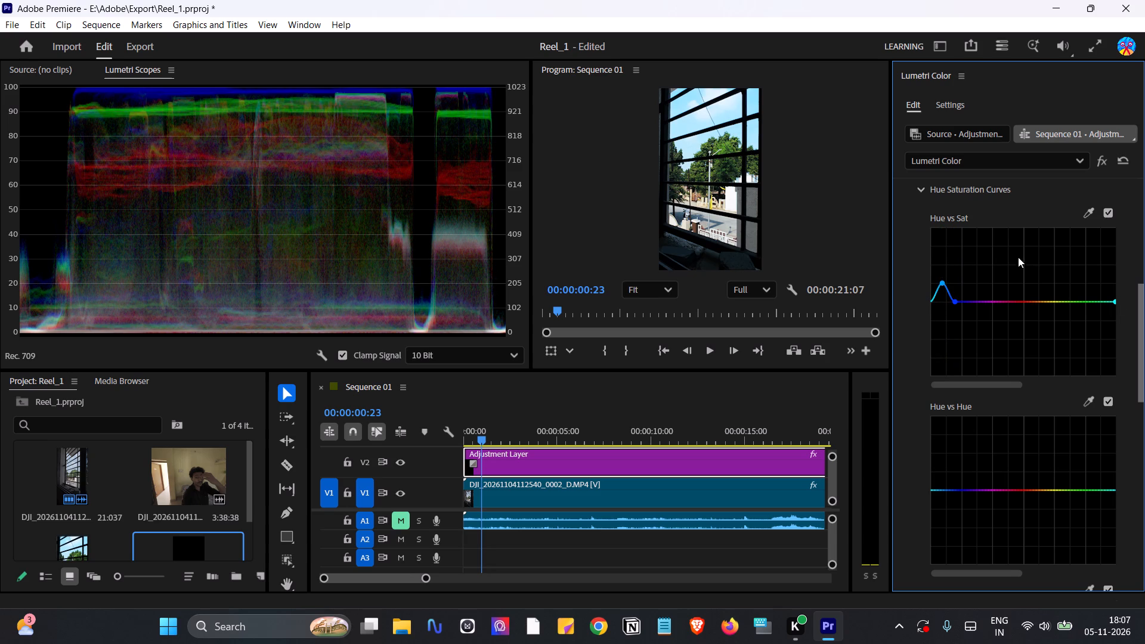
Sample the area beside the lower window frame for Hue vs Sat and raise the middle red point to about the blue peak's height.
{"action": "left_click", "coordinate": [1082, 216]}
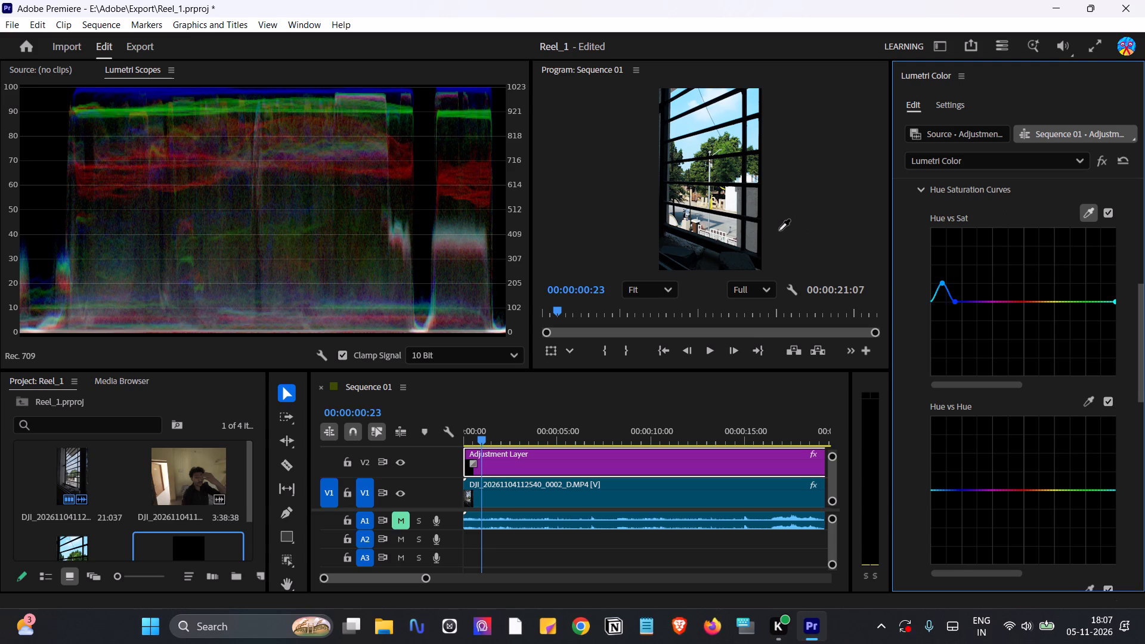
{"action": "left_click", "coordinate": [744, 218]}
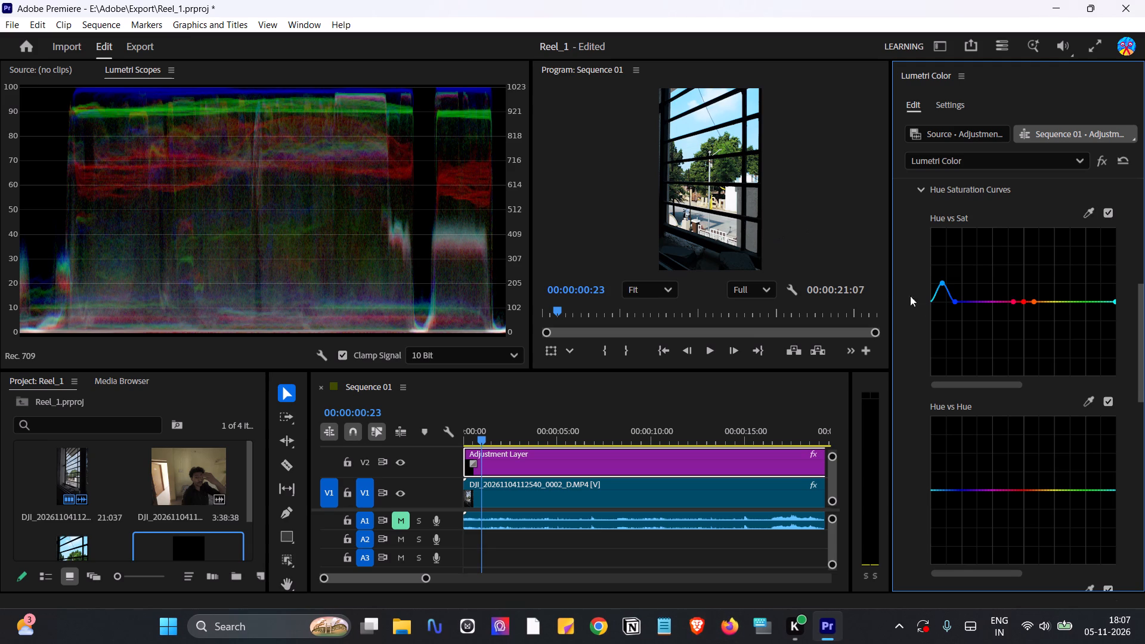
{"action": "left_click_drag", "start_coordinate": [1023, 304], "coordinate": [1023, 284]}
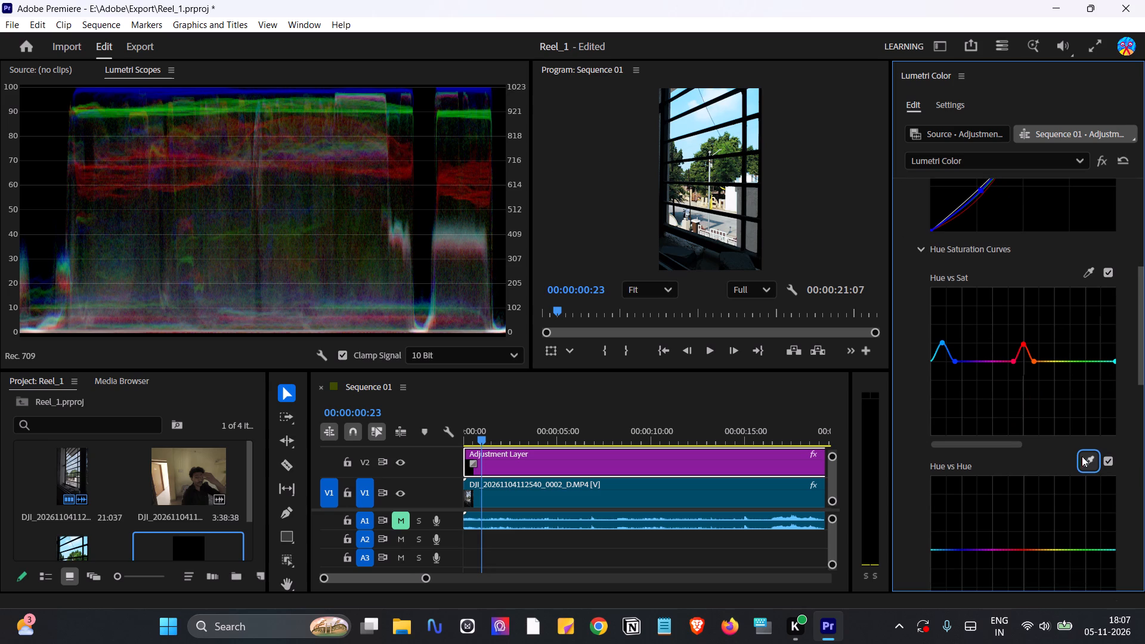
Sample the Hue vs Sat blue peak for Hue vs Hue, spread the outer points apart, and raise the middle blue point slightly above neutral.
{"action": "left_click", "coordinate": [1084, 460]}
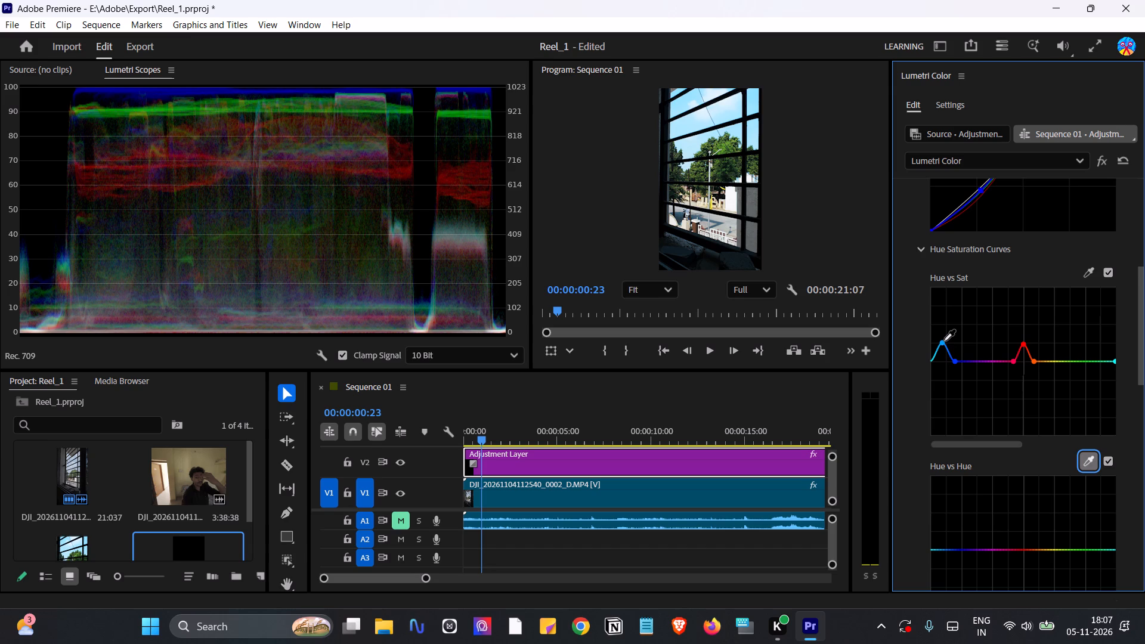
{"action": "left_click", "coordinate": [943, 342]}
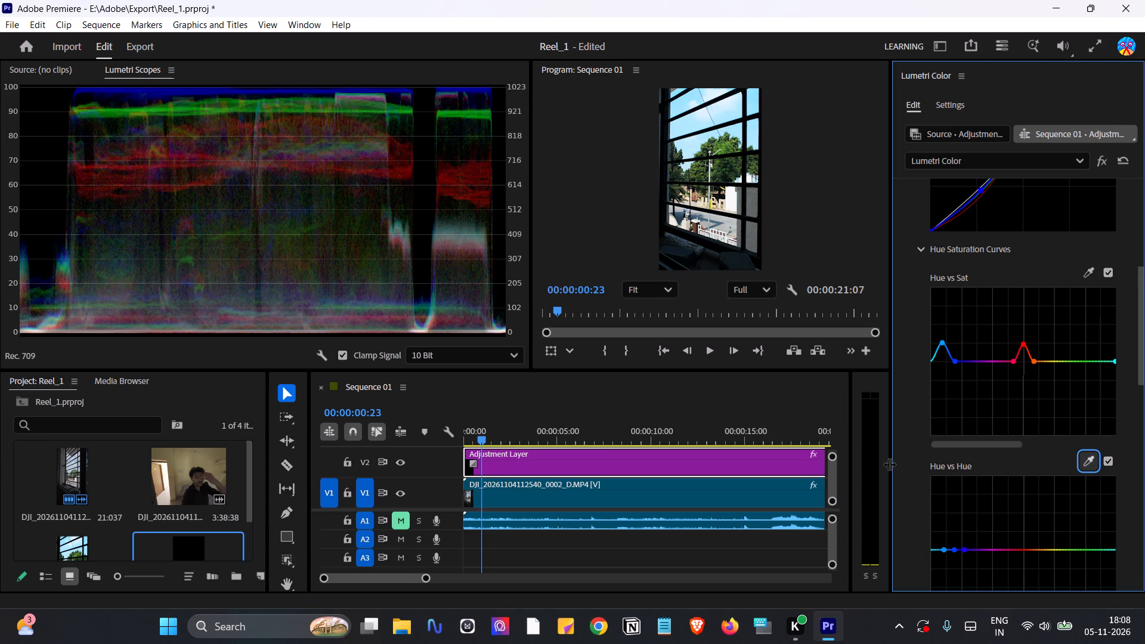
{"action": "left_click_drag", "start_coordinate": [889, 464], "coordinate": [869, 465]}
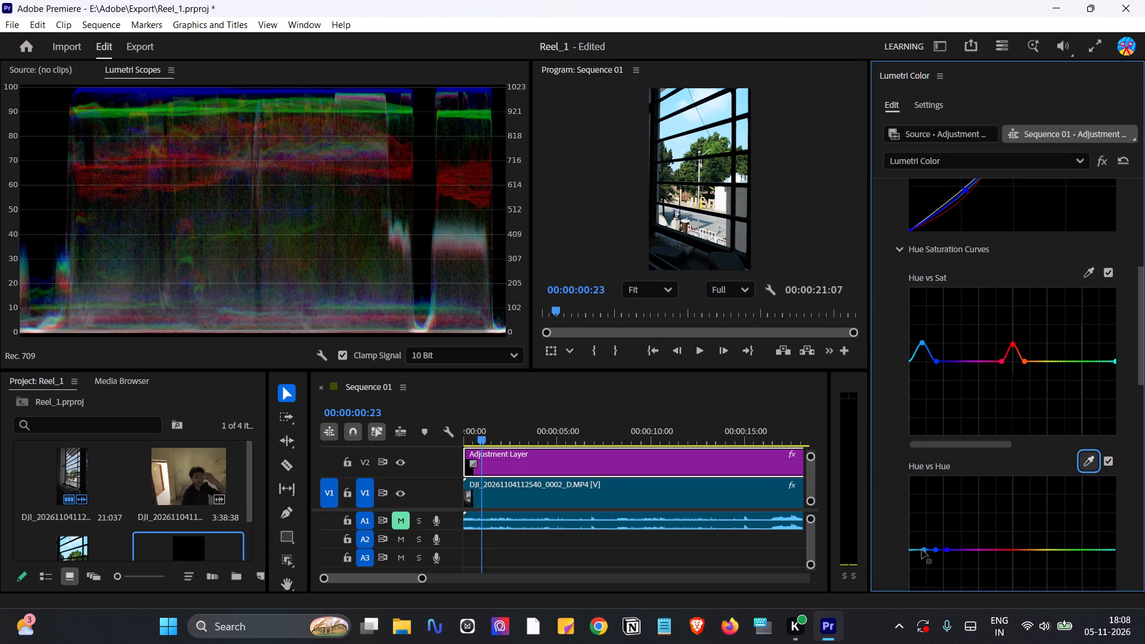
{"action": "left_click_drag", "start_coordinate": [926, 552], "coordinate": [921, 550]}
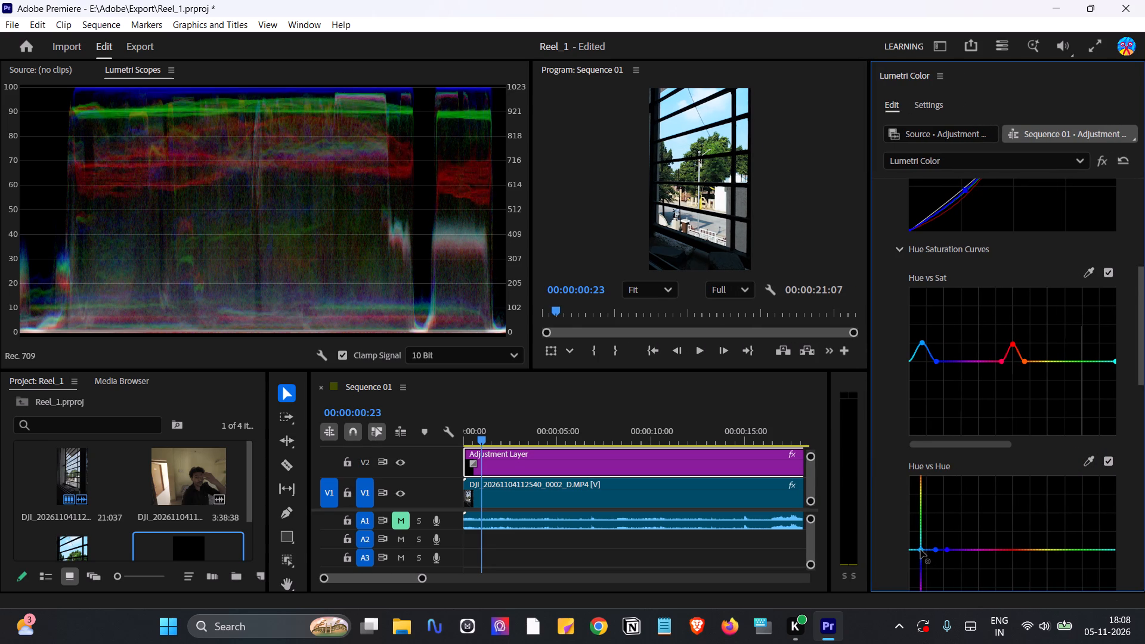
{"action": "left_click_drag", "start_coordinate": [921, 550], "coordinate": [918, 550]}
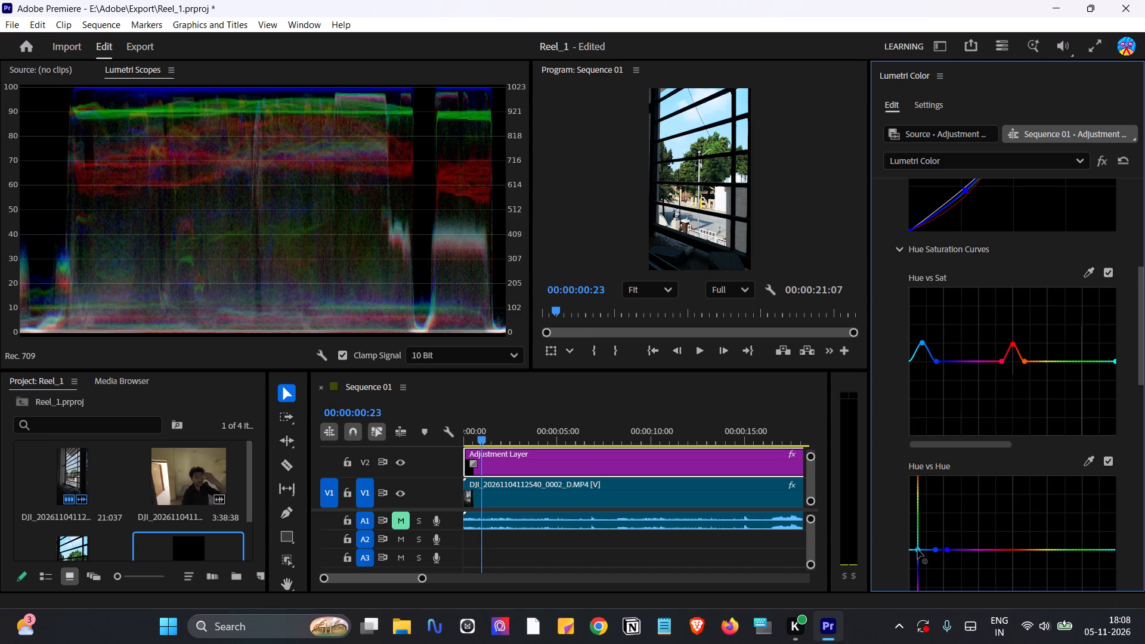
{"action": "left_click_drag", "start_coordinate": [918, 550], "coordinate": [918, 550]}
{"action": "left_click", "coordinate": [954, 553]}
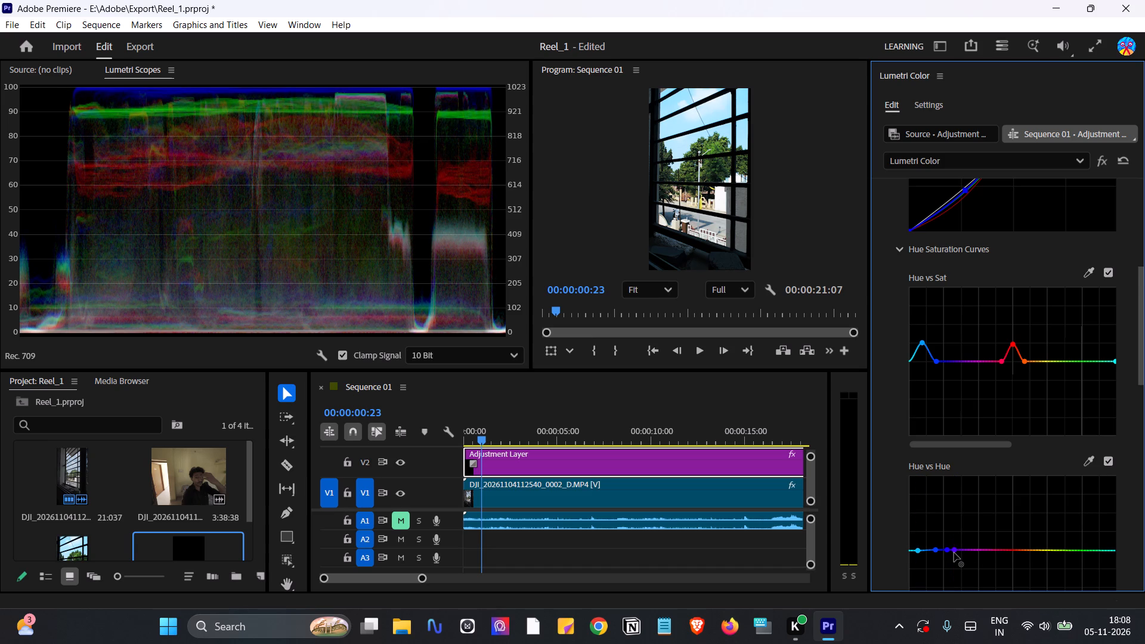
{"action": "key", "text": "ctrl+z"}
{"action": "left_click_drag", "start_coordinate": [949, 553], "coordinate": [954, 551]}
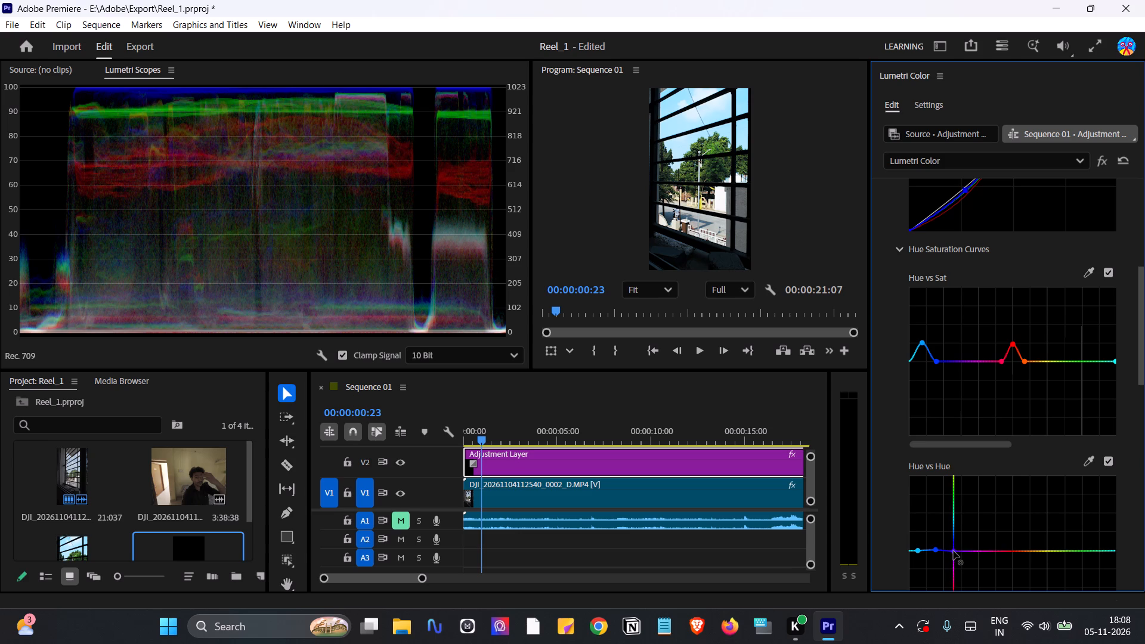
{"action": "left_click_drag", "start_coordinate": [954, 551], "coordinate": [954, 550]}
{"action": "left_click_drag", "start_coordinate": [936, 551], "coordinate": [934, 532]}
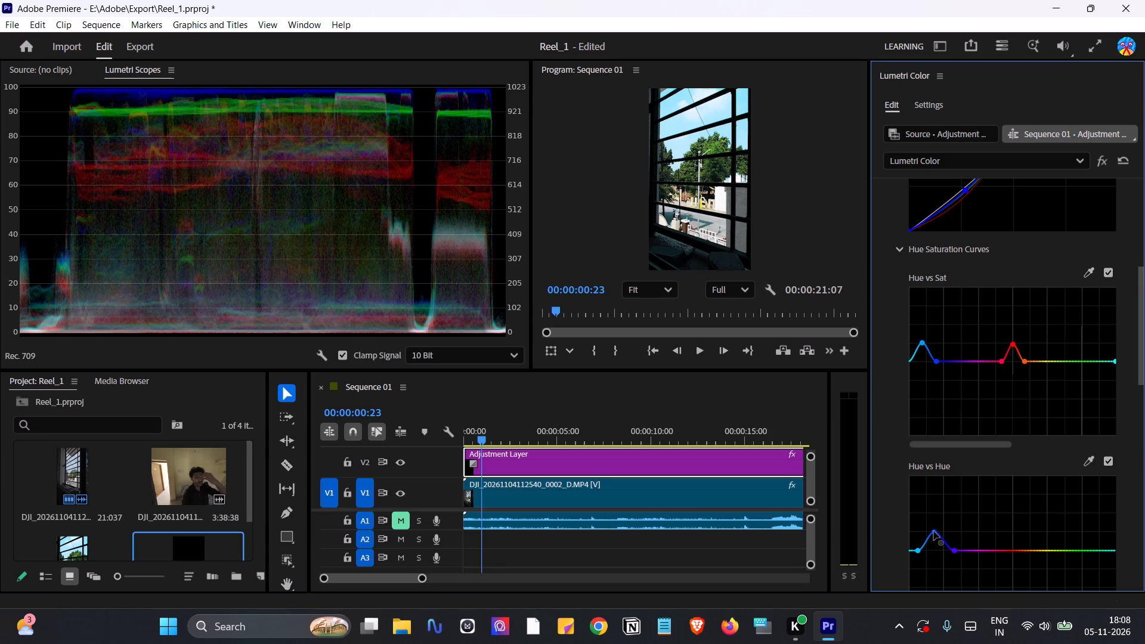
{"action": "left_click_drag", "start_coordinate": [936, 533], "coordinate": [935, 538]}
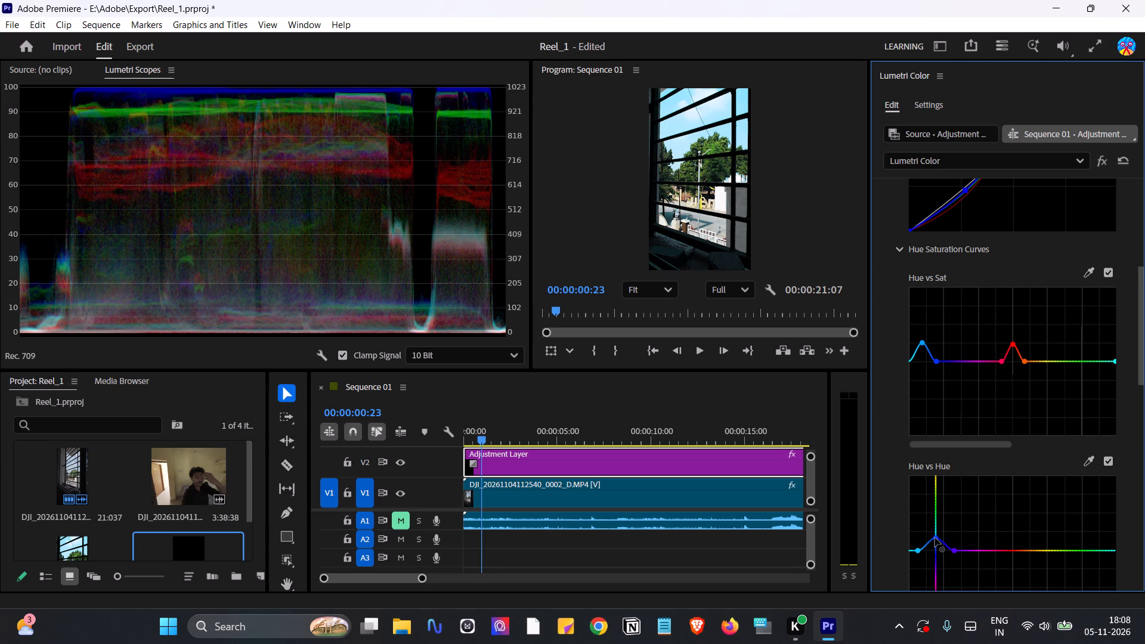
{"action": "left_click_drag", "start_coordinate": [935, 538], "coordinate": [935, 540]}
Sample the Hue vs Sat red peak for Hue vs Hue, spread the outer points apart, and raise the middle red point slightly above neutral.
{"action": "left_click", "coordinate": [1090, 459]}
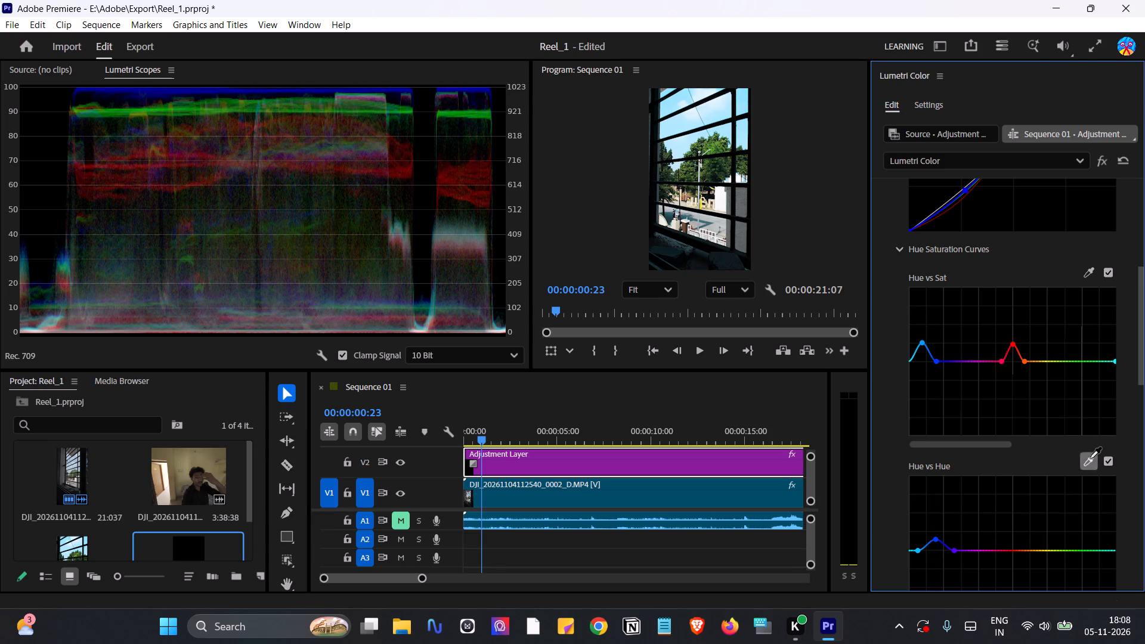
{"action": "left_click", "coordinate": [1011, 344]}
{"action": "left_click_drag", "start_coordinate": [1002, 552], "coordinate": [1002, 552]}
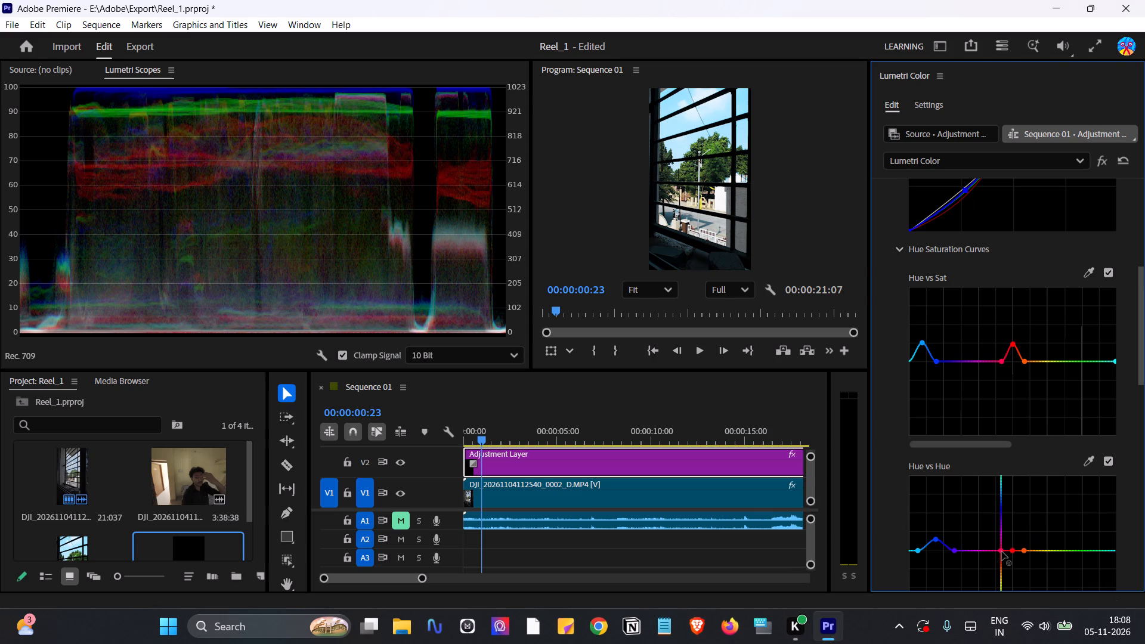
{"action": "left_click_drag", "start_coordinate": [1002, 552], "coordinate": [997, 550]}
{"action": "left_click_drag", "start_coordinate": [1024, 551], "coordinate": [1027, 551]}
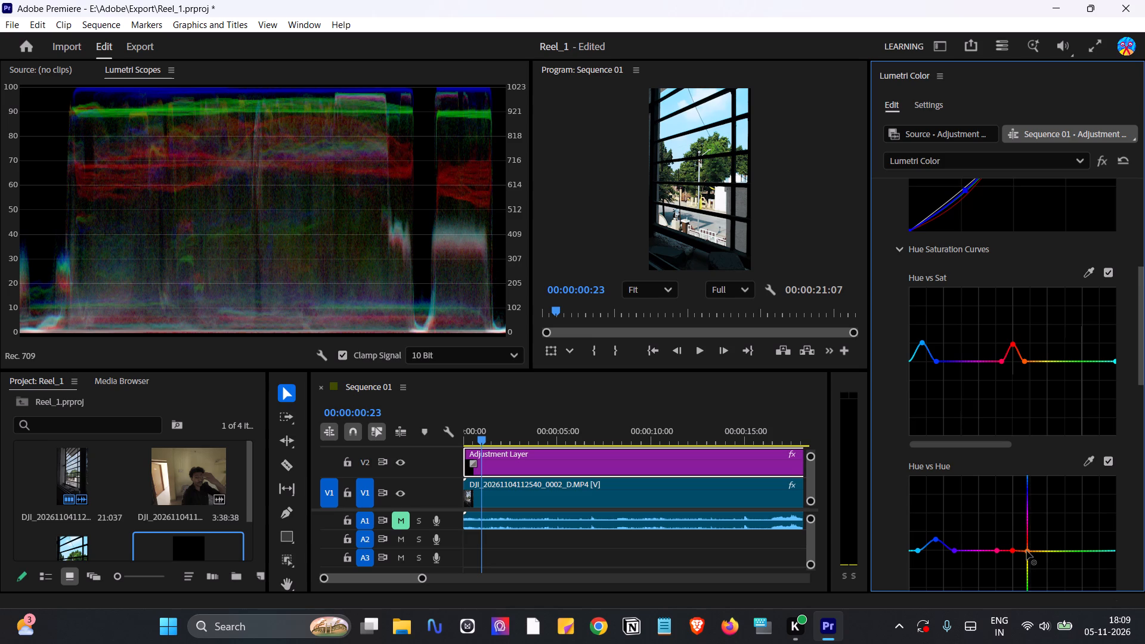
{"action": "left_click_drag", "start_coordinate": [1027, 551], "coordinate": [1030, 550]}
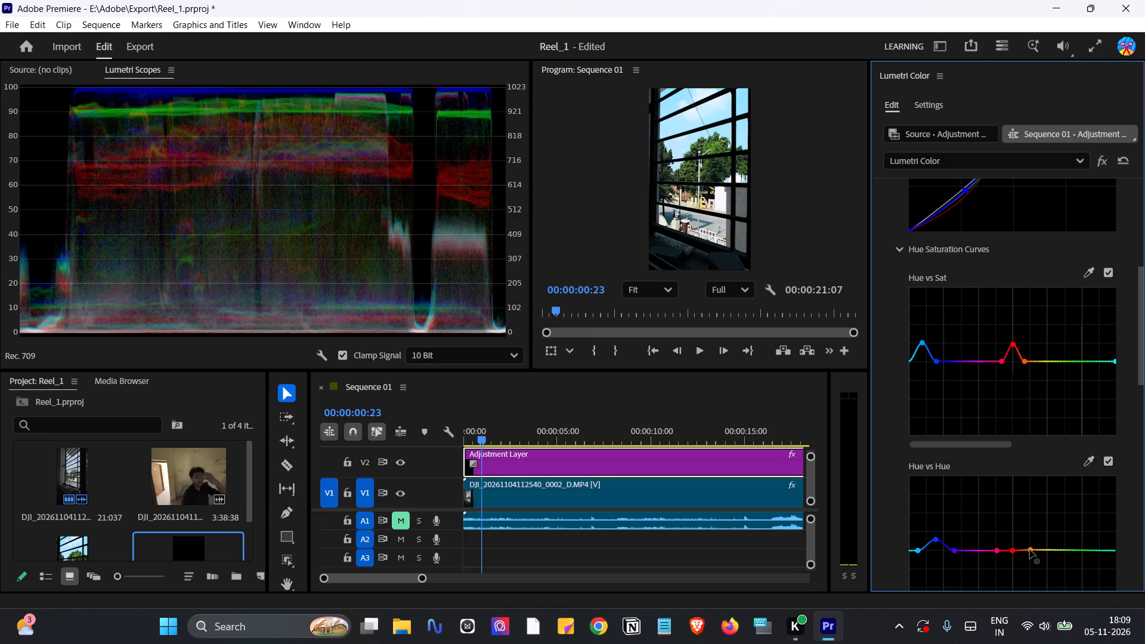
{"action": "left_click_drag", "start_coordinate": [1014, 552], "coordinate": [1013, 531]}
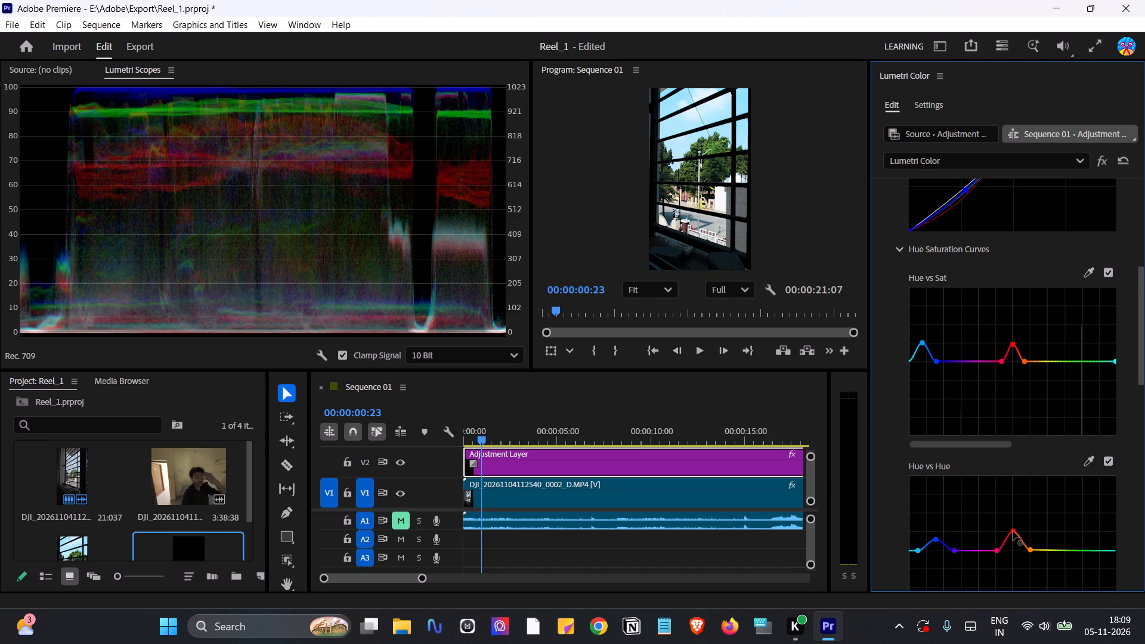
{"action": "left_click_drag", "start_coordinate": [1013, 531], "coordinate": [1013, 540]}
{"action": "left_click_drag", "start_coordinate": [1013, 540], "coordinate": [1014, 540]}
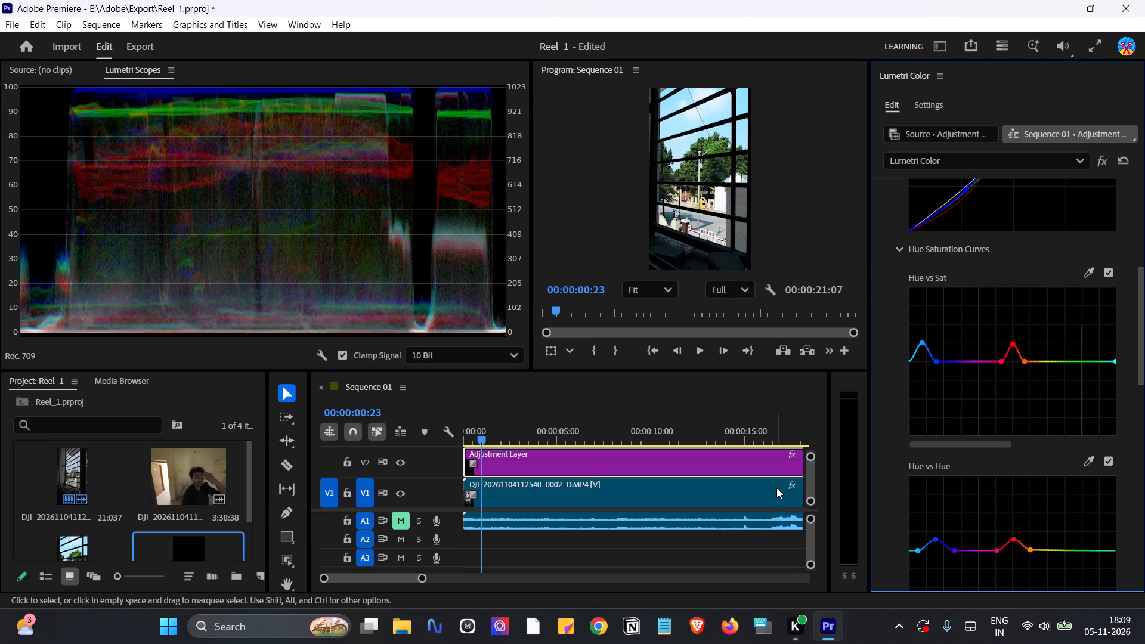
Compare the image with the V2 adjustment layer, the Hue vs Sat curve, and the Hue vs Hue curve each off and on.
{"action": "left_click", "coordinate": [402, 462]}
{"action": "left_click", "coordinate": [402, 462]}
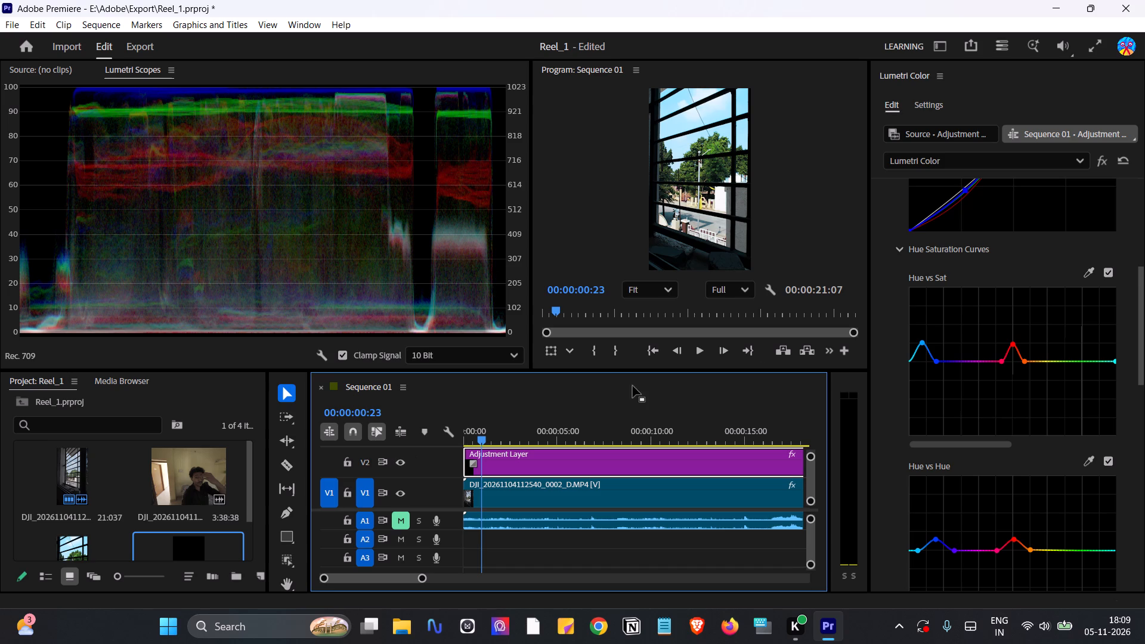
{"action": "left_click", "coordinate": [1111, 275]}
{"action": "left_click", "coordinate": [1111, 275]}
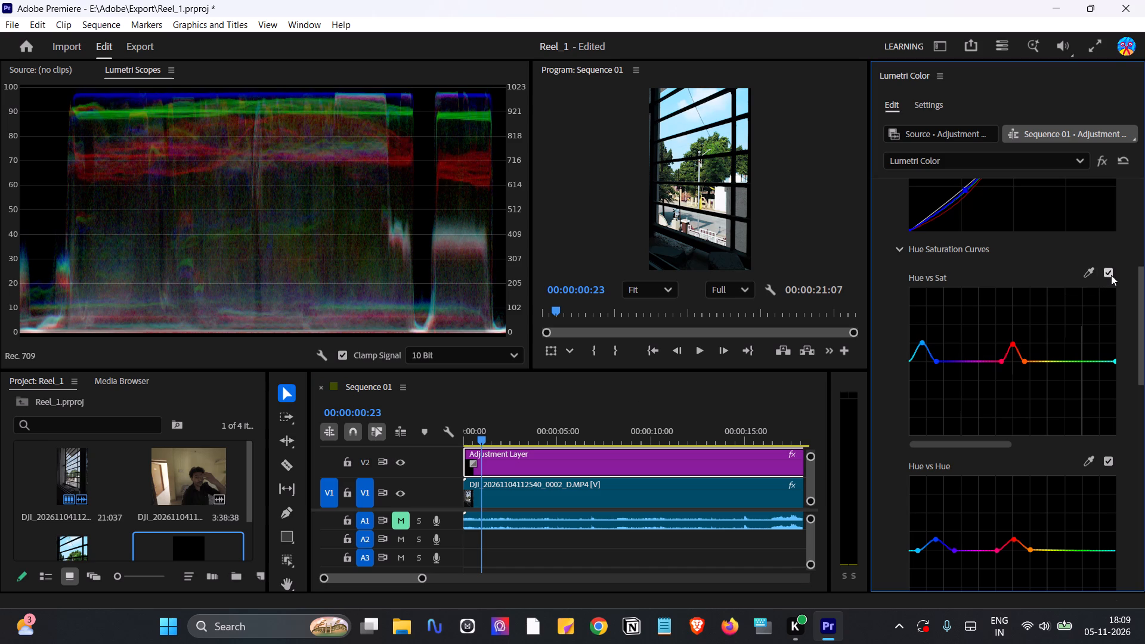
{"action": "left_click", "coordinate": [1107, 460]}
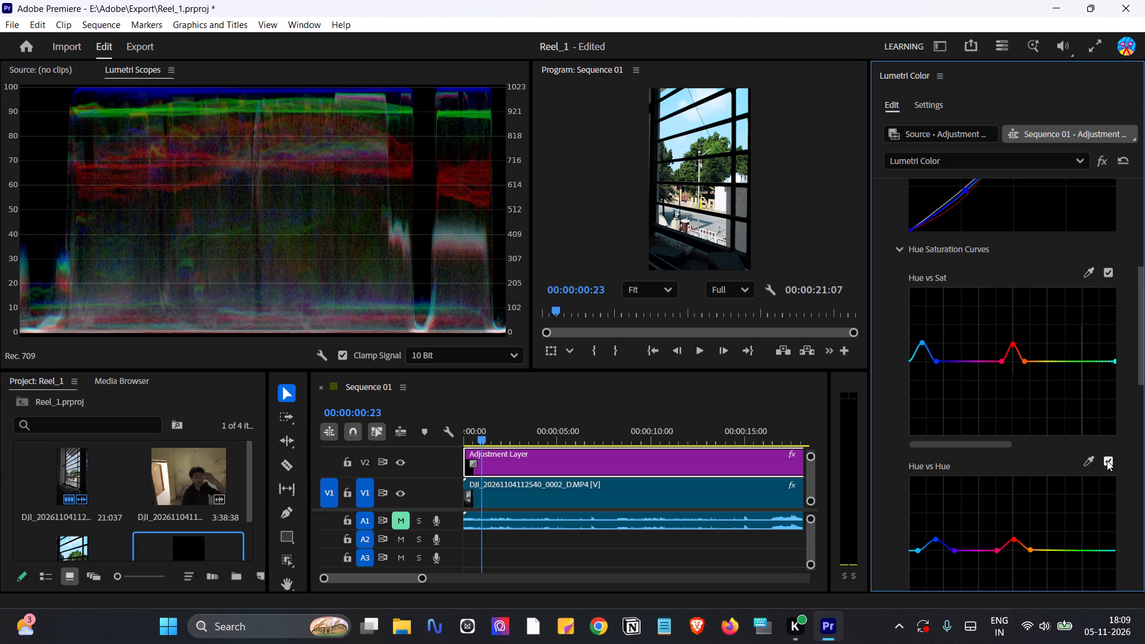
{"action": "left_click", "coordinate": [1107, 460]}
{"action": "scroll", "coordinate": [1055, 457], "scroll_direction": "down", "scroll_amount": 1}
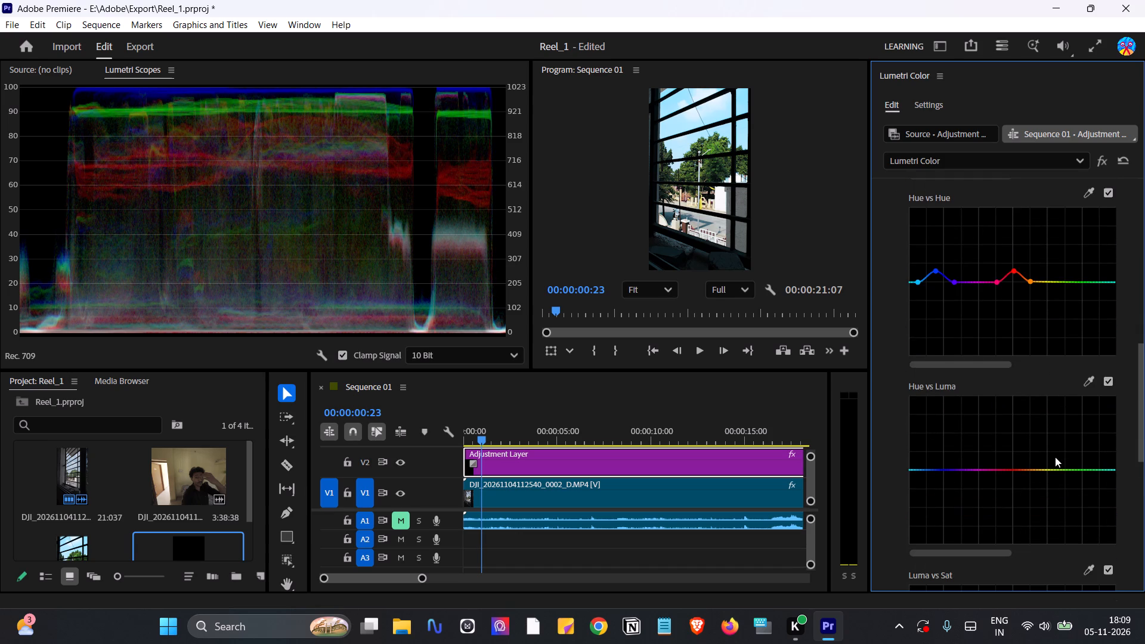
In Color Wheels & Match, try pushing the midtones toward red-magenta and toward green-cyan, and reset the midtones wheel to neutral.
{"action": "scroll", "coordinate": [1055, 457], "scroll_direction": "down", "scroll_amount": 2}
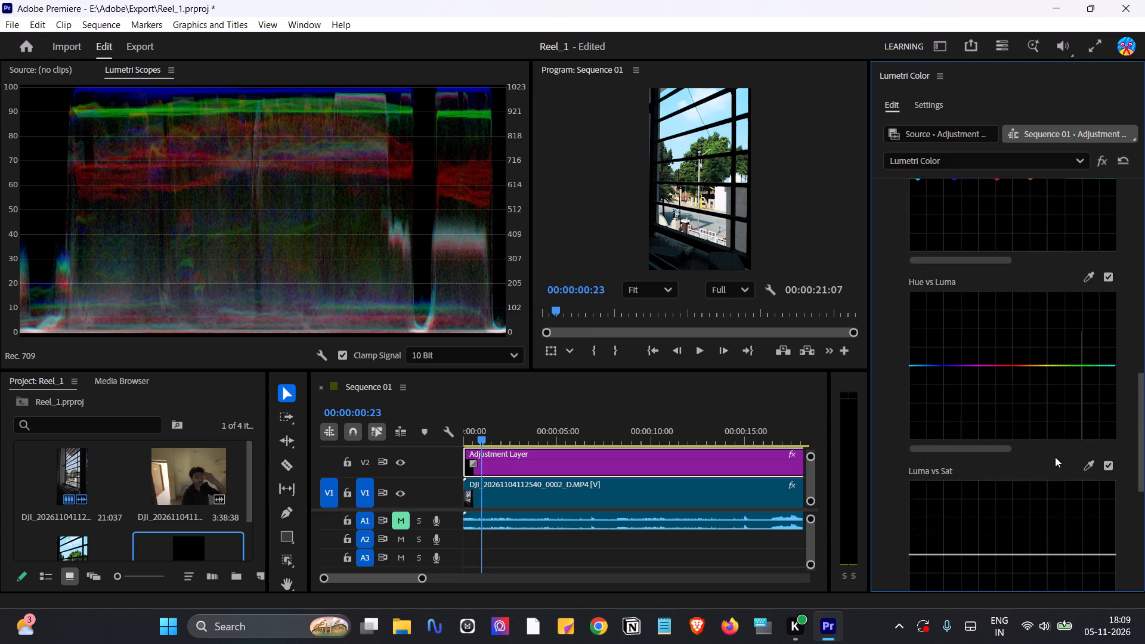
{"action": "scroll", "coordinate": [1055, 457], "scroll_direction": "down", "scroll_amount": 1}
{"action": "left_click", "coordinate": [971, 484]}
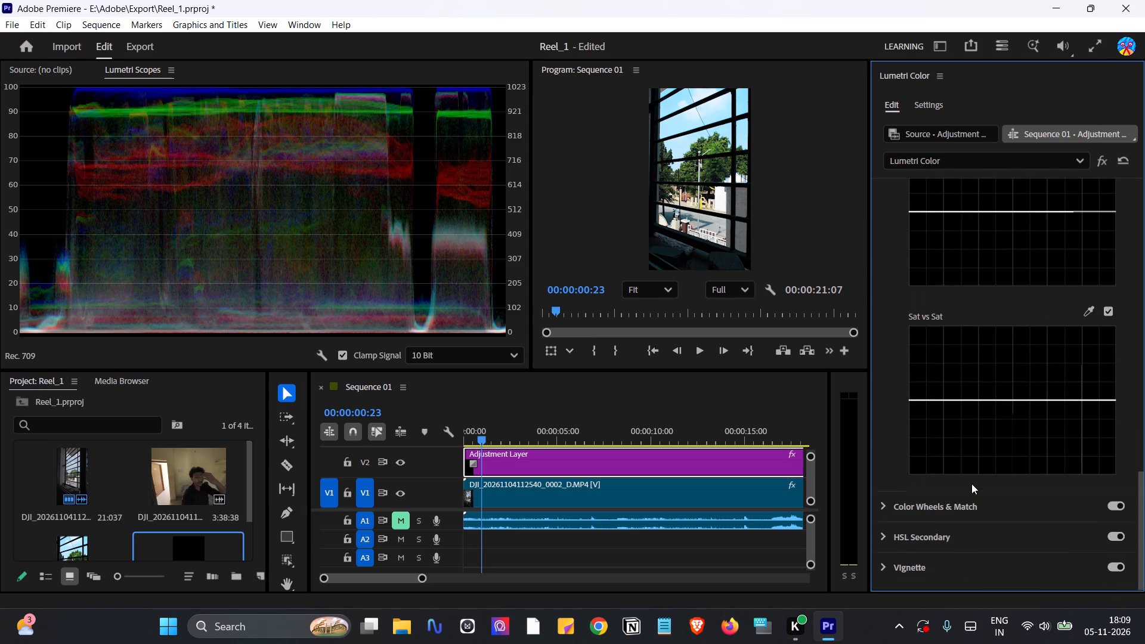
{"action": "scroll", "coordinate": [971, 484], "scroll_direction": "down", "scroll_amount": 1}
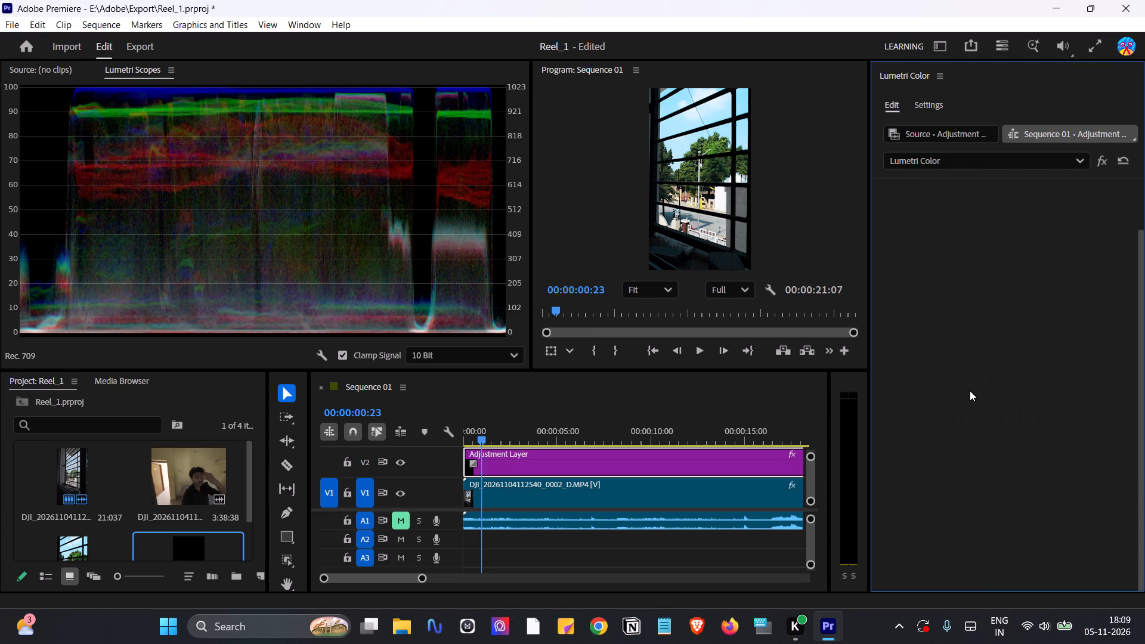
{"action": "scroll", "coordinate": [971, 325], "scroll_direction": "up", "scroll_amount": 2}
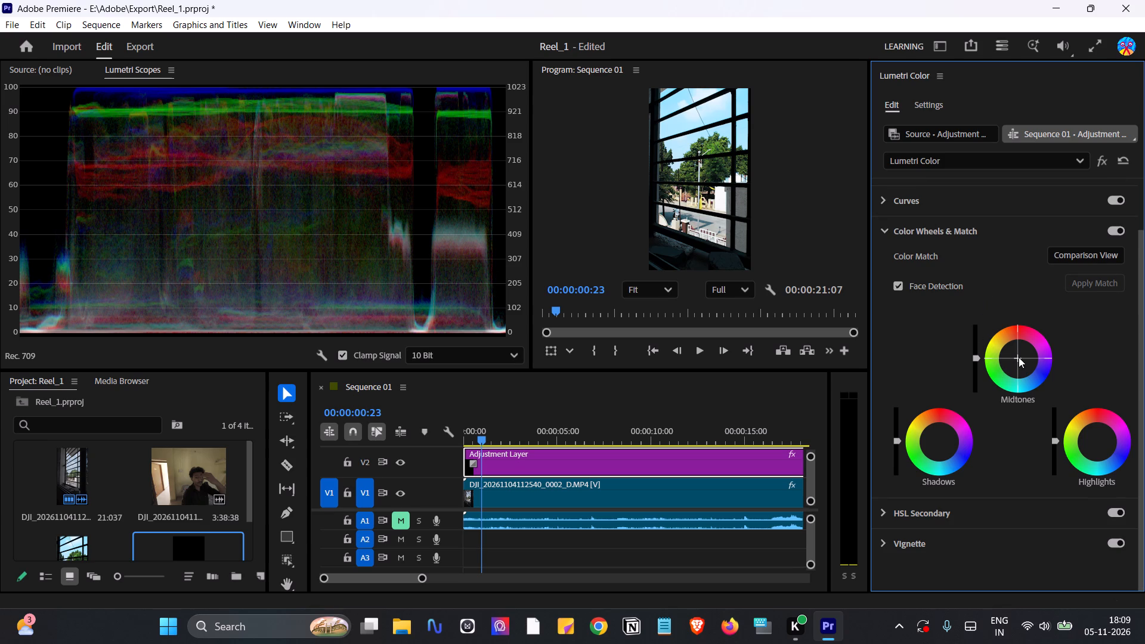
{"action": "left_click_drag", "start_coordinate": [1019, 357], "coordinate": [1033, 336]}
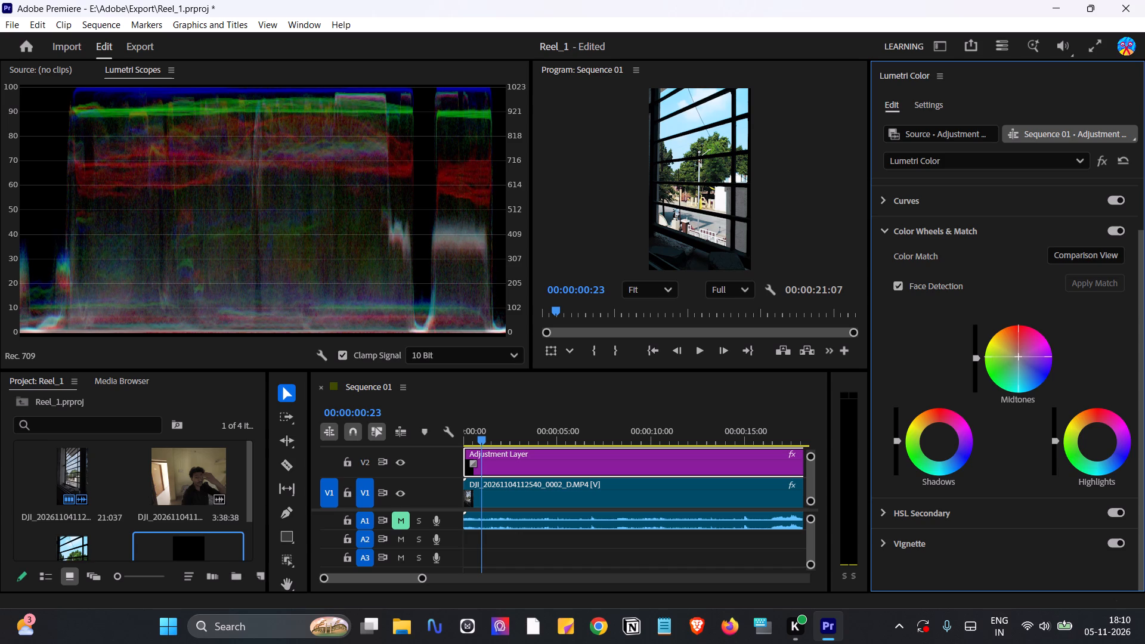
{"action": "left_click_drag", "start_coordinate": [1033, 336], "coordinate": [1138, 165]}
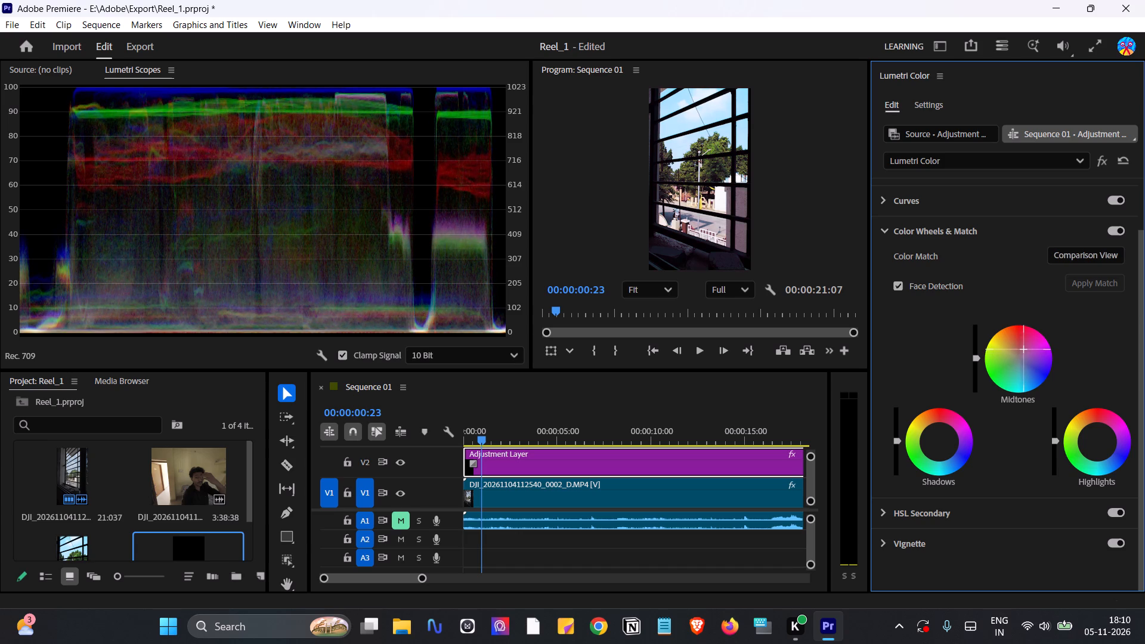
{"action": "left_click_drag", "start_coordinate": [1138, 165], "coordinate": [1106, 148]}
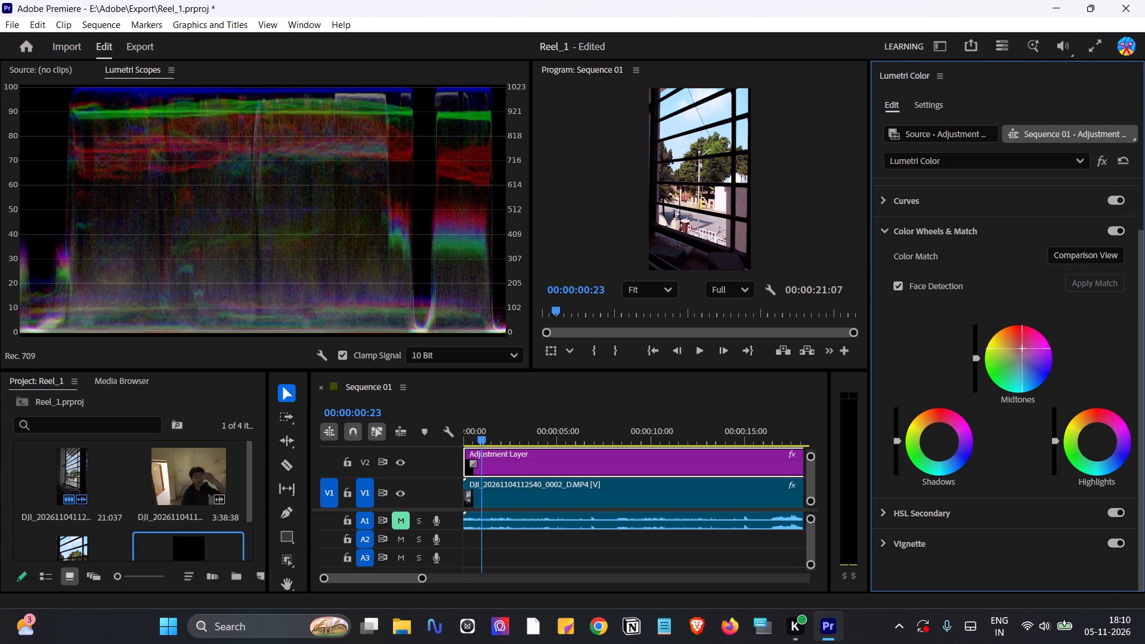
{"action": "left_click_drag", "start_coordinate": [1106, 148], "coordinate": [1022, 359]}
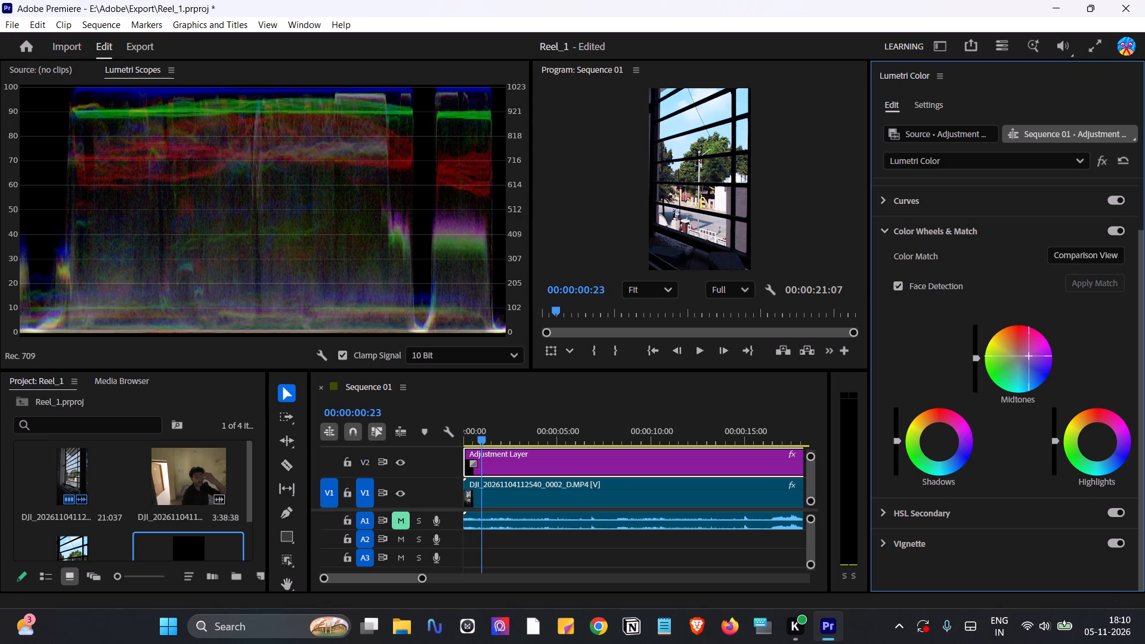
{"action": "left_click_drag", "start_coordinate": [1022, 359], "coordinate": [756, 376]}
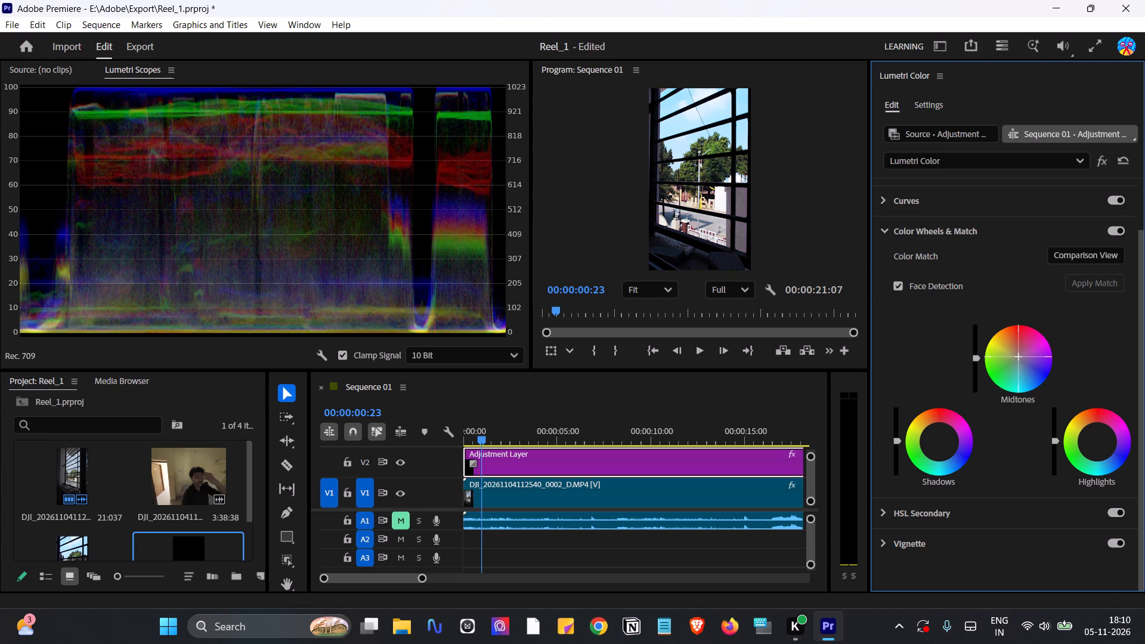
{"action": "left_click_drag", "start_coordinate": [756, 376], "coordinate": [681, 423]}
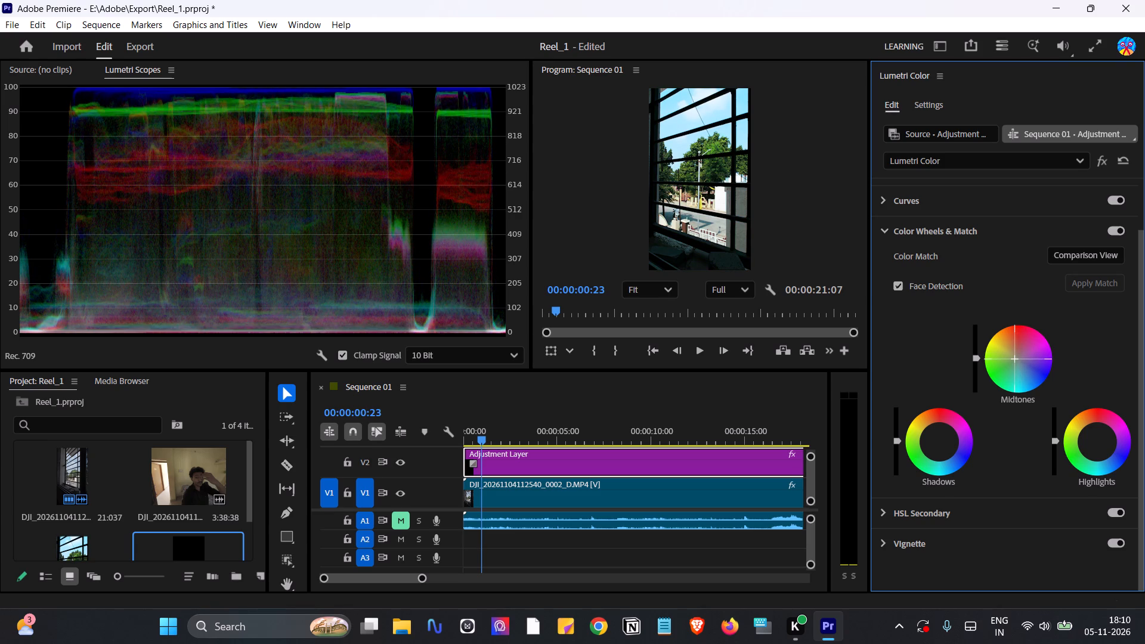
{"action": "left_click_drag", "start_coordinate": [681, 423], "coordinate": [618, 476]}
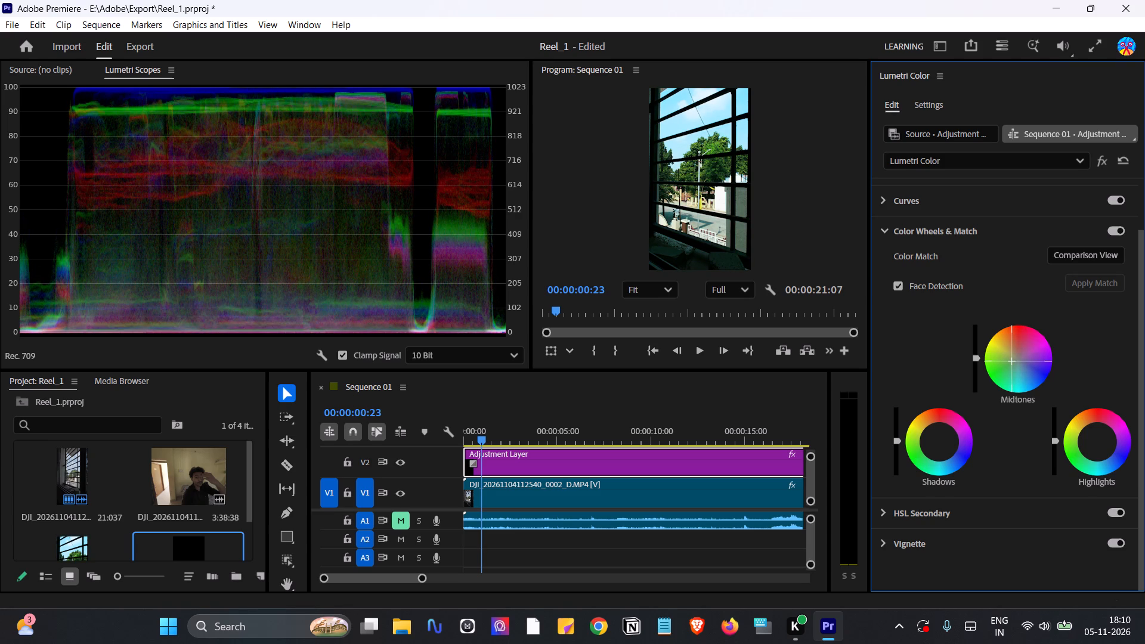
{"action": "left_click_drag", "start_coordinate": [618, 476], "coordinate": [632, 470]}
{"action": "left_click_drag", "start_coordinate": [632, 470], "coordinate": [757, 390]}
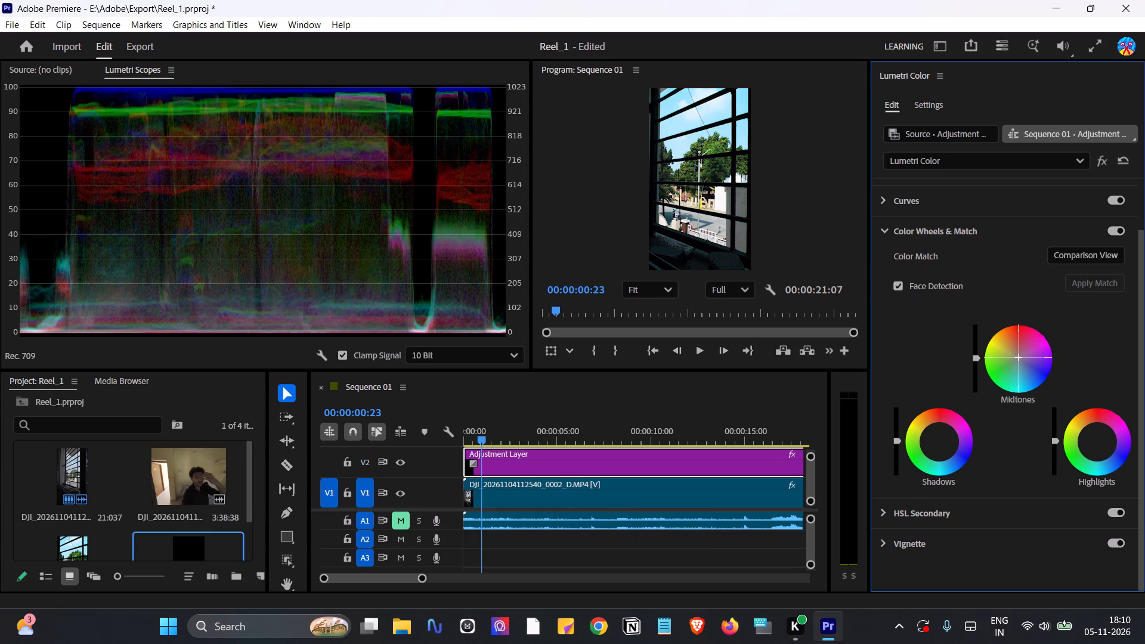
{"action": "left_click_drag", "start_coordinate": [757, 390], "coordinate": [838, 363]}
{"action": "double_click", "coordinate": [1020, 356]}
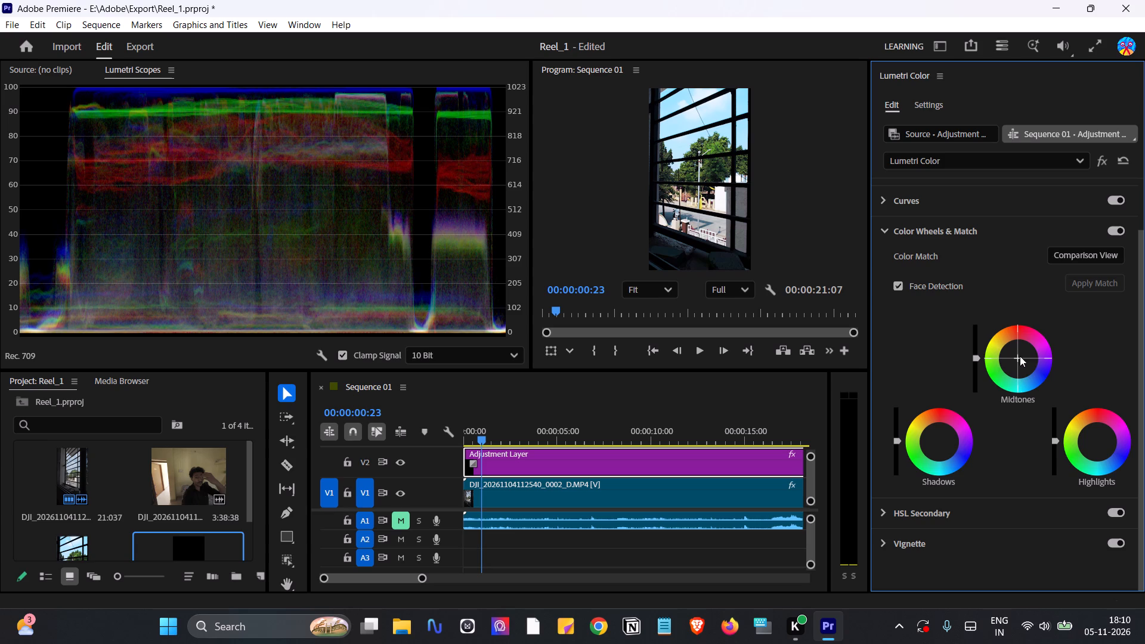
Shift the midtones color wheel slightly from neutral toward magenta.
{"action": "left_click_drag", "start_coordinate": [1016, 357], "coordinate": [1022, 357]}
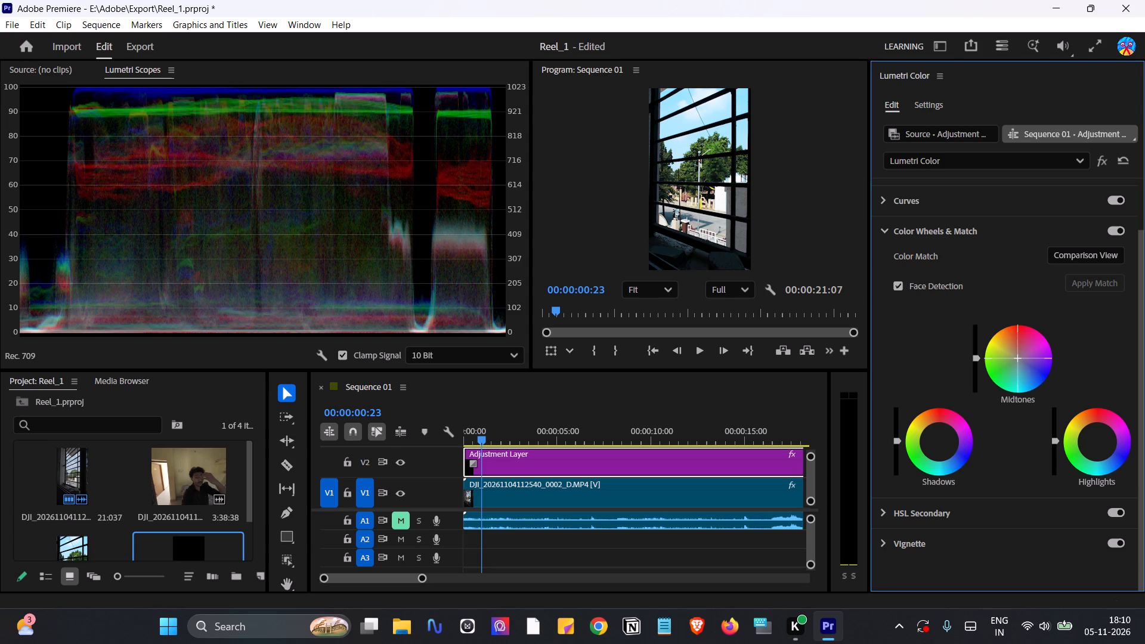
{"action": "left_click_drag", "start_coordinate": [1022, 357], "coordinate": [1032, 352]}
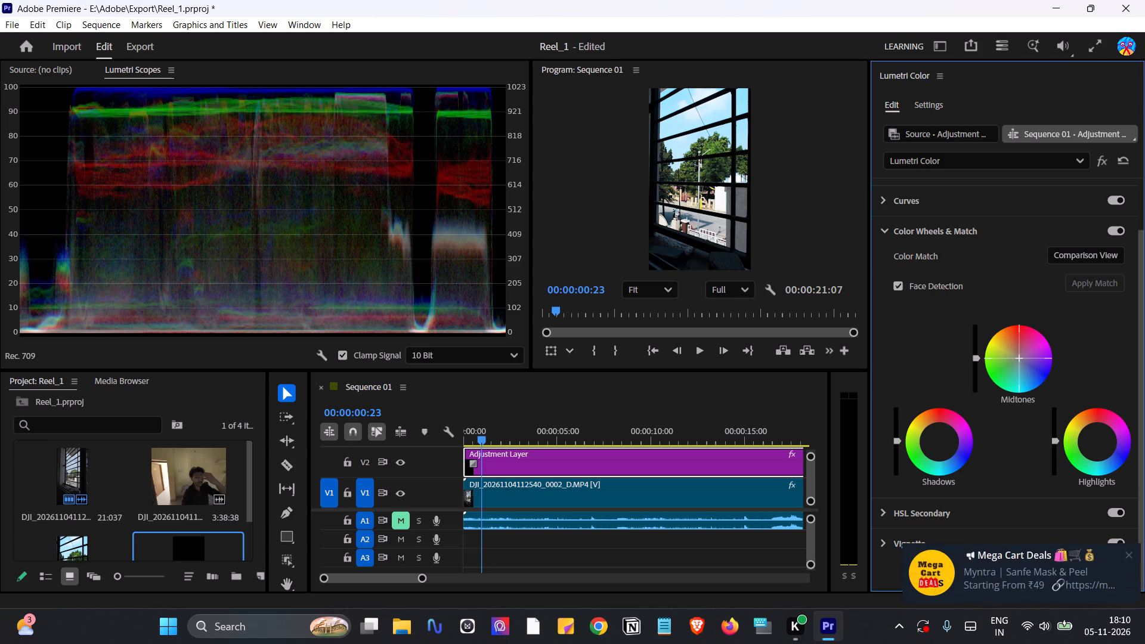
{"action": "left_click_drag", "start_coordinate": [1032, 352], "coordinate": [1072, 340]}
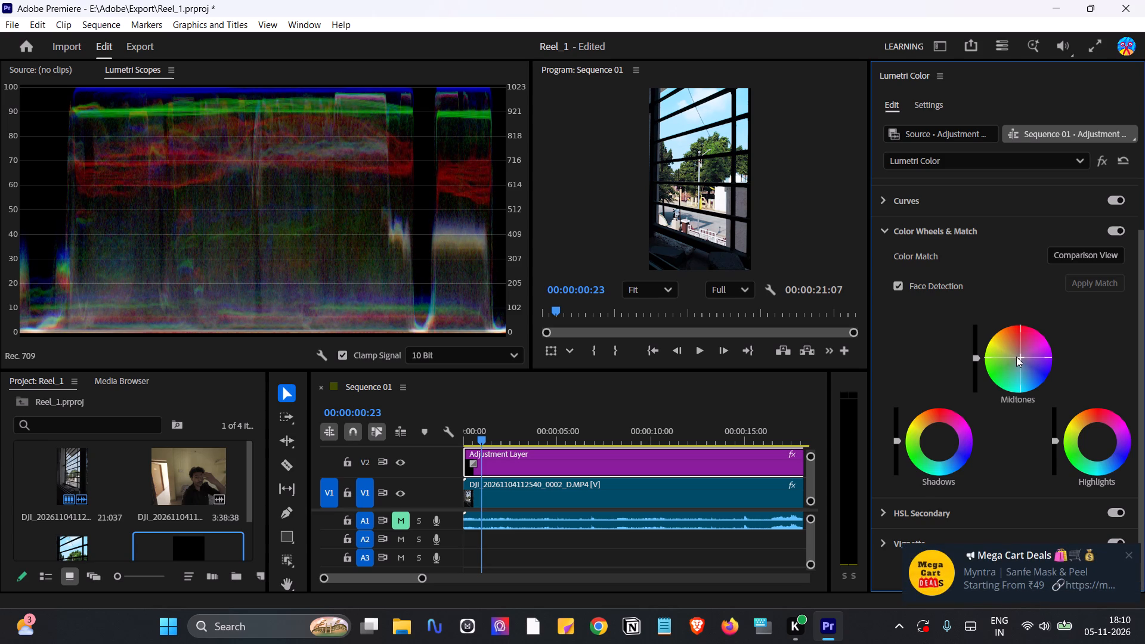
Shift the highlights color wheel slightly from neutral toward yellow.
{"action": "left_click", "coordinate": [1093, 441]}
{"action": "left_click_drag", "start_coordinate": [1098, 441], "coordinate": [1061, 425]}
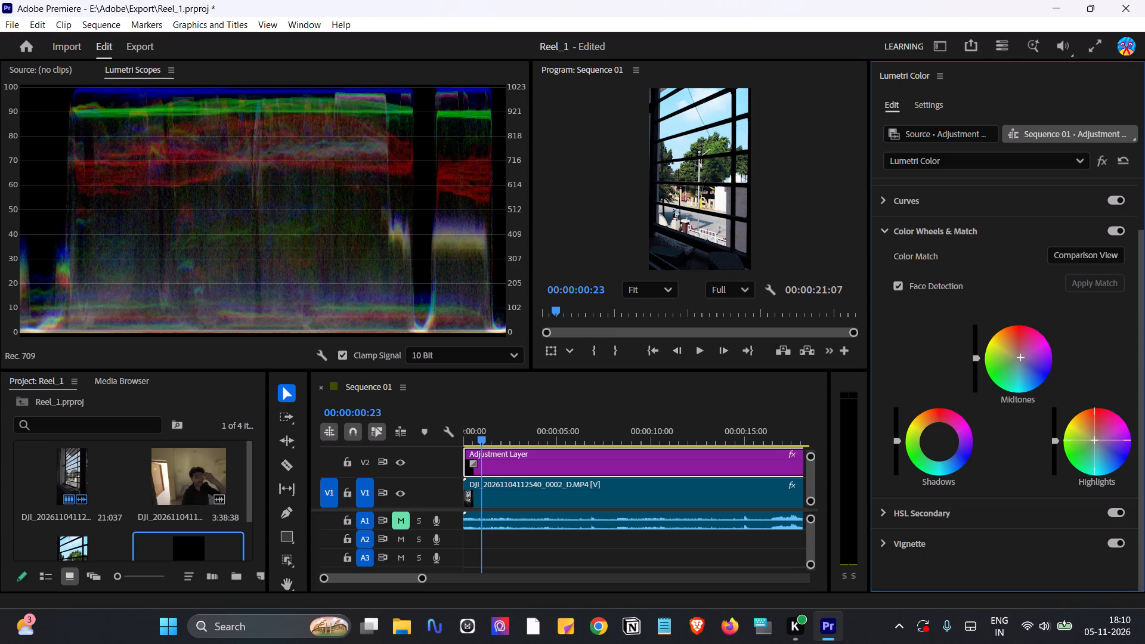
{"action": "left_click_drag", "start_coordinate": [1061, 425], "coordinate": [1056, 424]}
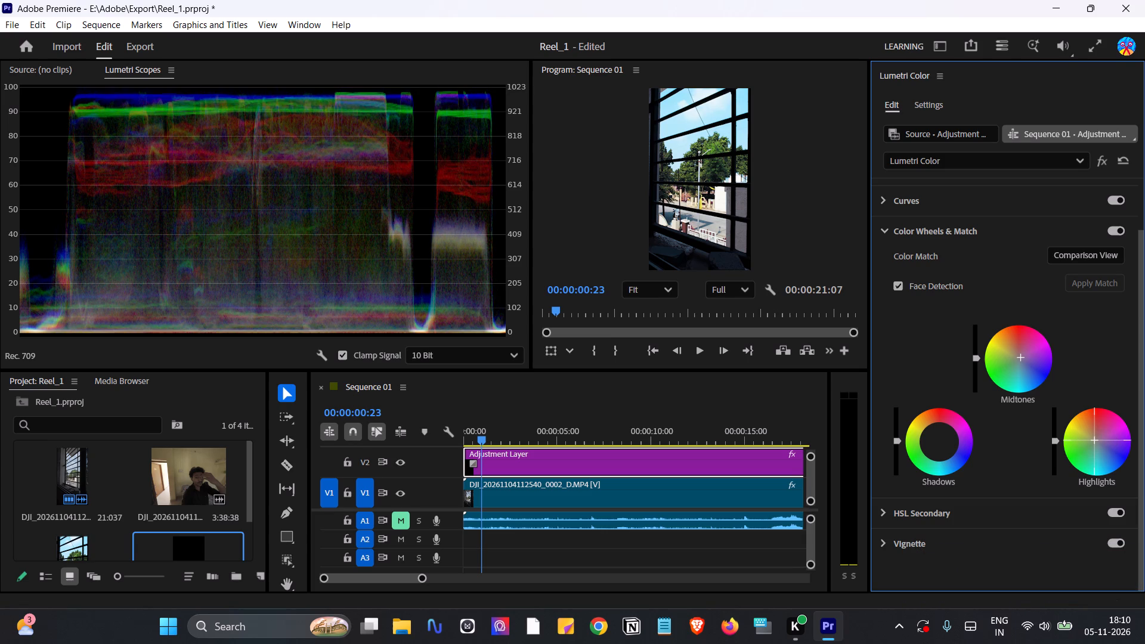
{"action": "left_click_drag", "start_coordinate": [1056, 424], "coordinate": [1033, 424]}
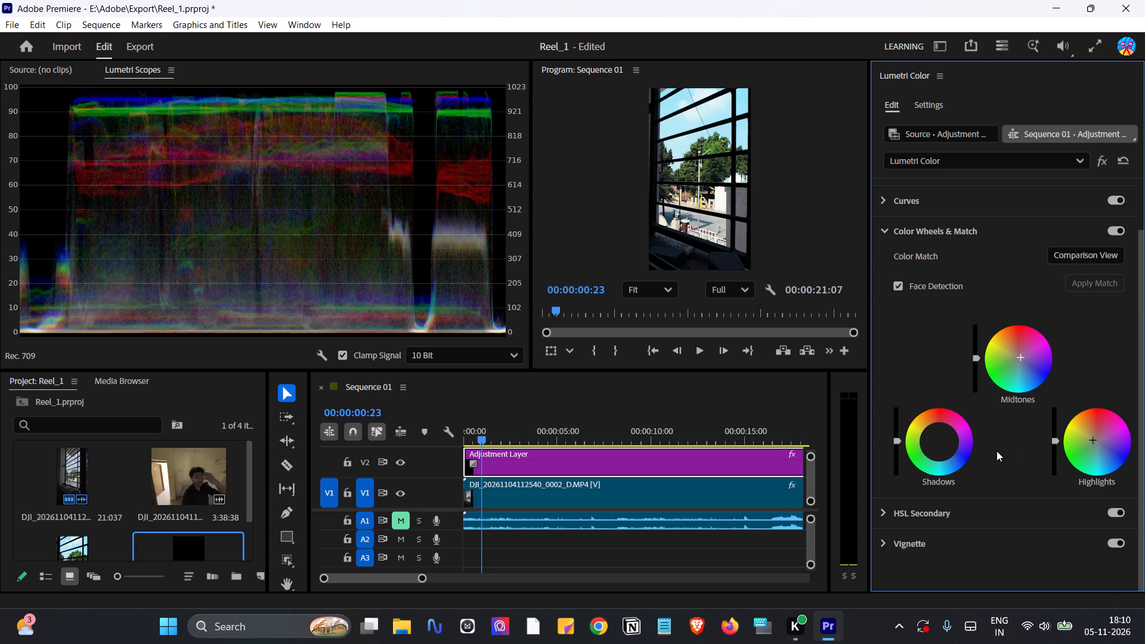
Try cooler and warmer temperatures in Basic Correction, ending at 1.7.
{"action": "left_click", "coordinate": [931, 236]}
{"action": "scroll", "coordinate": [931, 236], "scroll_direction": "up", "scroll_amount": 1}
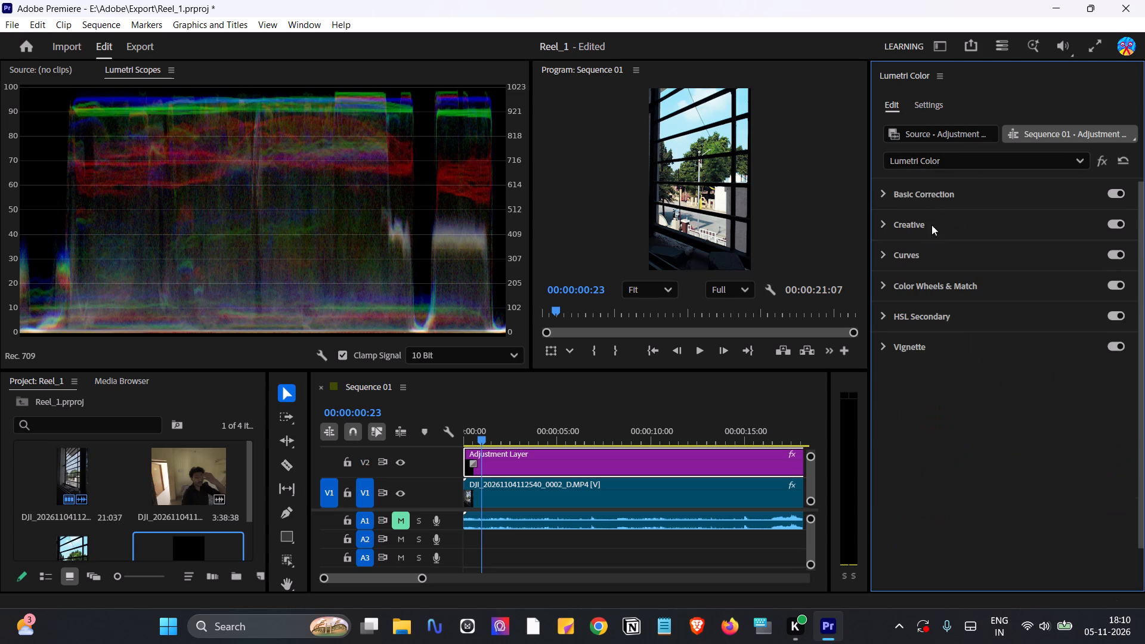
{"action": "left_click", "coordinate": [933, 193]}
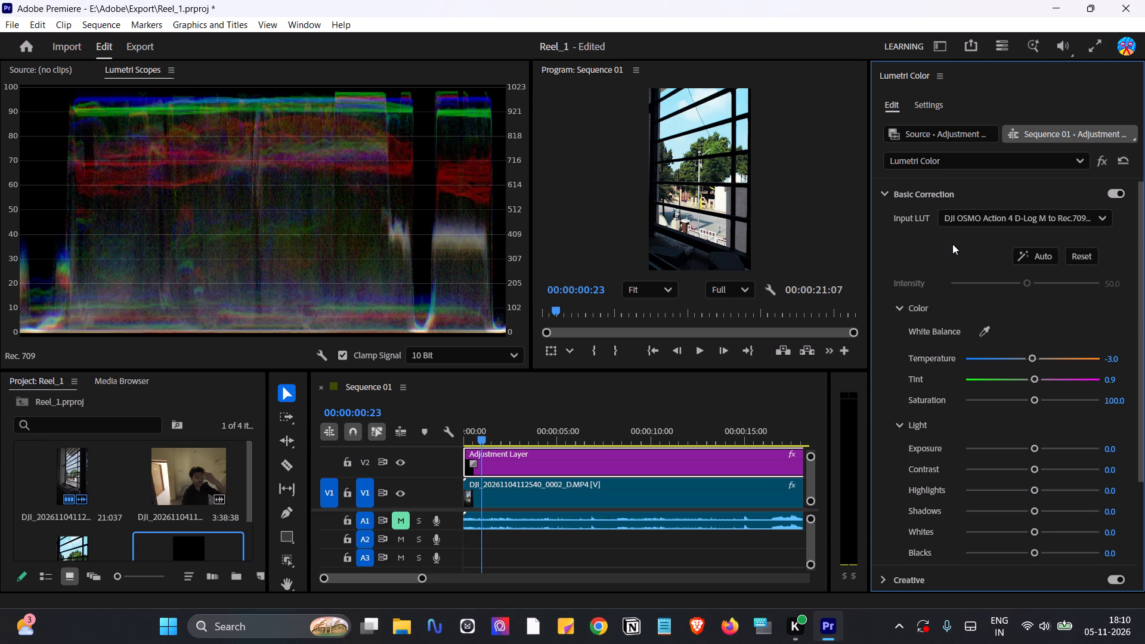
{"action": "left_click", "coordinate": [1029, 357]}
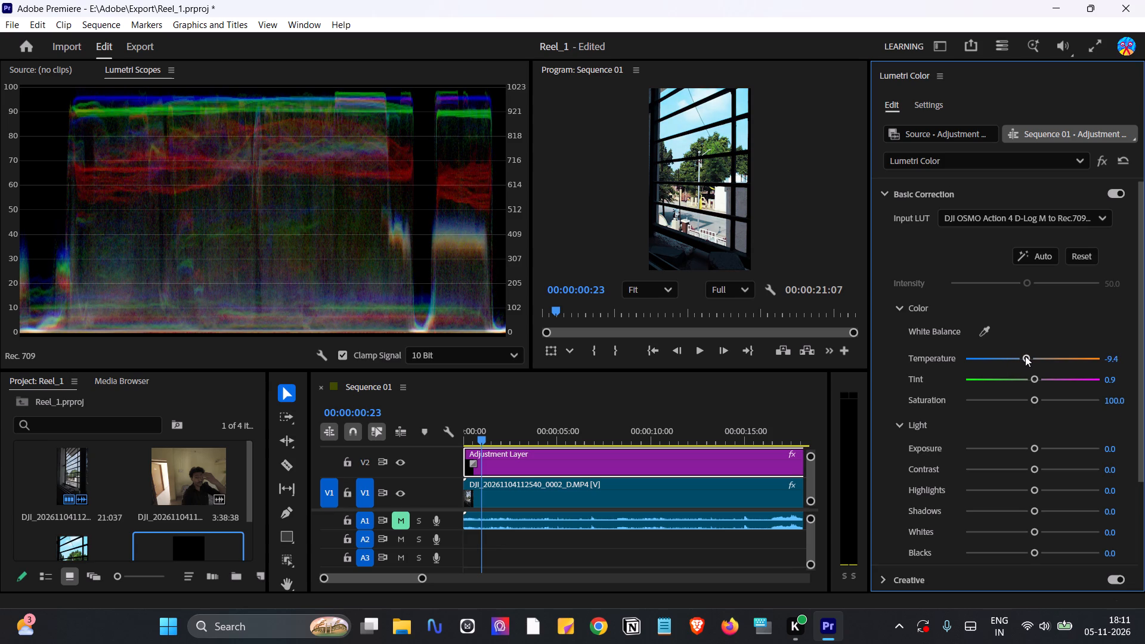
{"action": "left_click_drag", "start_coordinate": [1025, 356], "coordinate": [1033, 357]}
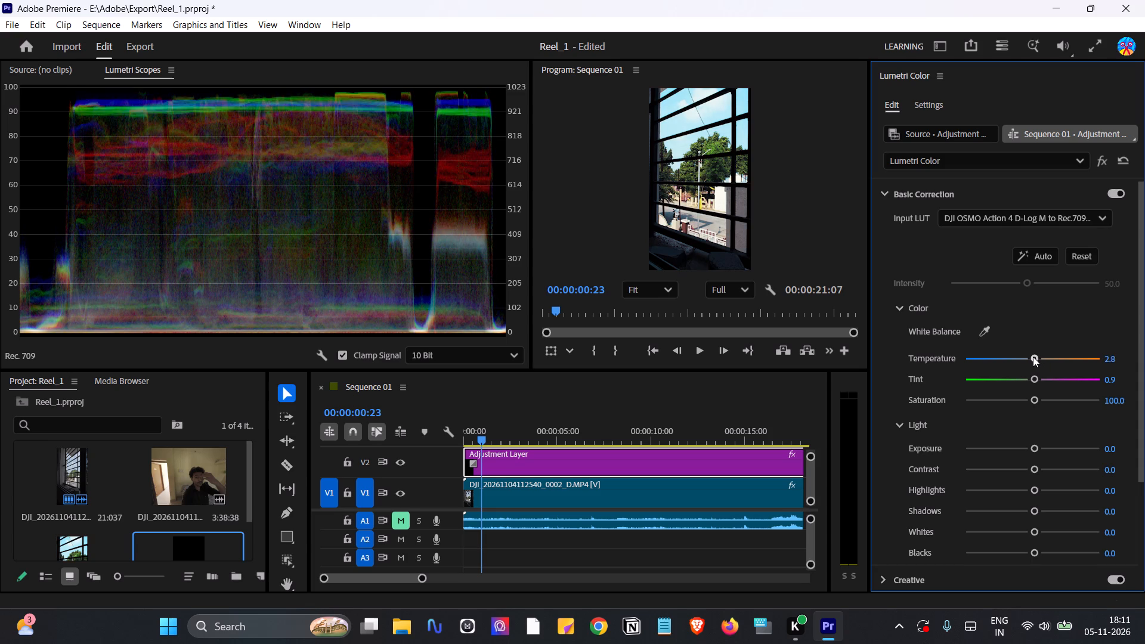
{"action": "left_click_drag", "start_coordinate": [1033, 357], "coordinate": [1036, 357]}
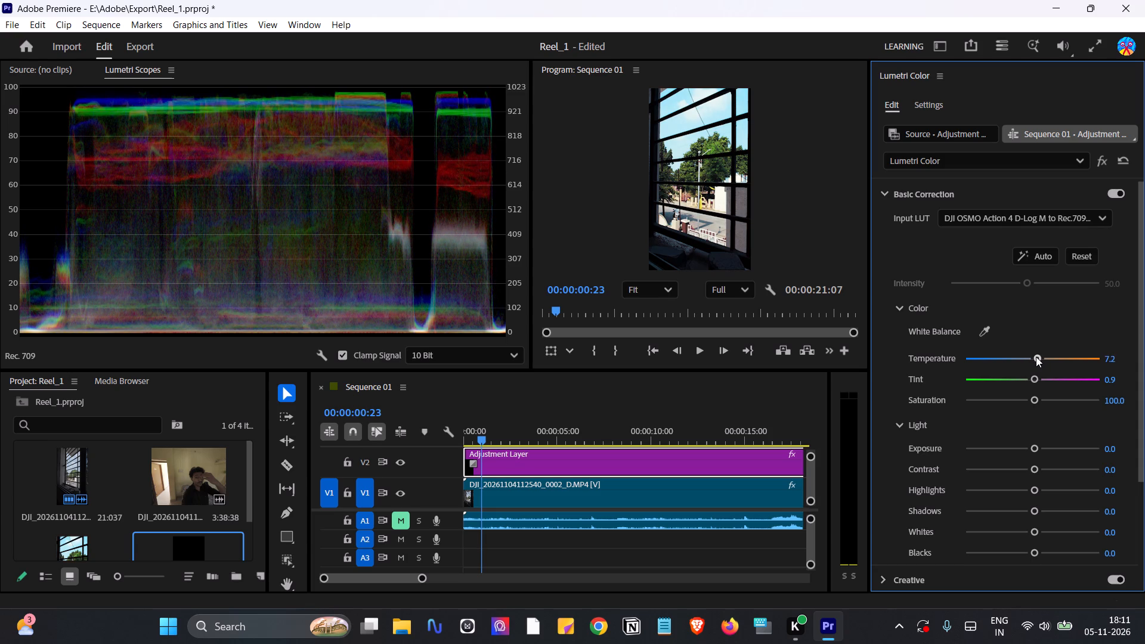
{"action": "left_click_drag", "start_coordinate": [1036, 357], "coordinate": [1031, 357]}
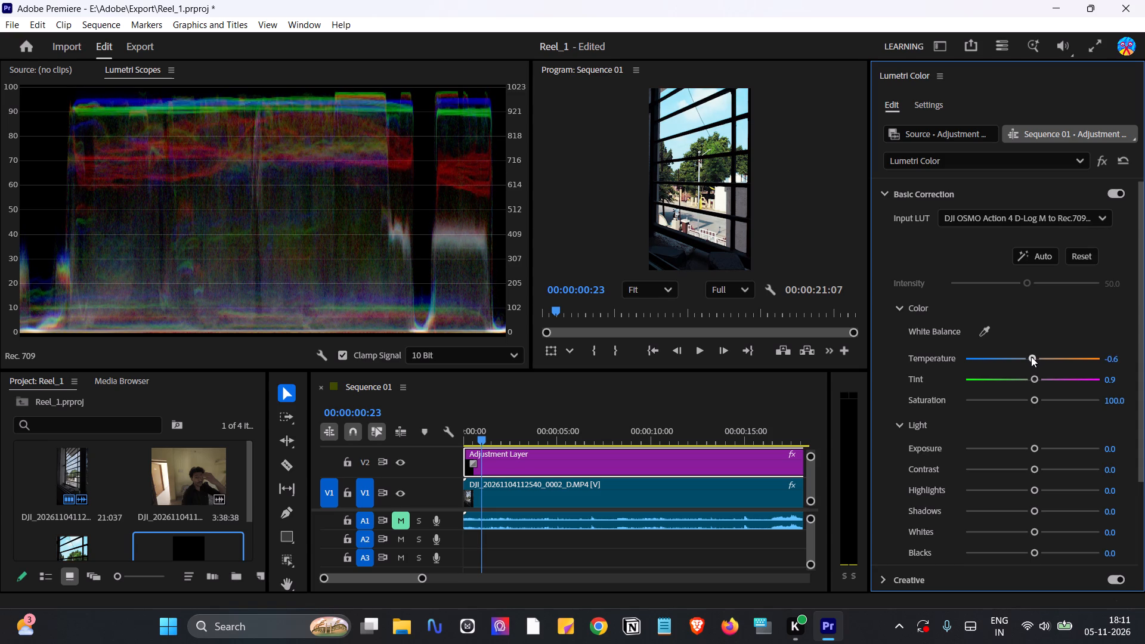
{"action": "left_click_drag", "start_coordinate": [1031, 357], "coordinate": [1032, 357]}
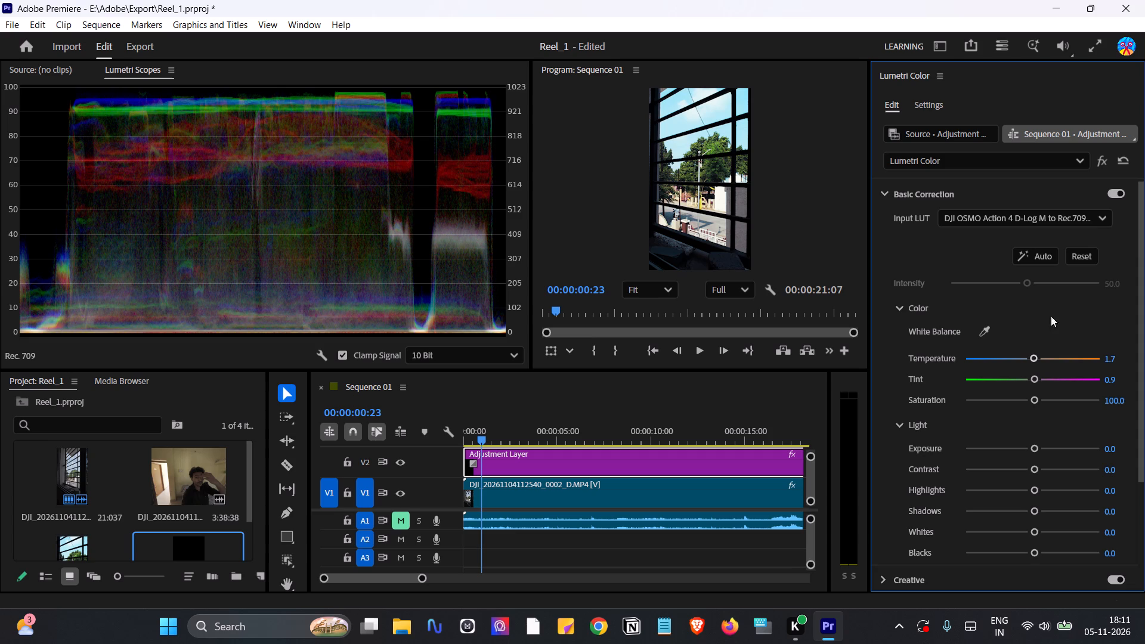
Reset the Basic Correction color and light adjustments.
{"action": "left_click", "coordinate": [1086, 259]}
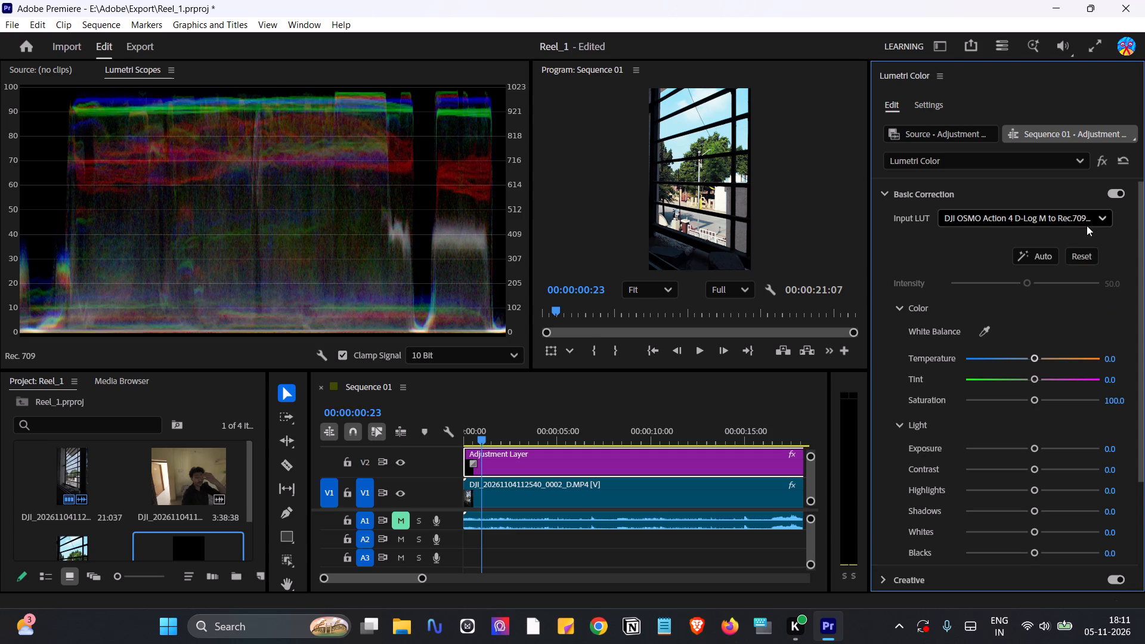
Set the Basic Correction input LUT to None.
{"action": "left_click", "coordinate": [1087, 225]}
{"action": "left_click", "coordinate": [1046, 257]}
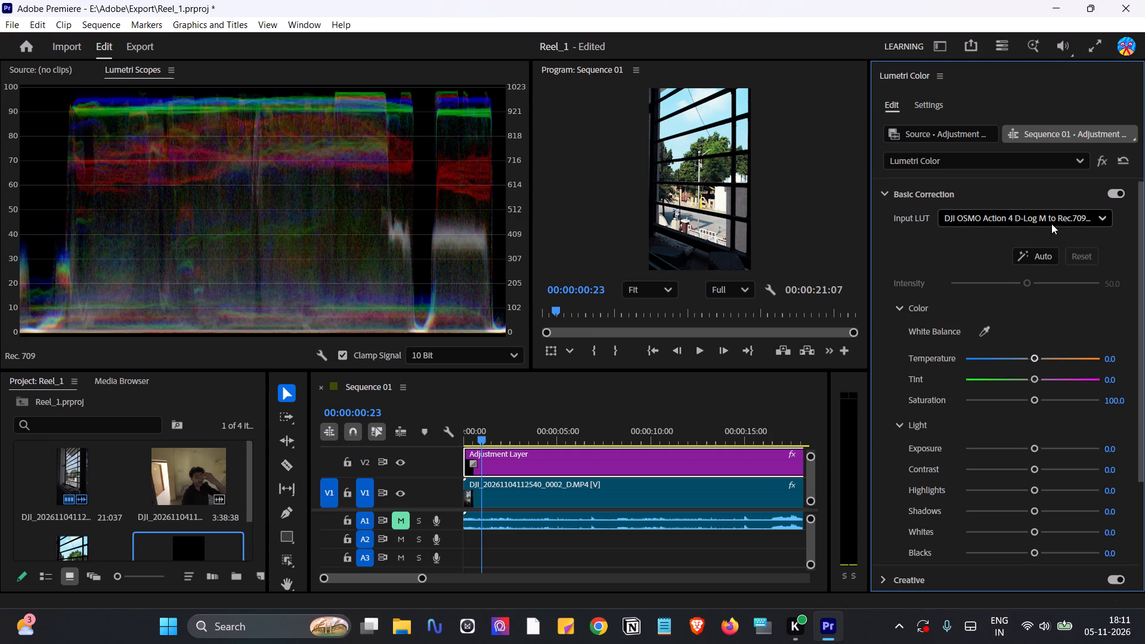
{"action": "left_click", "coordinate": [1061, 211]}
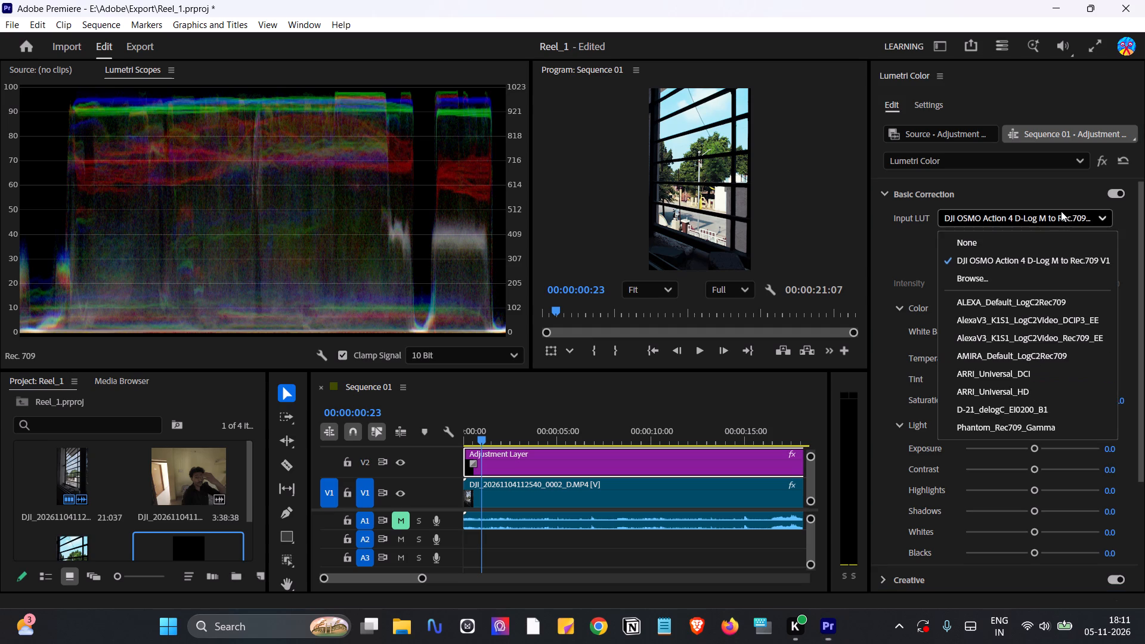
{"action": "left_click", "coordinate": [1039, 247]}
{"action": "left_click", "coordinate": [1053, 210]}
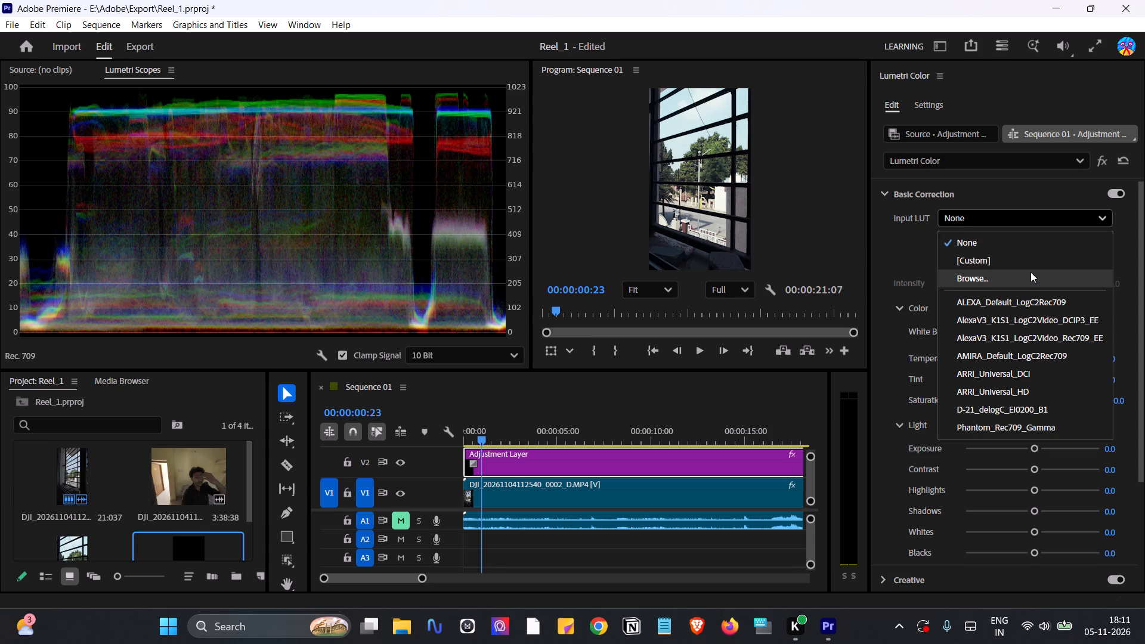
{"action": "left_click", "coordinate": [926, 238]}
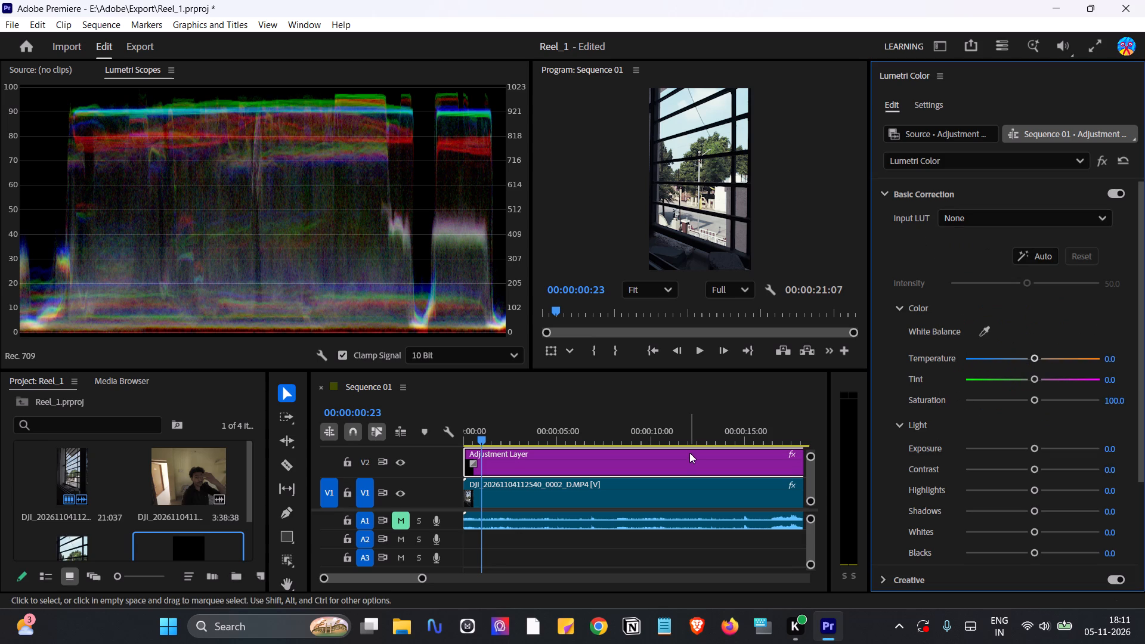
Select the V2 adjustment layer and compare the image with Basic Correction off and on.
{"action": "left_click", "coordinate": [689, 455]}
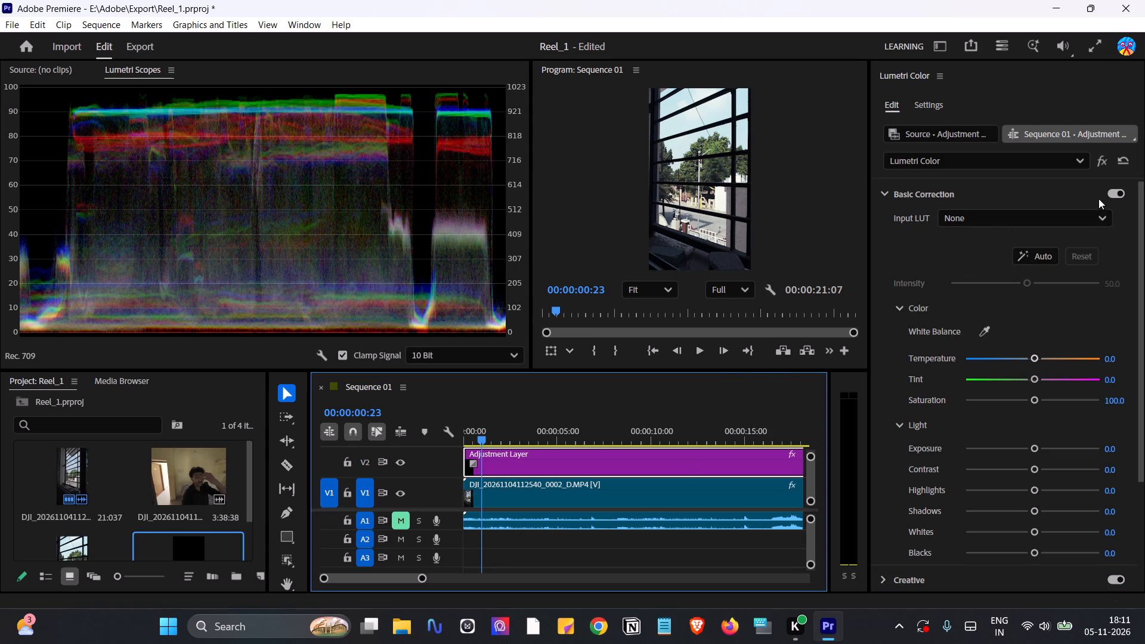
{"action": "left_click", "coordinate": [1113, 194]}
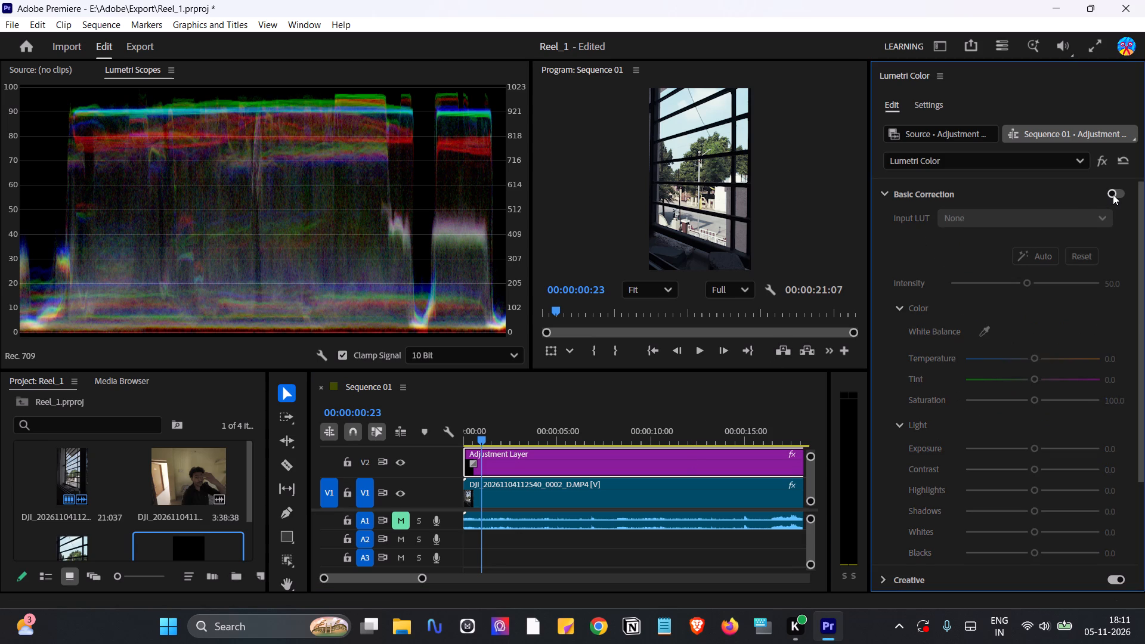
{"action": "left_click", "coordinate": [1113, 194]}
Load the DJI OSMO Action 4 D-Log M to Rec.709 V1.cube file as the Basic Correction input LUT.
{"action": "left_click_drag", "start_coordinate": [1048, 222], "coordinate": [996, 283]}
{"action": "left_click", "coordinate": [996, 283]}
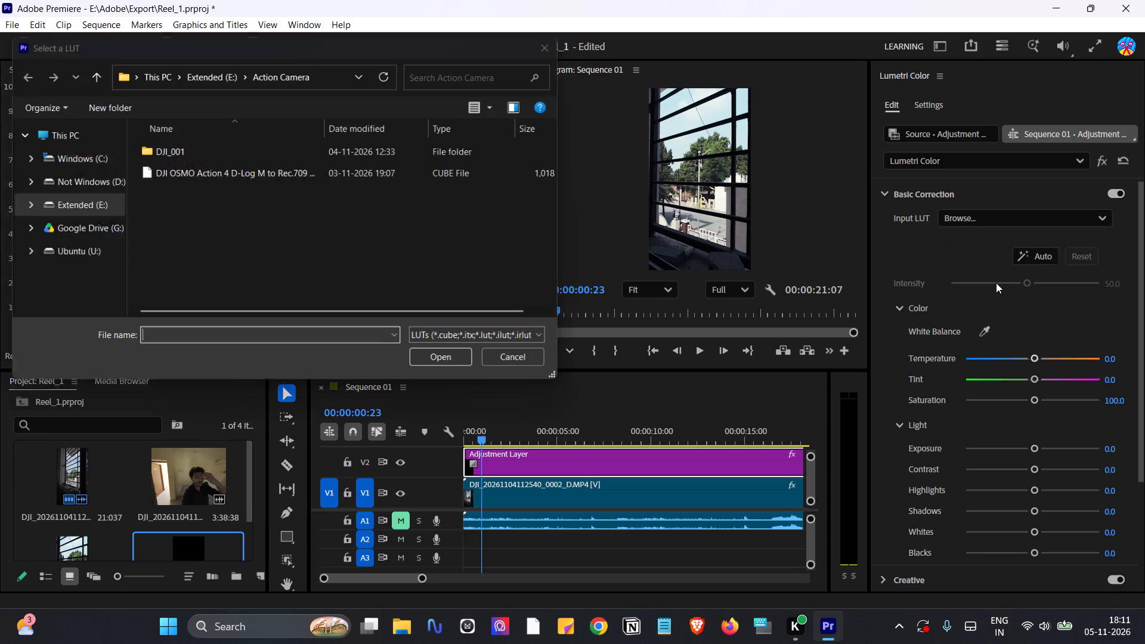
{"action": "left_click", "coordinate": [506, 163]}
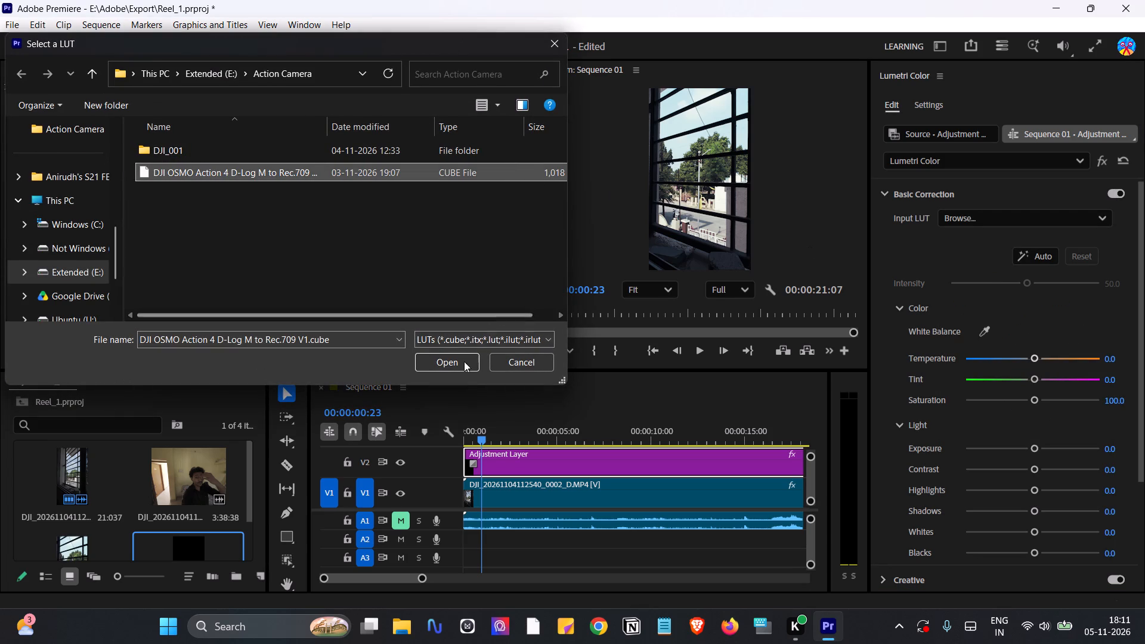
{"action": "left_click", "coordinate": [461, 367]}
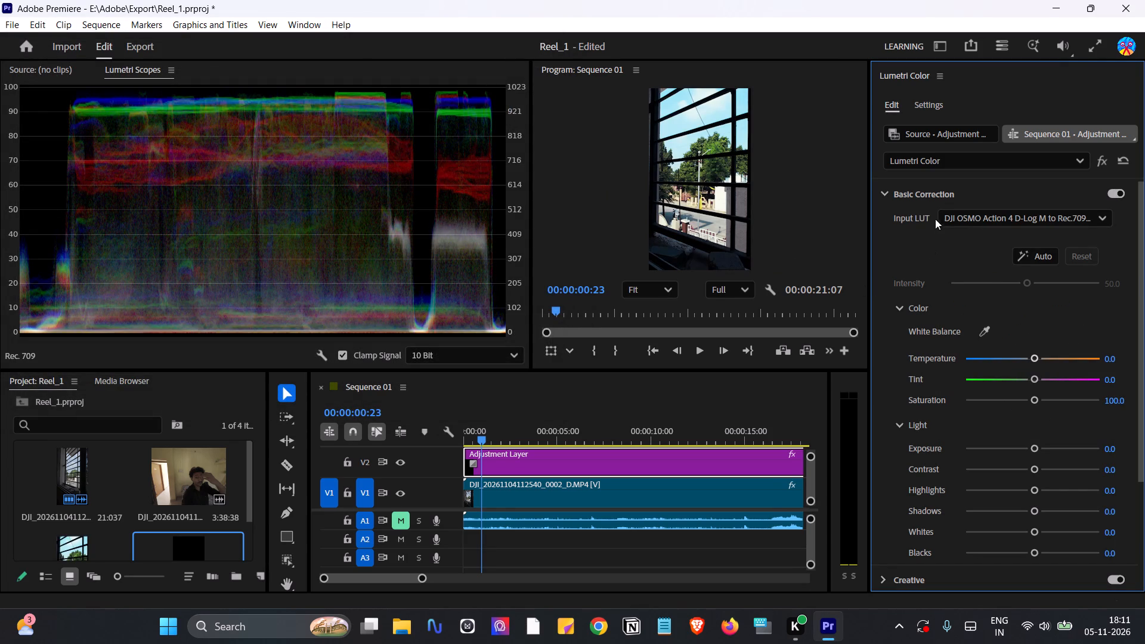
Warm the adjustment layer's Basic Correction temperature to 3.9.
{"action": "left_click", "coordinate": [888, 183]}
{"action": "left_click", "coordinate": [914, 248]}
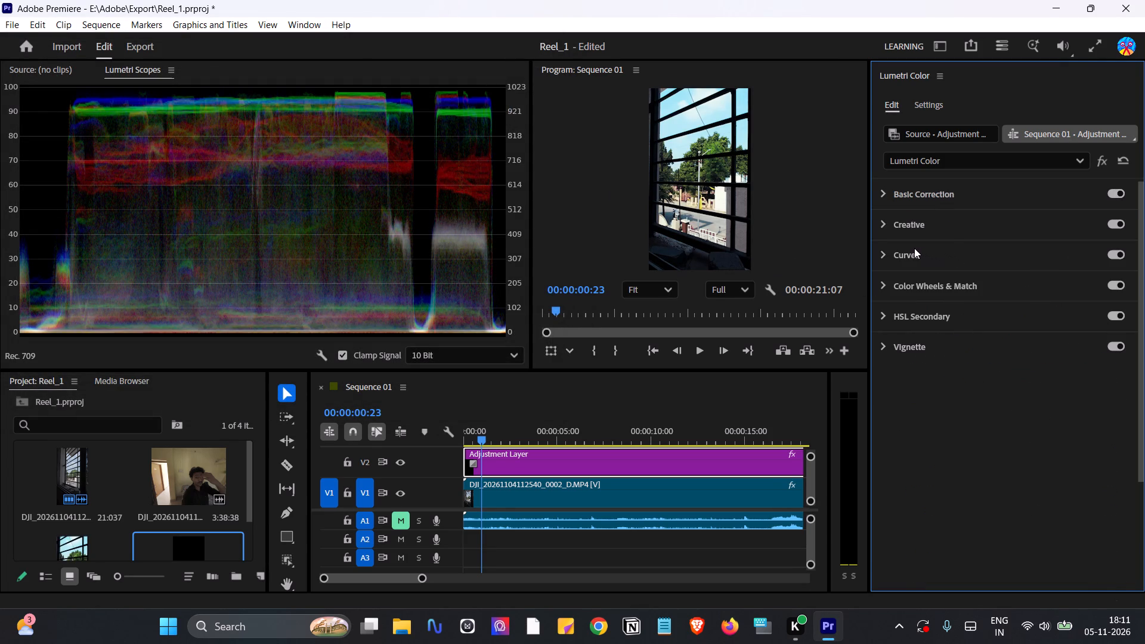
{"action": "left_click", "coordinate": [905, 253]}
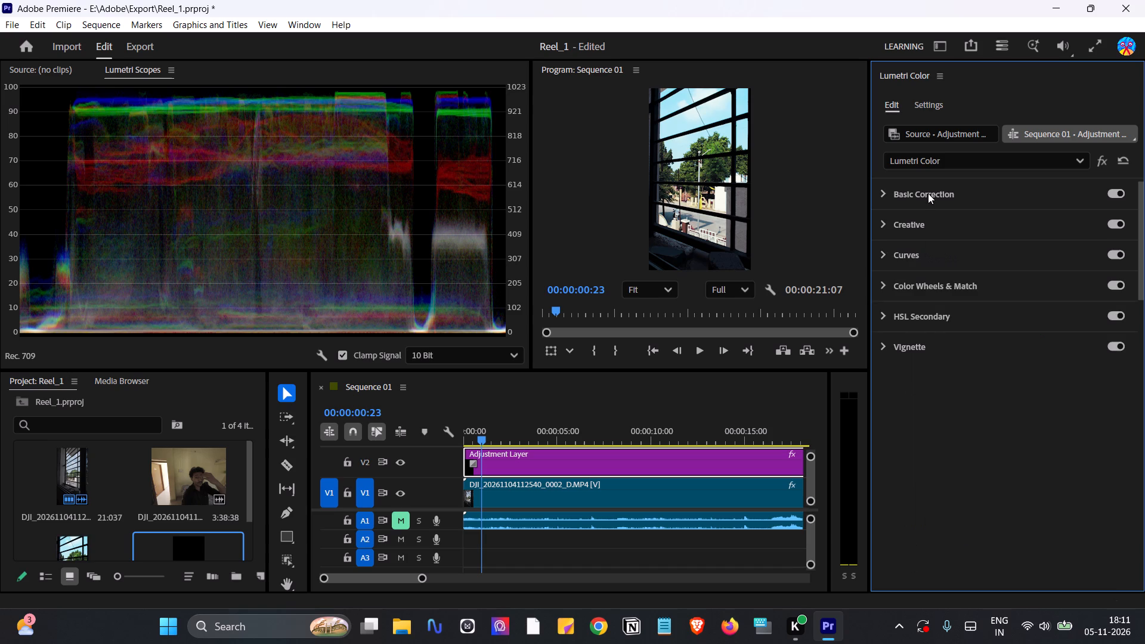
{"action": "left_click", "coordinate": [928, 193]}
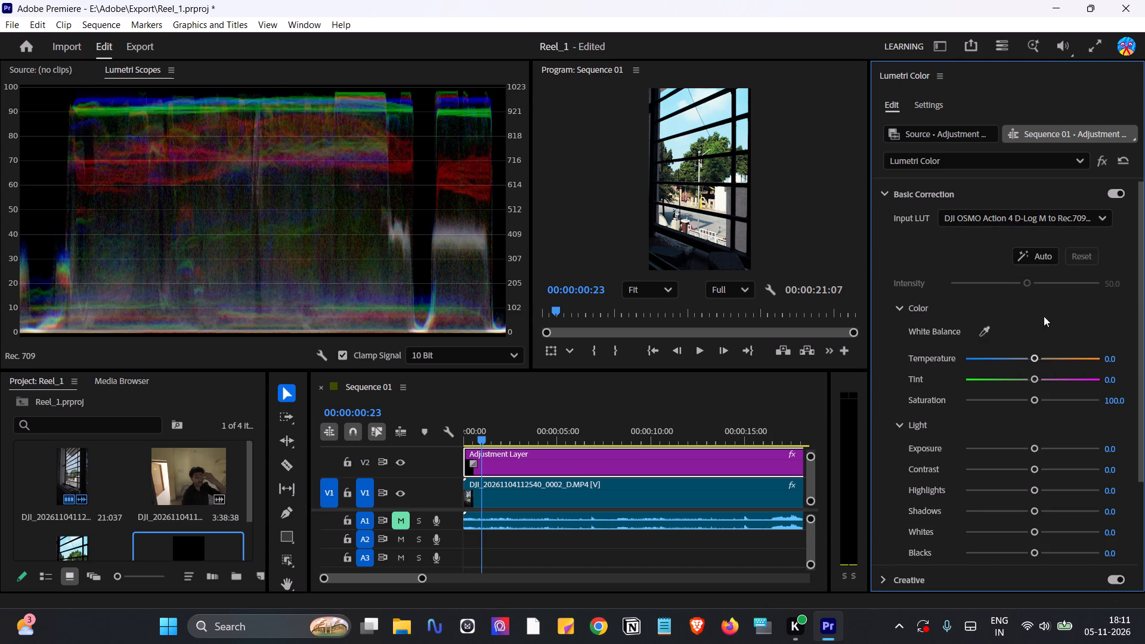
{"action": "left_click", "coordinate": [1035, 358]}
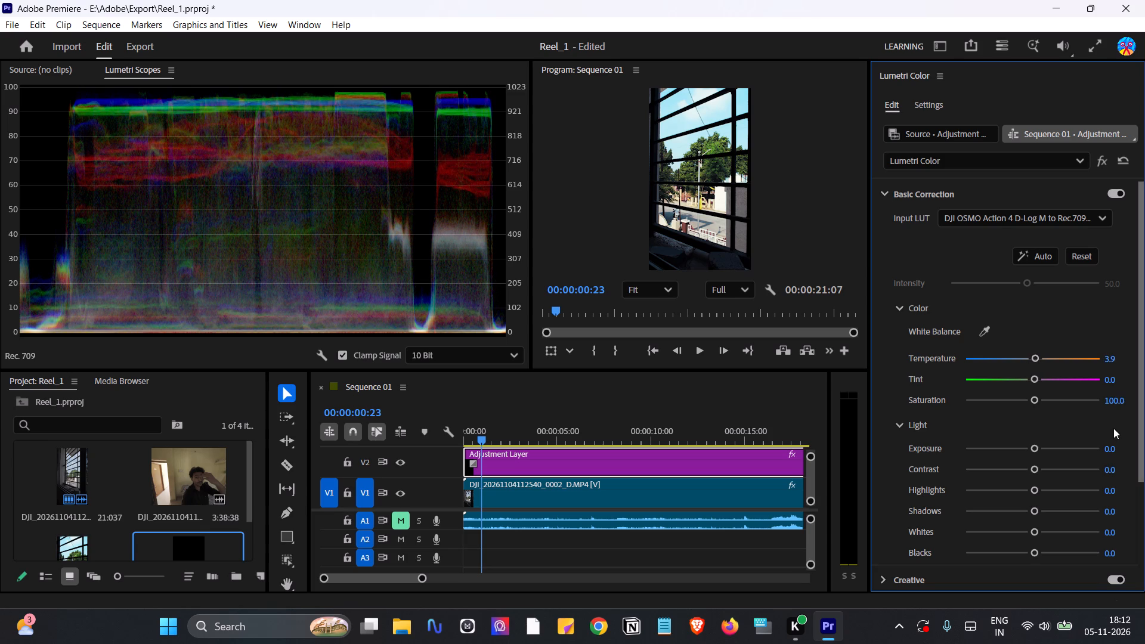
Try Basic Correction saturation values between 110 and 121, then set it to 120.
{"action": "left_click_drag", "start_coordinate": [1109, 403], "coordinate": [1124, 402]}
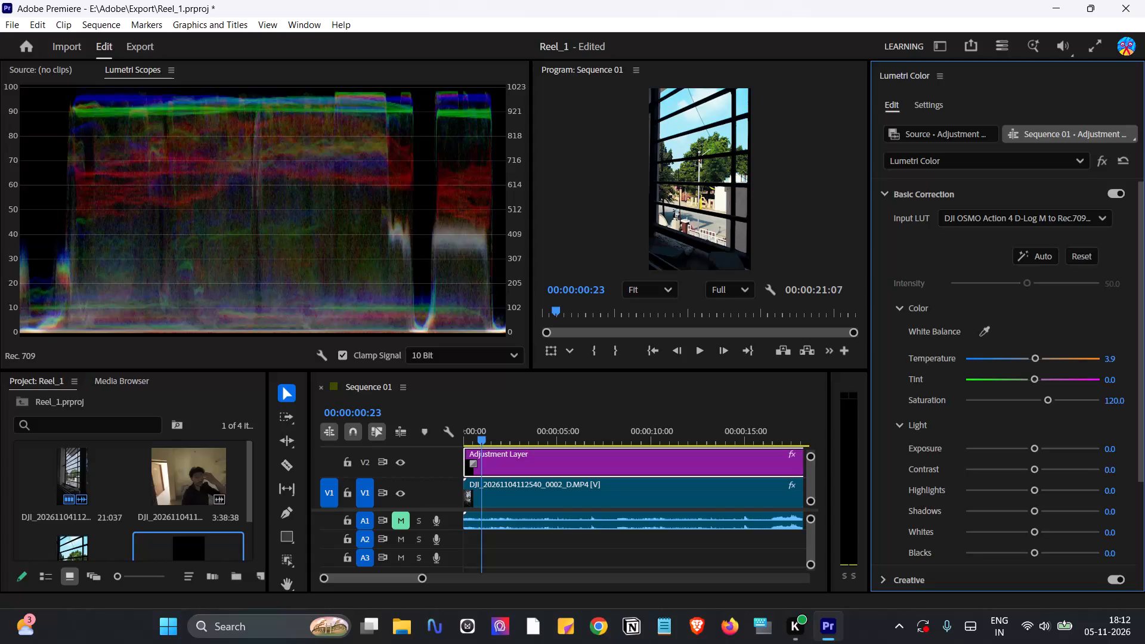
{"action": "left_click_drag", "start_coordinate": [1124, 402], "coordinate": [1116, 402]}
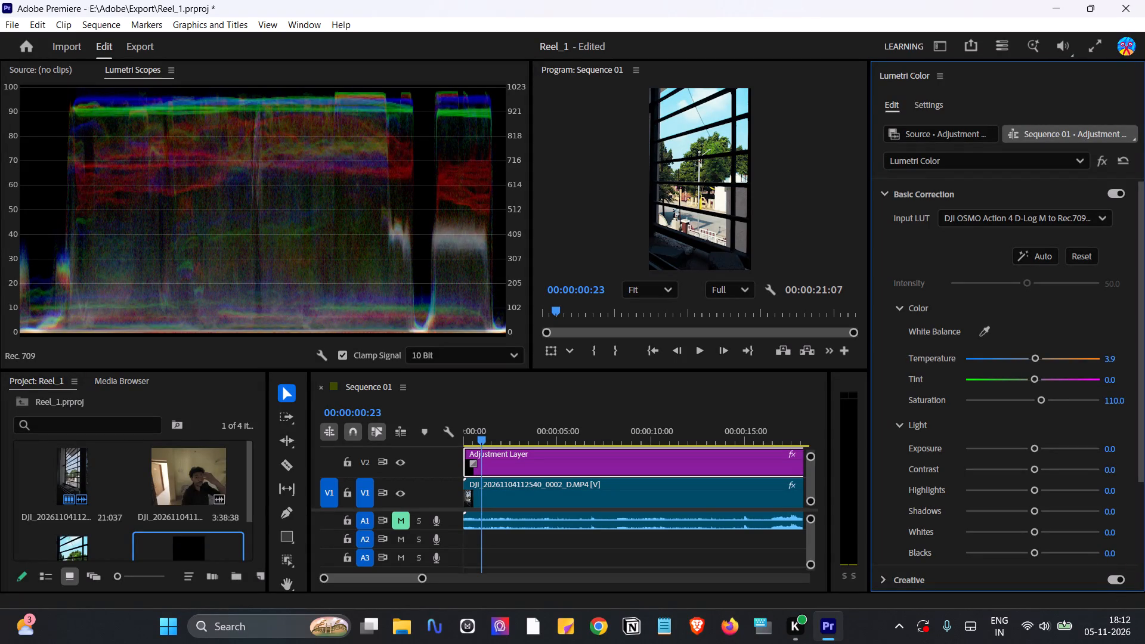
{"action": "left_click_drag", "start_coordinate": [1116, 402], "coordinate": [1124, 402]}
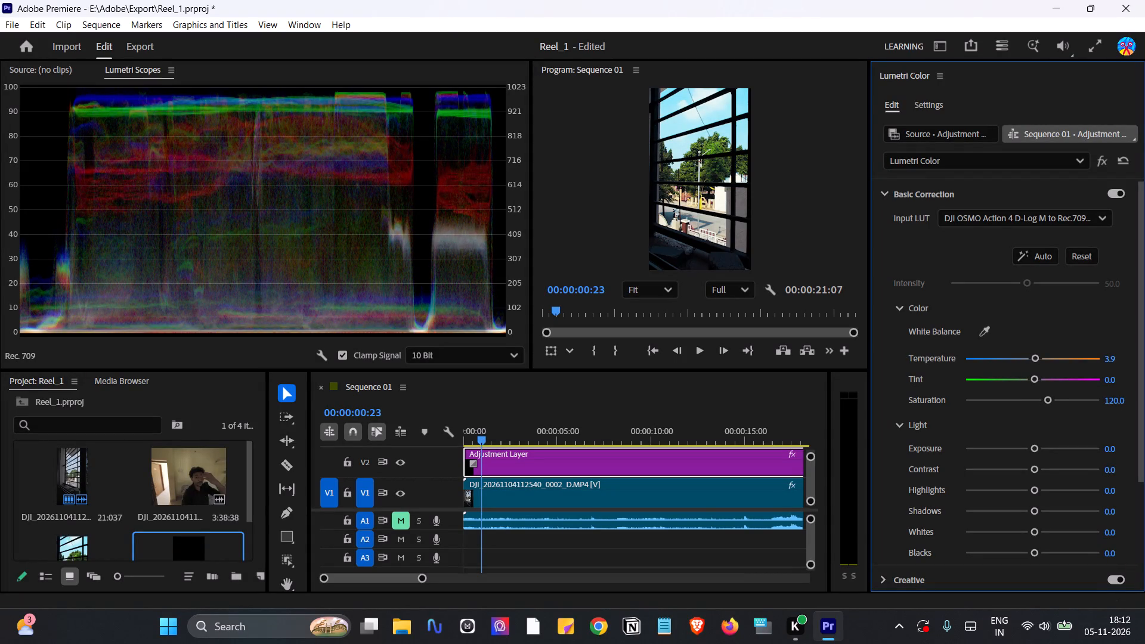
{"action": "left_click_drag", "start_coordinate": [1124, 402], "coordinate": [1124, 401]}
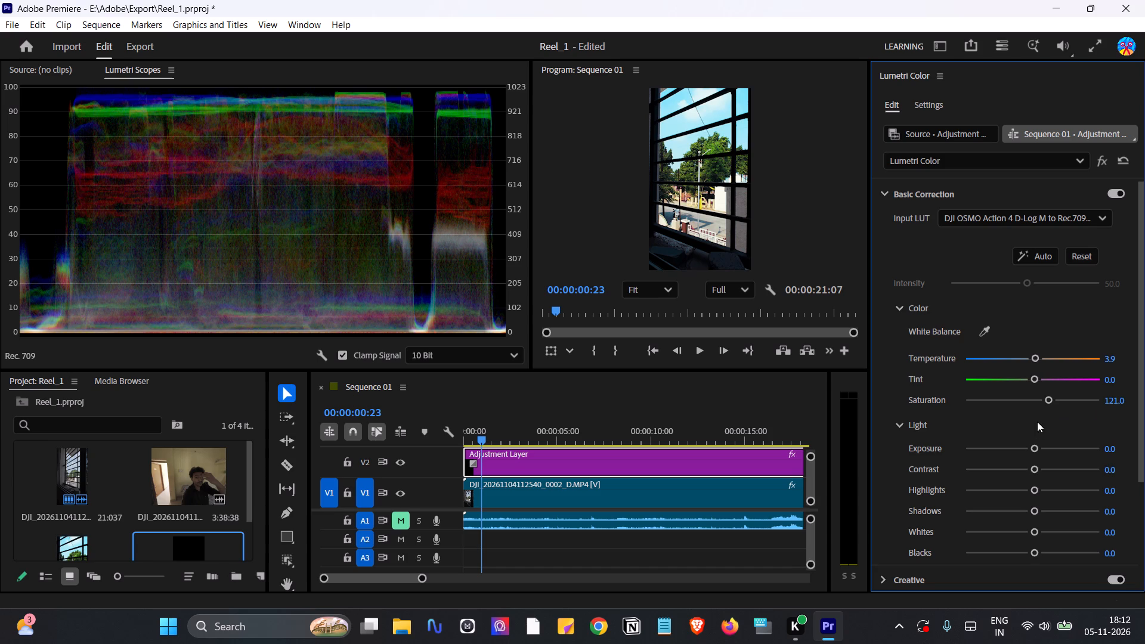
{"action": "left_click", "coordinate": [1112, 401]}
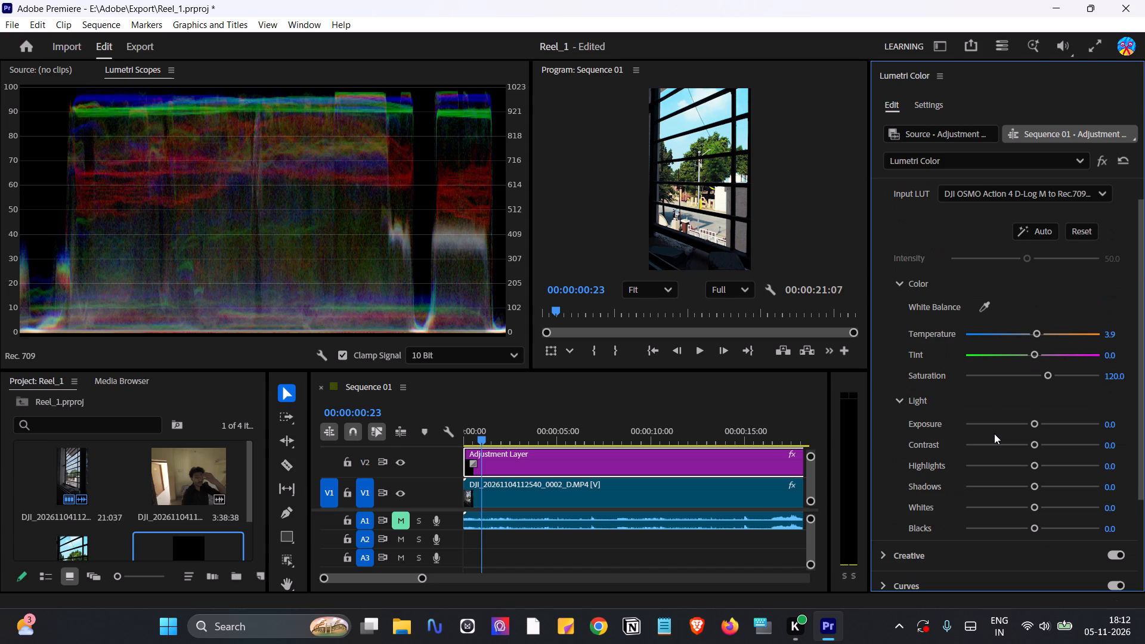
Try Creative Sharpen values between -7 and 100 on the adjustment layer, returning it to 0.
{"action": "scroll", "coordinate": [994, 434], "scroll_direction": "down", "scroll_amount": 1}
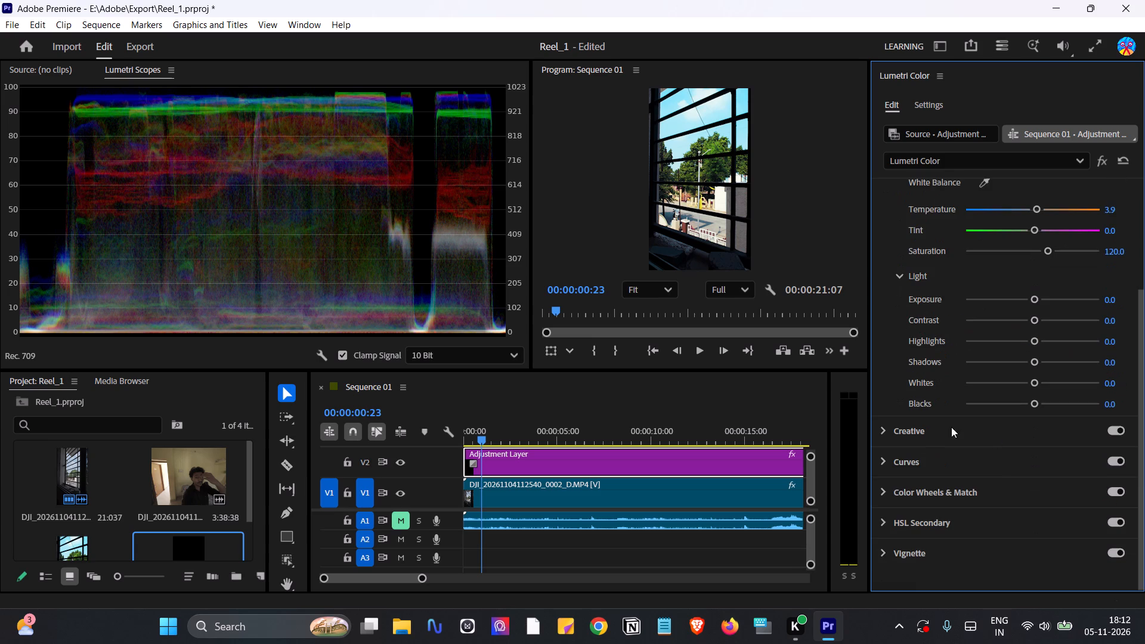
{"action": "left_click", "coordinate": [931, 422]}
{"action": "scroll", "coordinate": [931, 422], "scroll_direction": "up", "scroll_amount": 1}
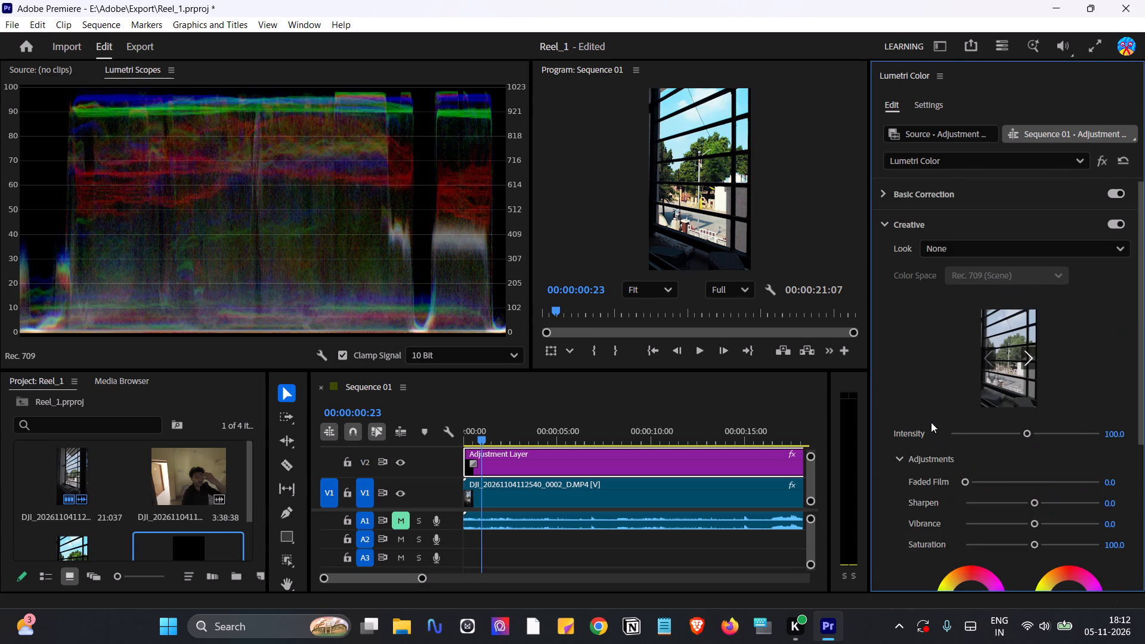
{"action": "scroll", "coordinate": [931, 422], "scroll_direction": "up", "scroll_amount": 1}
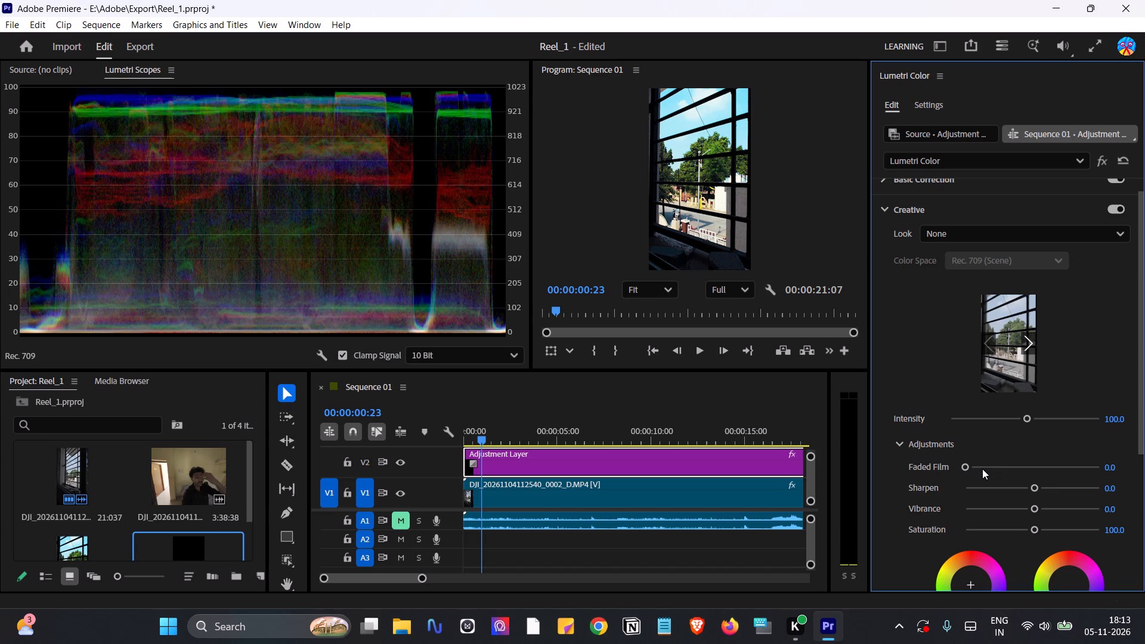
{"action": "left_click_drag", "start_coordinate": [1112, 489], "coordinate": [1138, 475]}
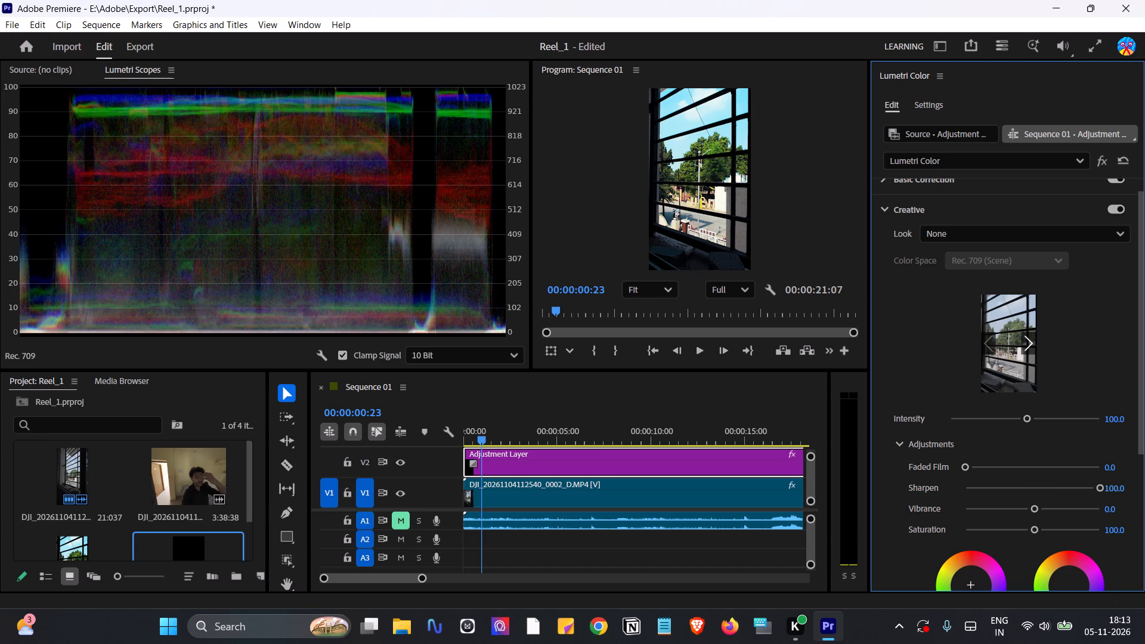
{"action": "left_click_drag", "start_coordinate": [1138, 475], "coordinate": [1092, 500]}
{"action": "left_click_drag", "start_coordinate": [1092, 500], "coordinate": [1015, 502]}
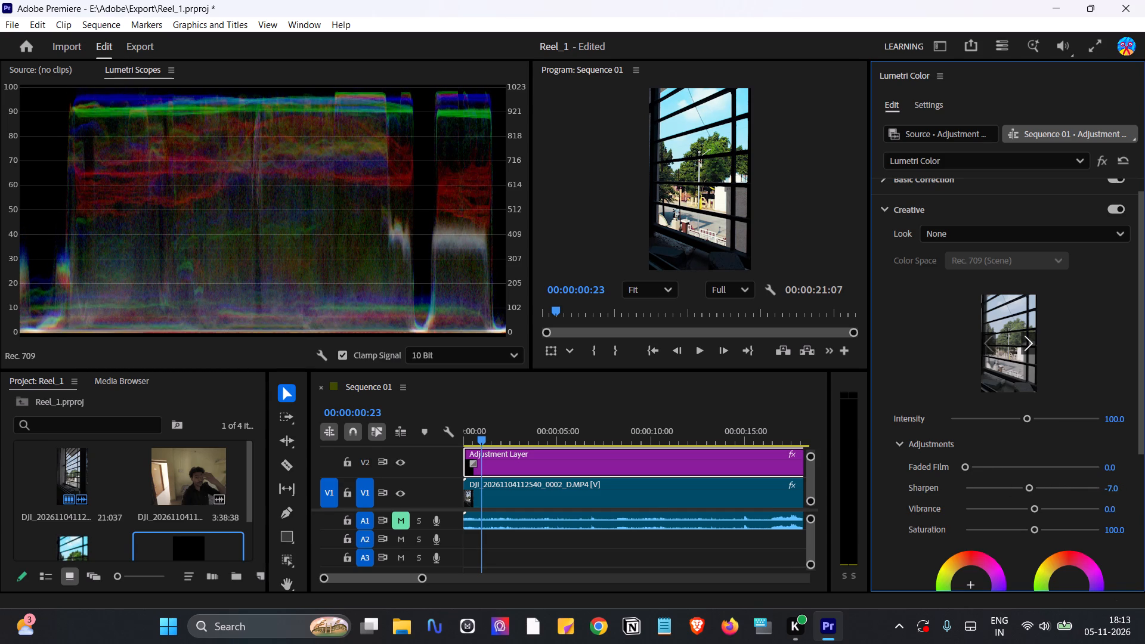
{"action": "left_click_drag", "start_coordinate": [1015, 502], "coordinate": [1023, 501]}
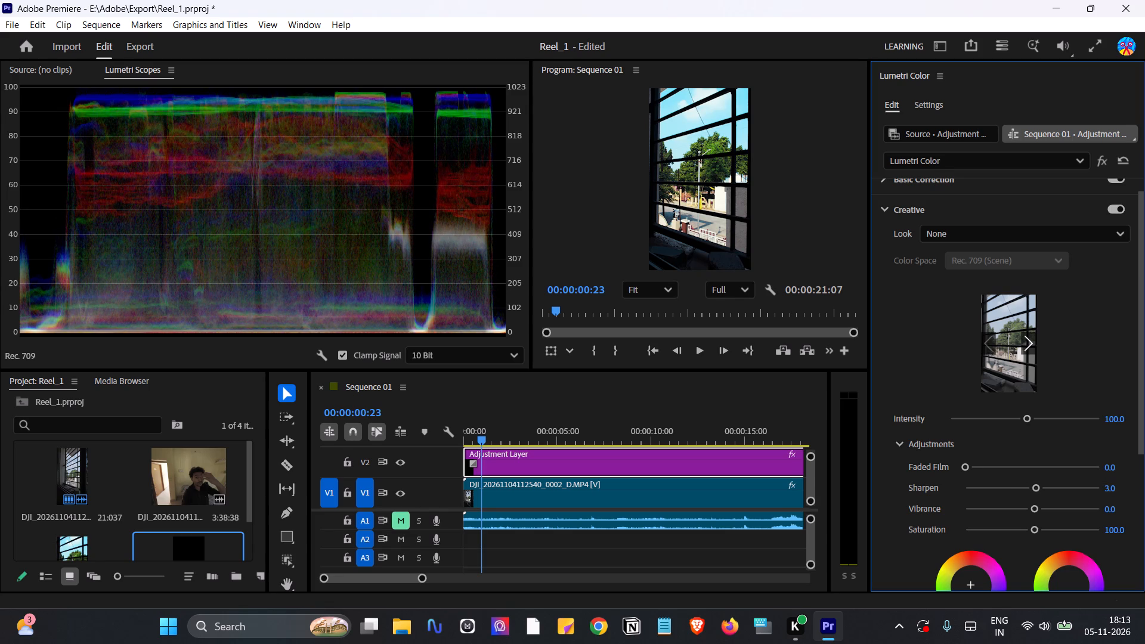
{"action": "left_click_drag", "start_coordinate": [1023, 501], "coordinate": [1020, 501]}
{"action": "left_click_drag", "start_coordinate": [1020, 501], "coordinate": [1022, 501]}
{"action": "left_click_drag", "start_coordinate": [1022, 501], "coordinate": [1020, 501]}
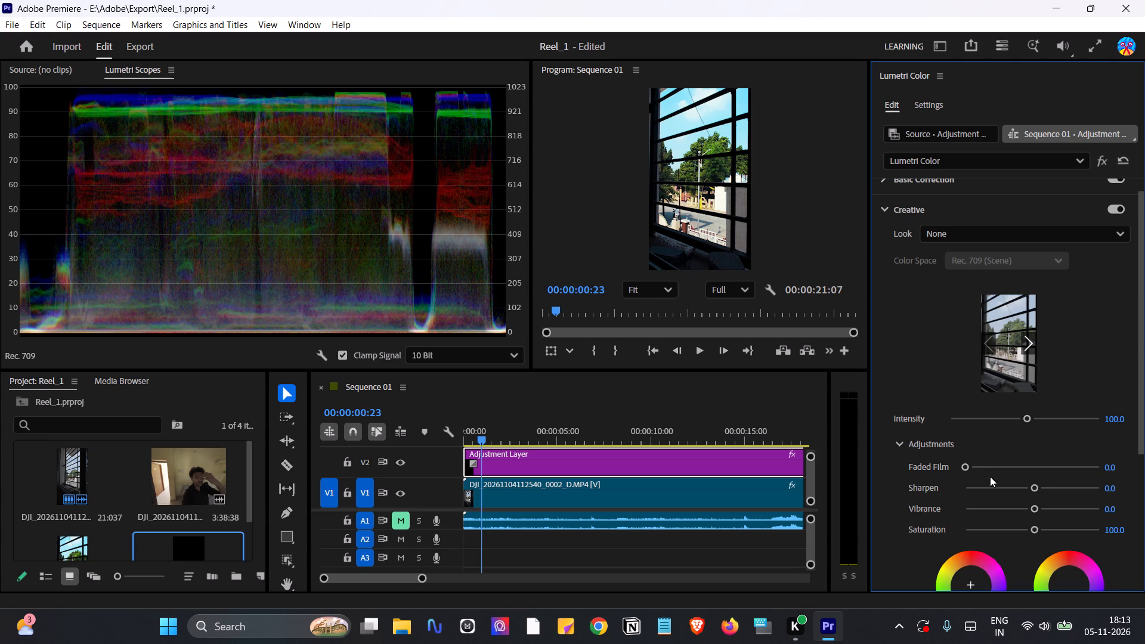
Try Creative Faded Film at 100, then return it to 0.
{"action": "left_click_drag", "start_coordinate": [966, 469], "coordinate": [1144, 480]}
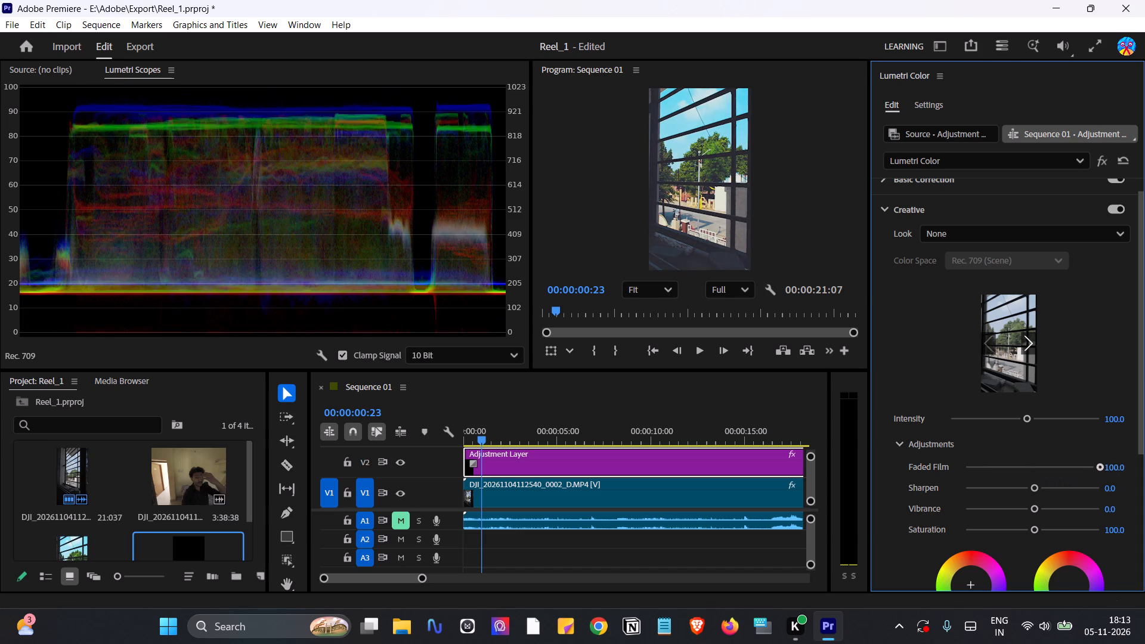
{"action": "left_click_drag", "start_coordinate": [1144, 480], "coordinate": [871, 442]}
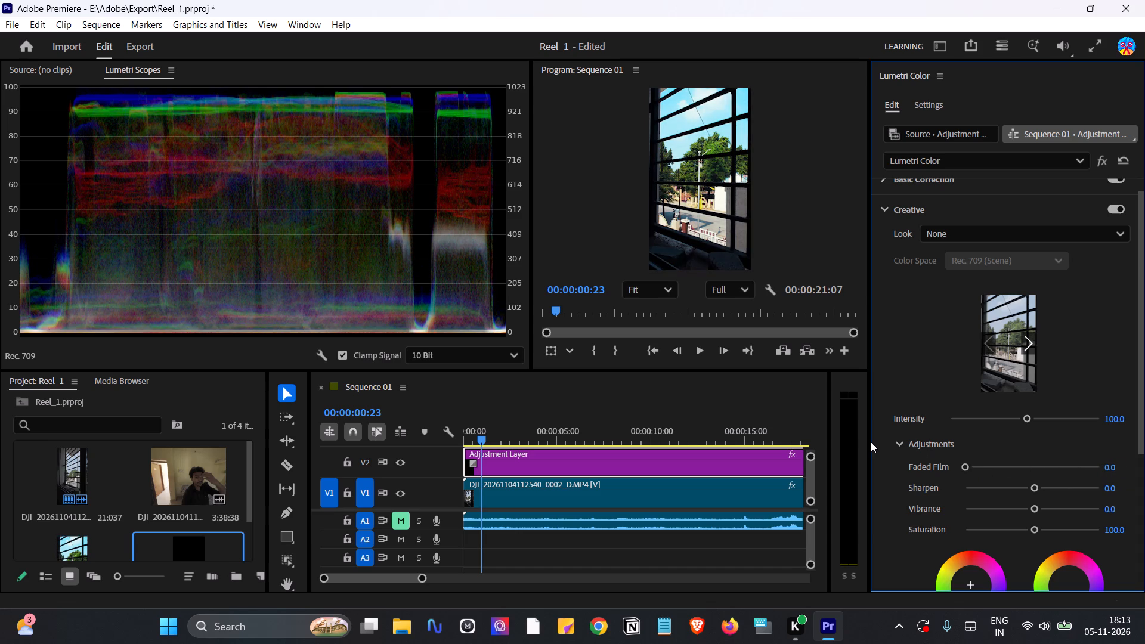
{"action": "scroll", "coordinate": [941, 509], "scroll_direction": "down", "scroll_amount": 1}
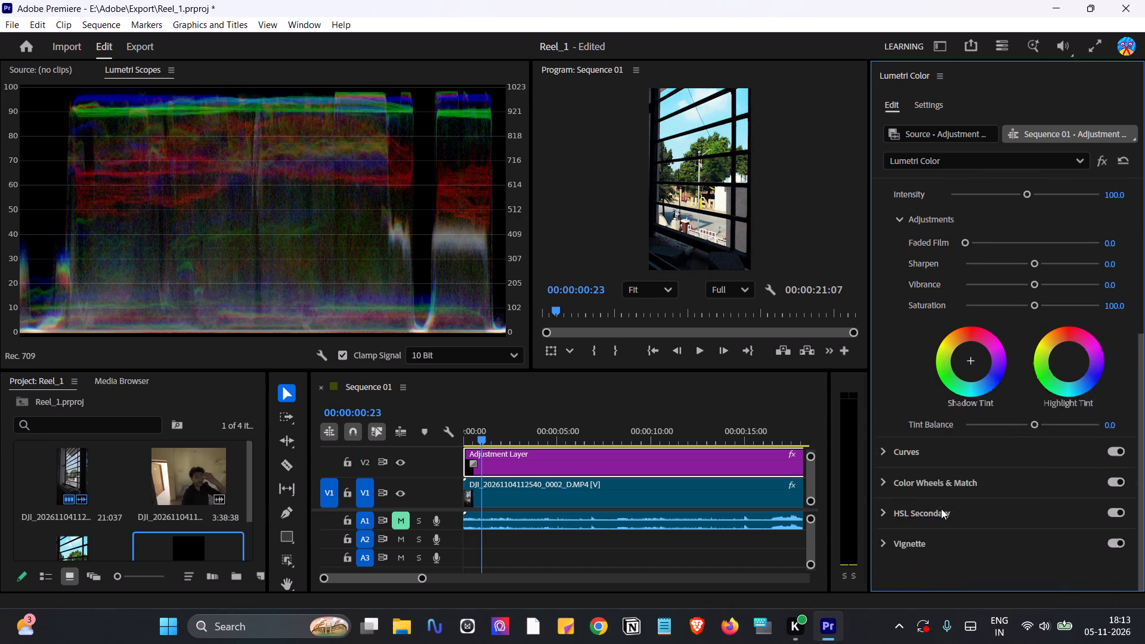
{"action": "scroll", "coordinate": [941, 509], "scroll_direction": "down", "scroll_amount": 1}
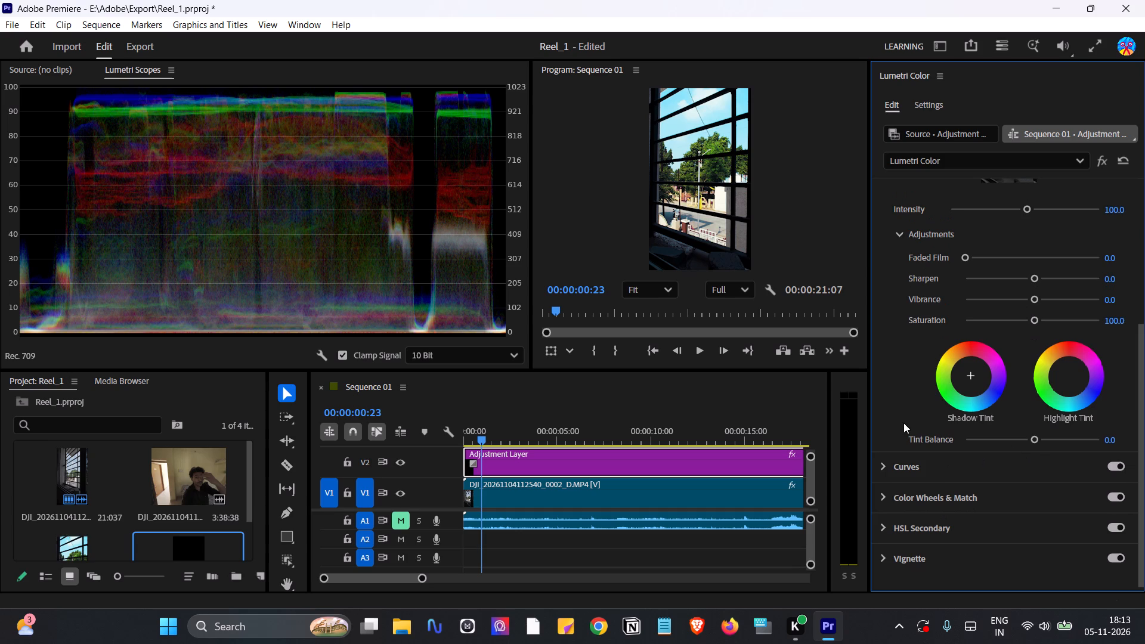
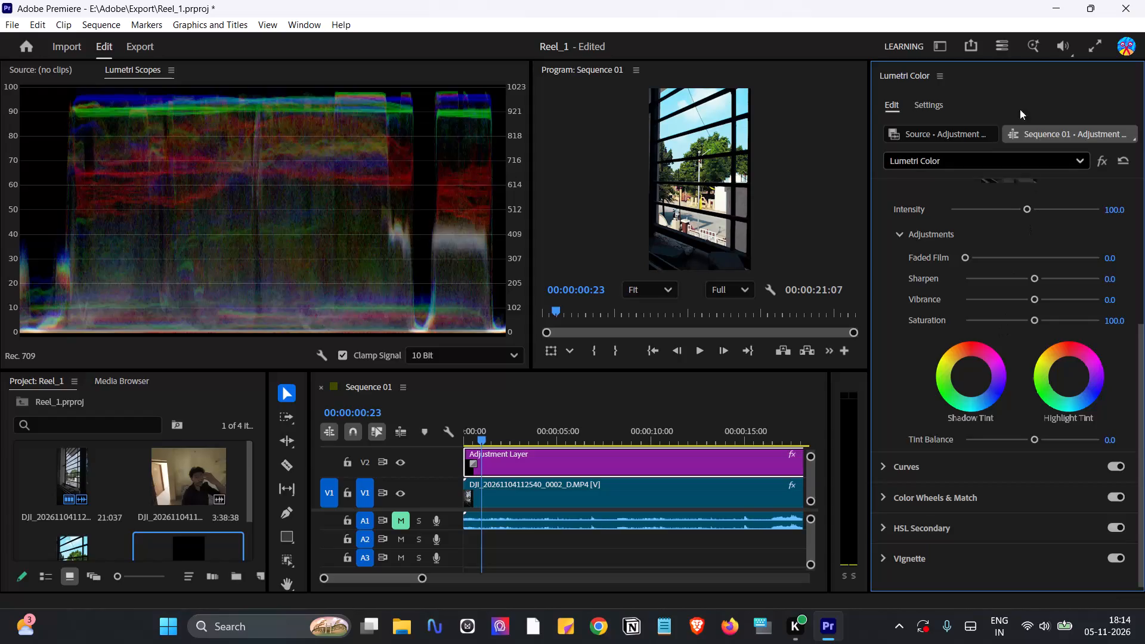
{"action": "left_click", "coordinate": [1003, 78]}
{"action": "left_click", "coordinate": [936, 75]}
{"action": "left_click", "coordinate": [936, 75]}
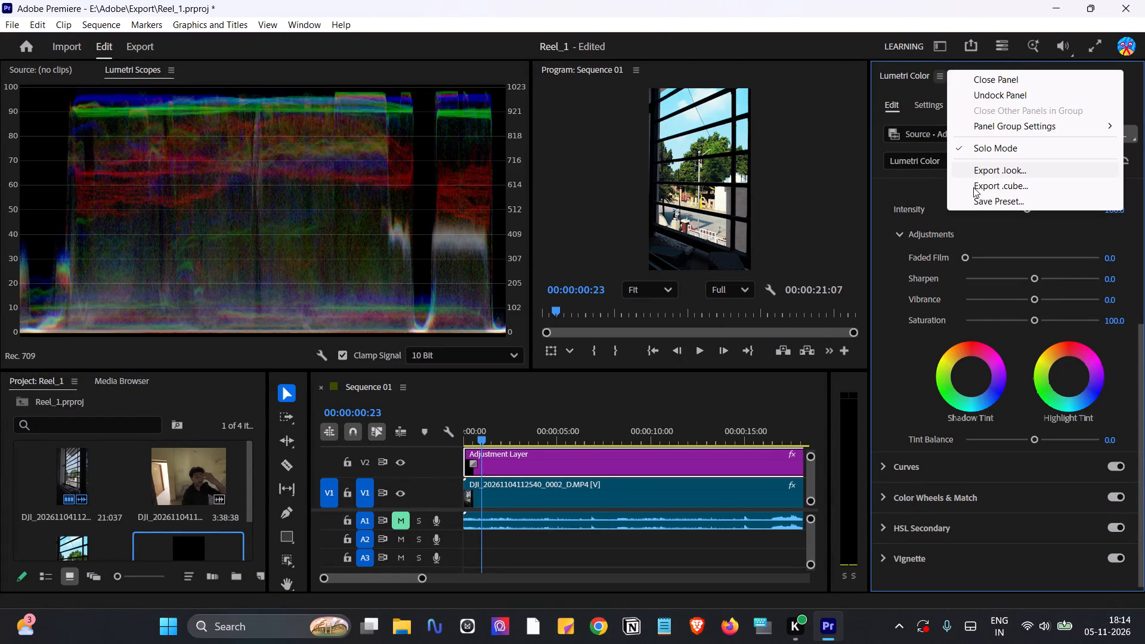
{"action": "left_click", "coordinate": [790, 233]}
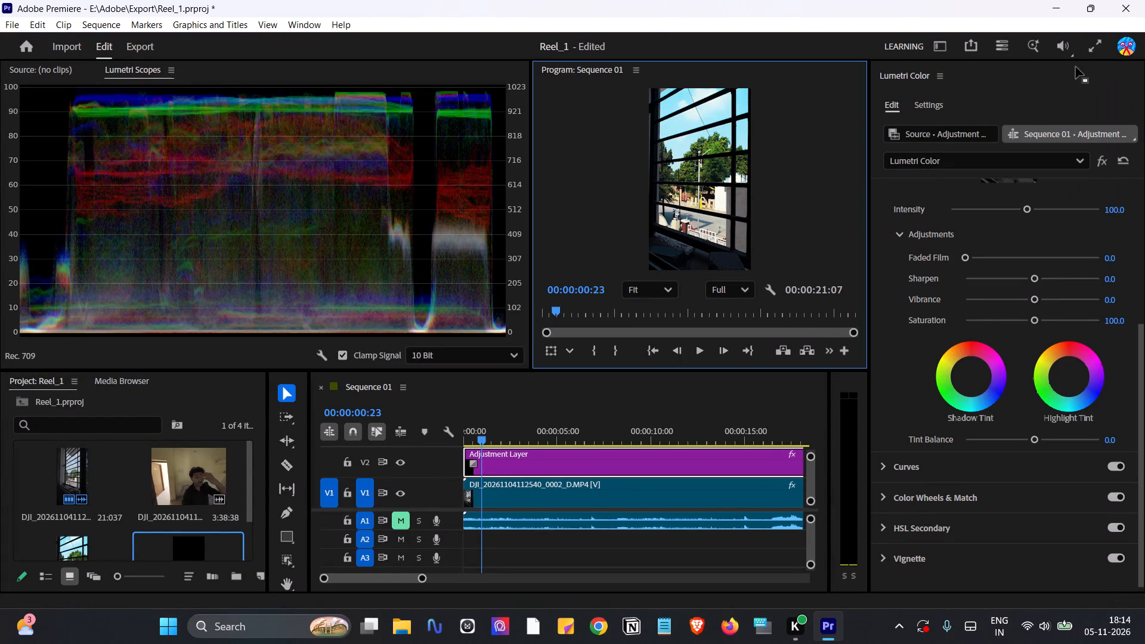
Play the graded sequence full screen to review the look, then return to the editing workspace.
{"action": "left_click", "coordinate": [1087, 49]}
{"action": "key", "text": "space"}
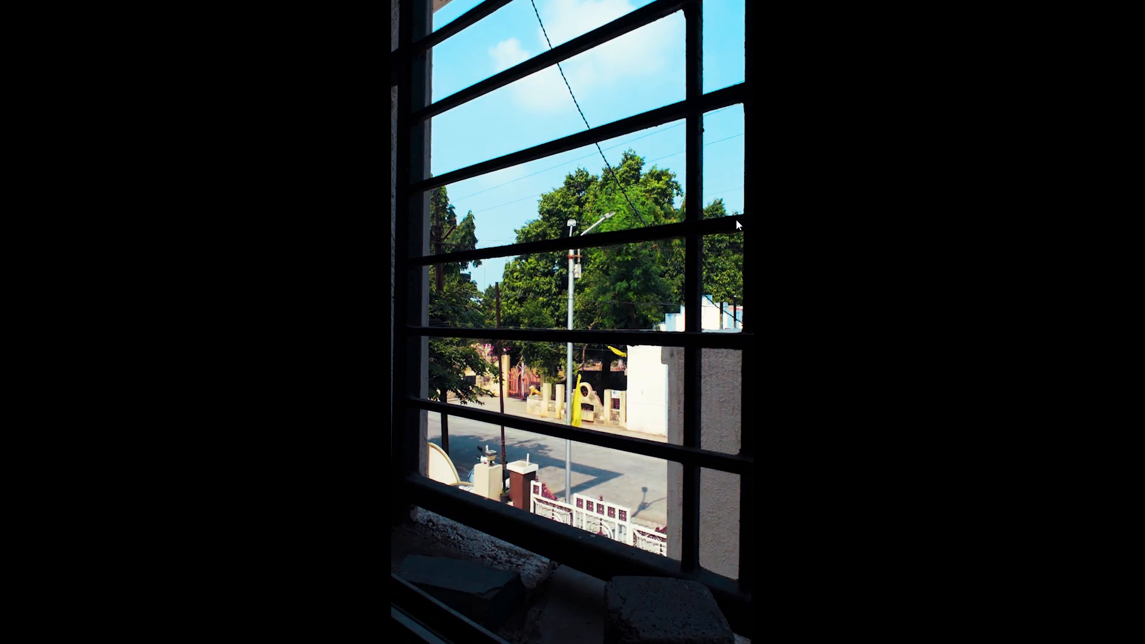
{"action": "key", "text": "Escape"}
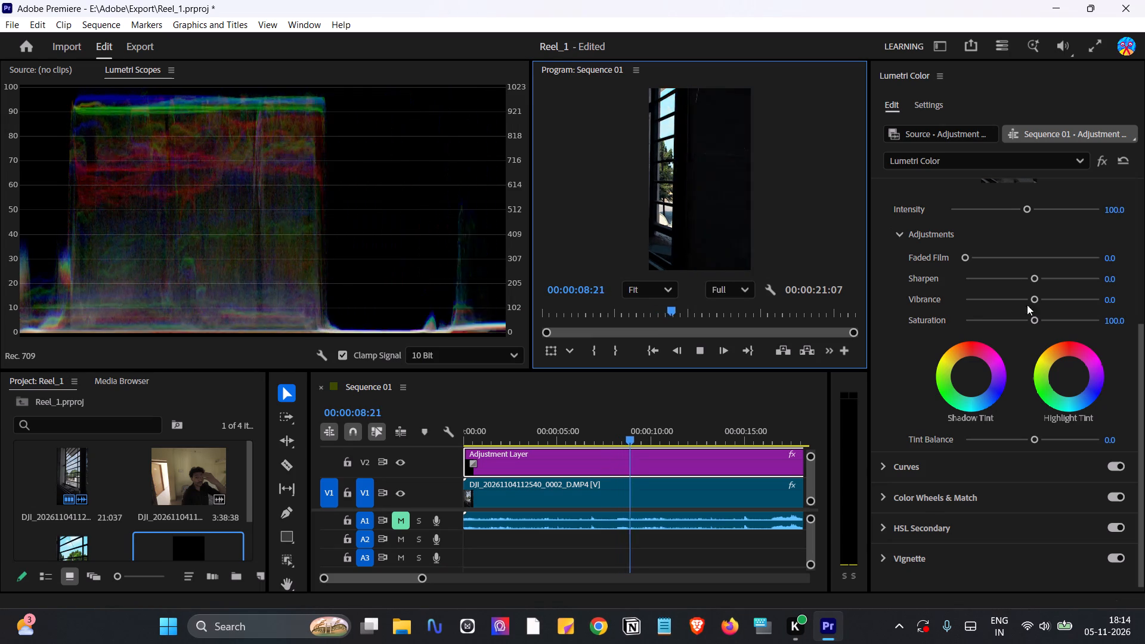
Set the adjustment layer's Creative Sharpen to 4 and review the playback full screen.
{"action": "left_click", "coordinate": [1106, 279]}
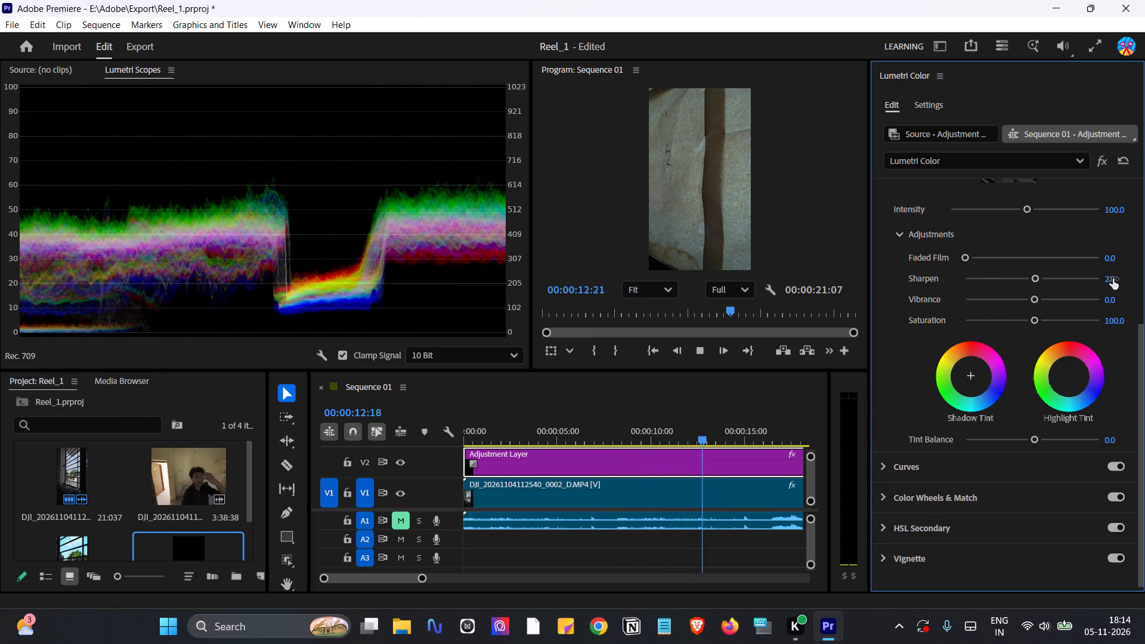
{"action": "left_click", "coordinate": [1107, 278]}
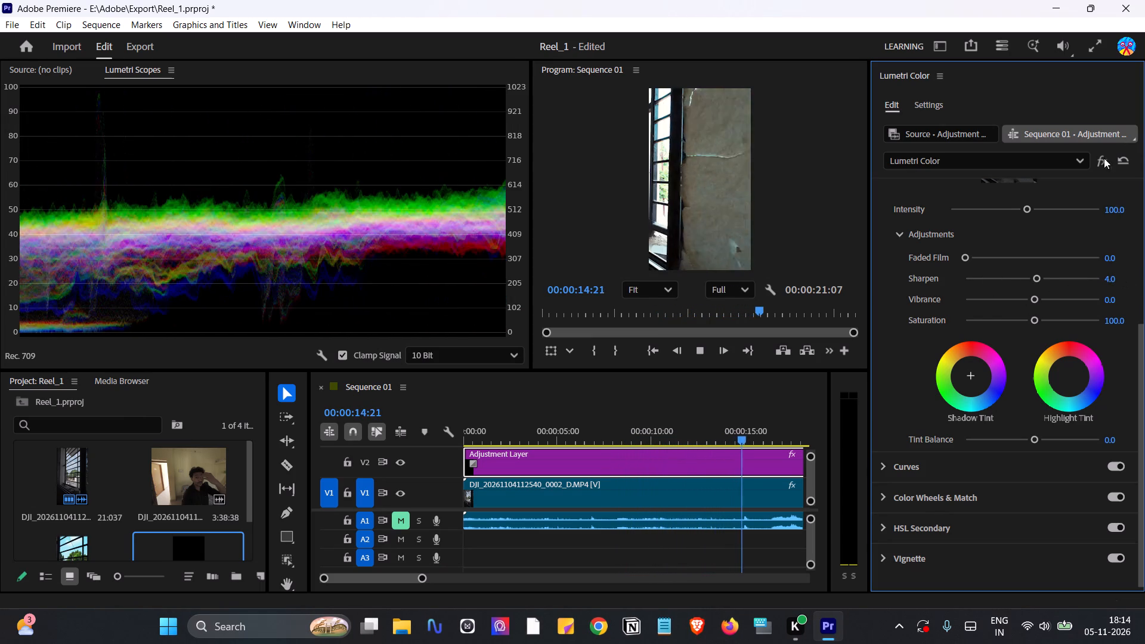
{"action": "left_click", "coordinate": [1096, 47]}
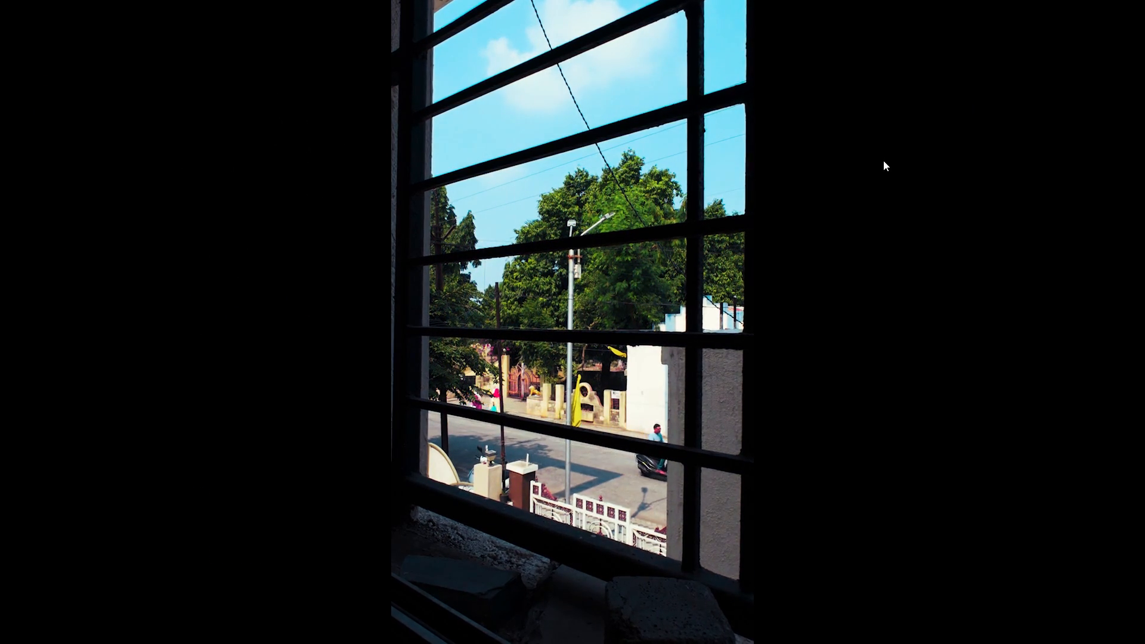
{"action": "key", "text": "Escape"}
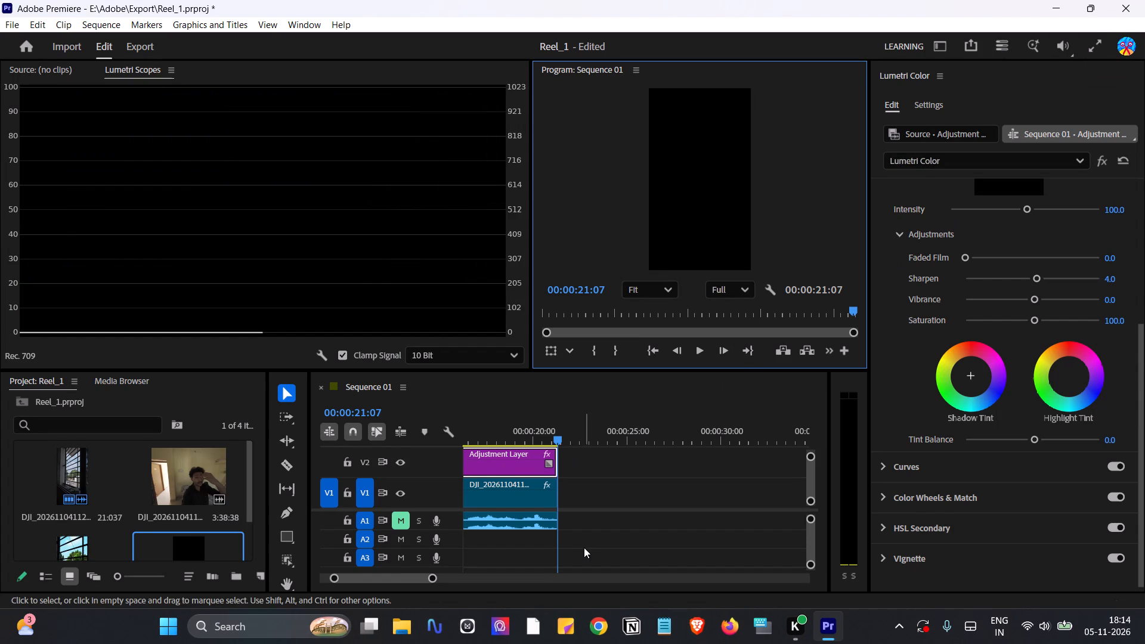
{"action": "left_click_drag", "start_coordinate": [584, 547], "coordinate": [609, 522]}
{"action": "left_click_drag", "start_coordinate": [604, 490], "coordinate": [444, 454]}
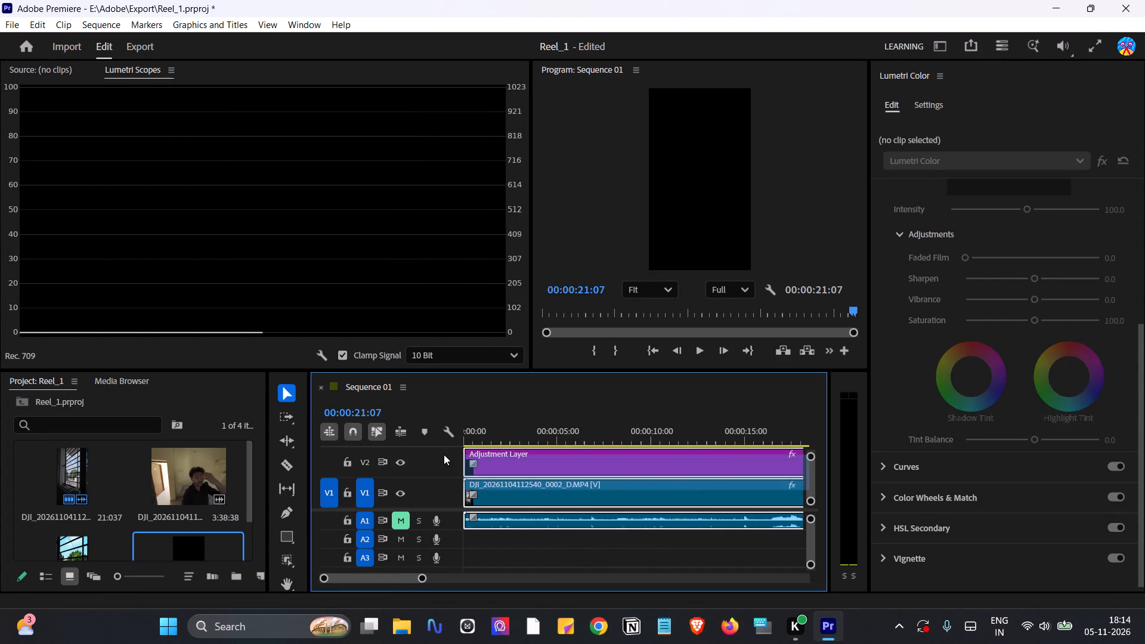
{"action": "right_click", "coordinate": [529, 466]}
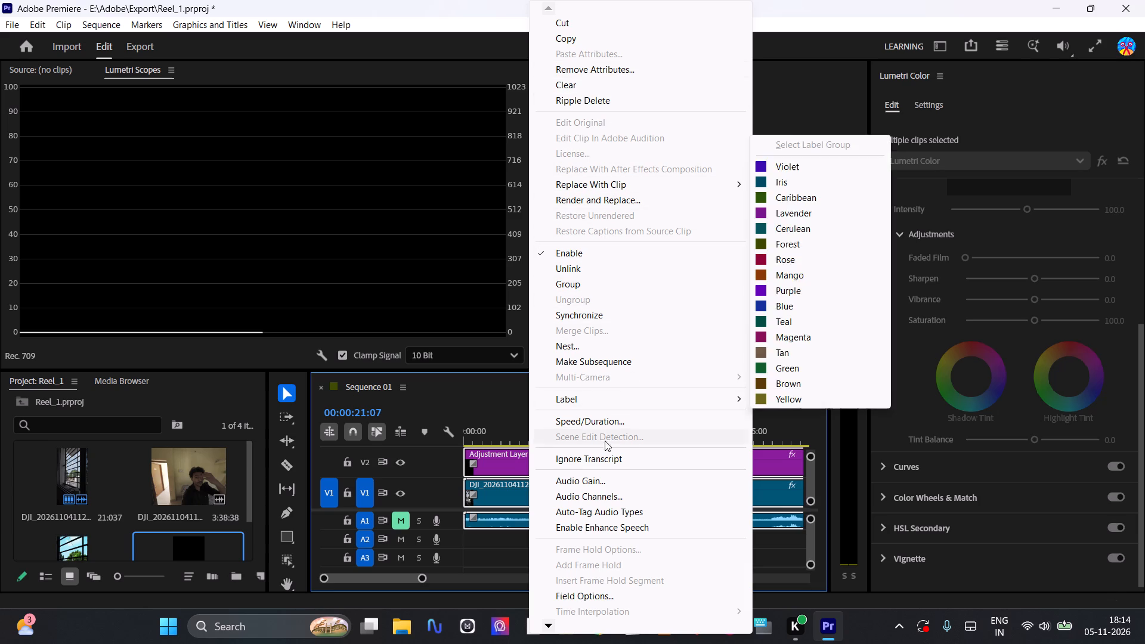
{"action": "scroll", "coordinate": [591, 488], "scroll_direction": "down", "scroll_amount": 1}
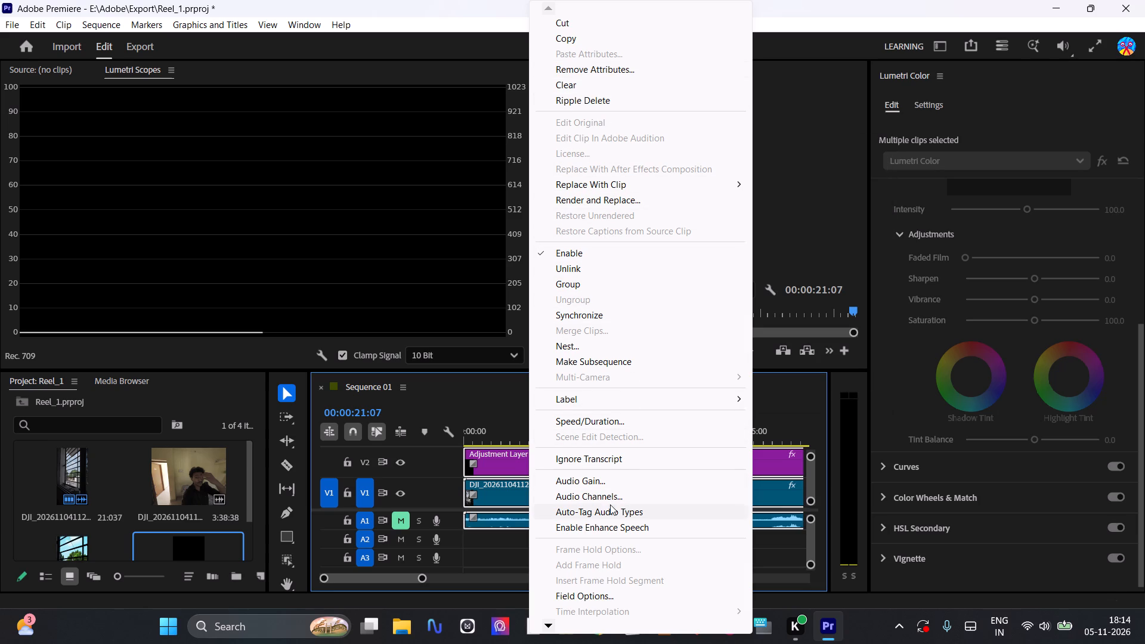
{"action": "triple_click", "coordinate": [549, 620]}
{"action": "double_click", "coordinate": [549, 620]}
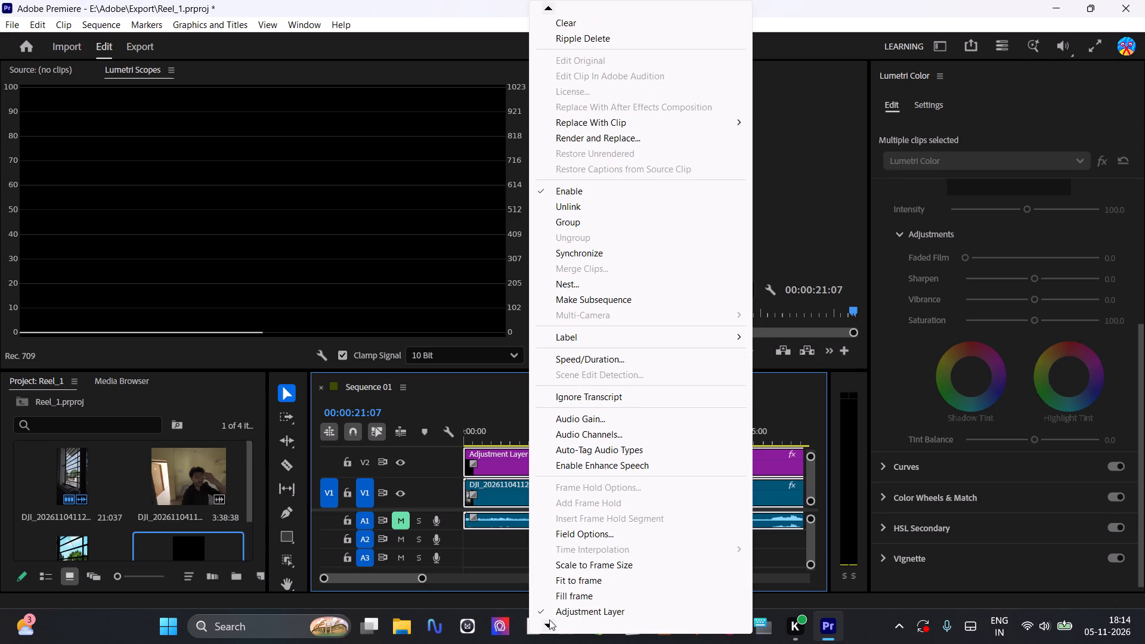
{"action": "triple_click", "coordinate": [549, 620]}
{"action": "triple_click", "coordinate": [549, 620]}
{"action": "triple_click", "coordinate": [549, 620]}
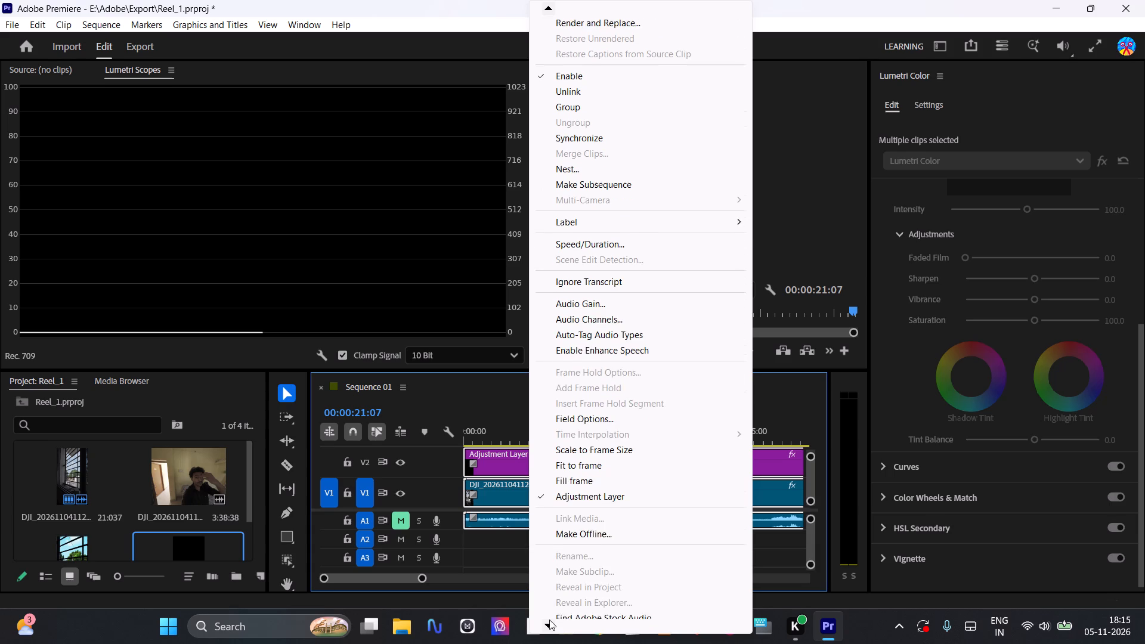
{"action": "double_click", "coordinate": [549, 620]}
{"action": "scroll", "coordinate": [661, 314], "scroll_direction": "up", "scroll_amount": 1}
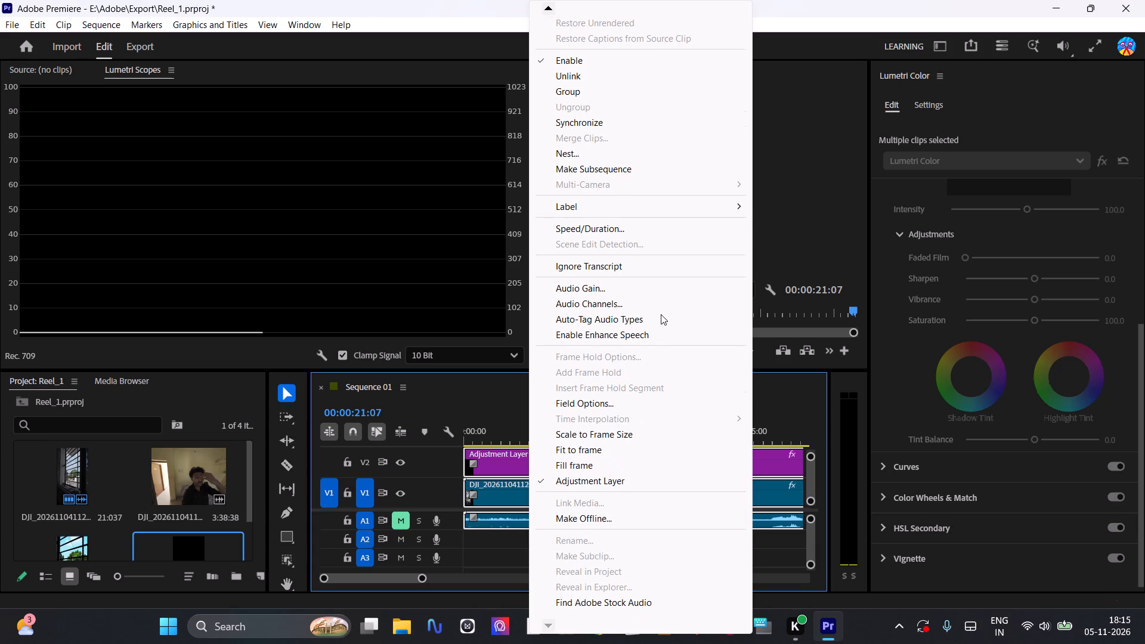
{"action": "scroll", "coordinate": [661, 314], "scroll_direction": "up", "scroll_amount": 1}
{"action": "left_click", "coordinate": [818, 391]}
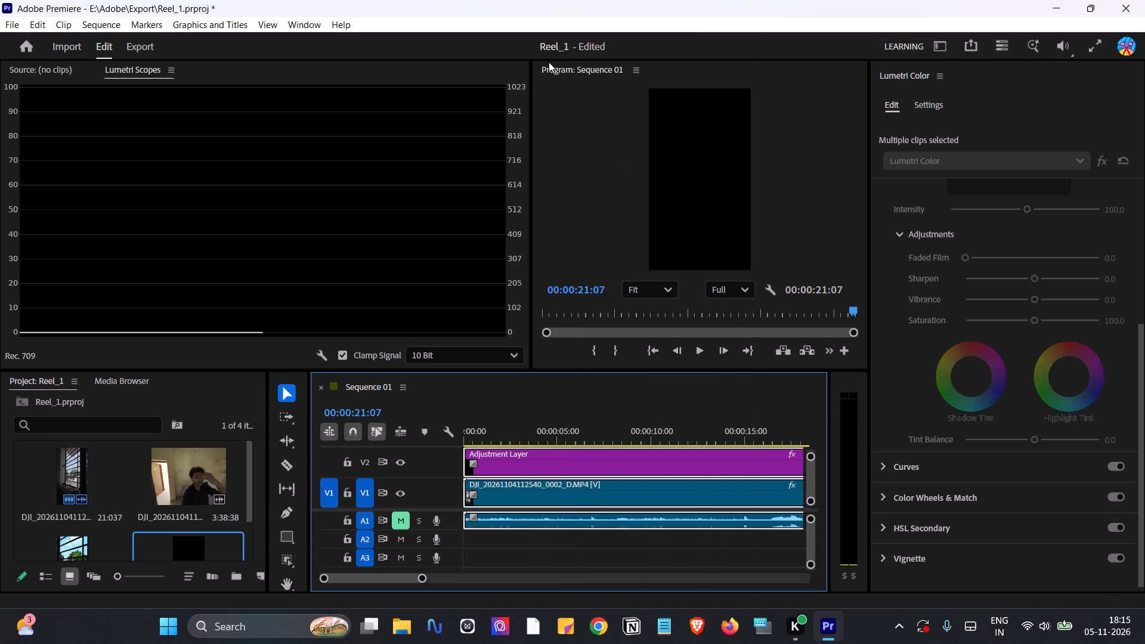
Export the entire Sequence 01 as Sequence 01.mp4 to E:\Adobe\Export\ in H.264 with the Match Source - Adaptive High Bitrate preset.
{"action": "left_click", "coordinate": [130, 49]}
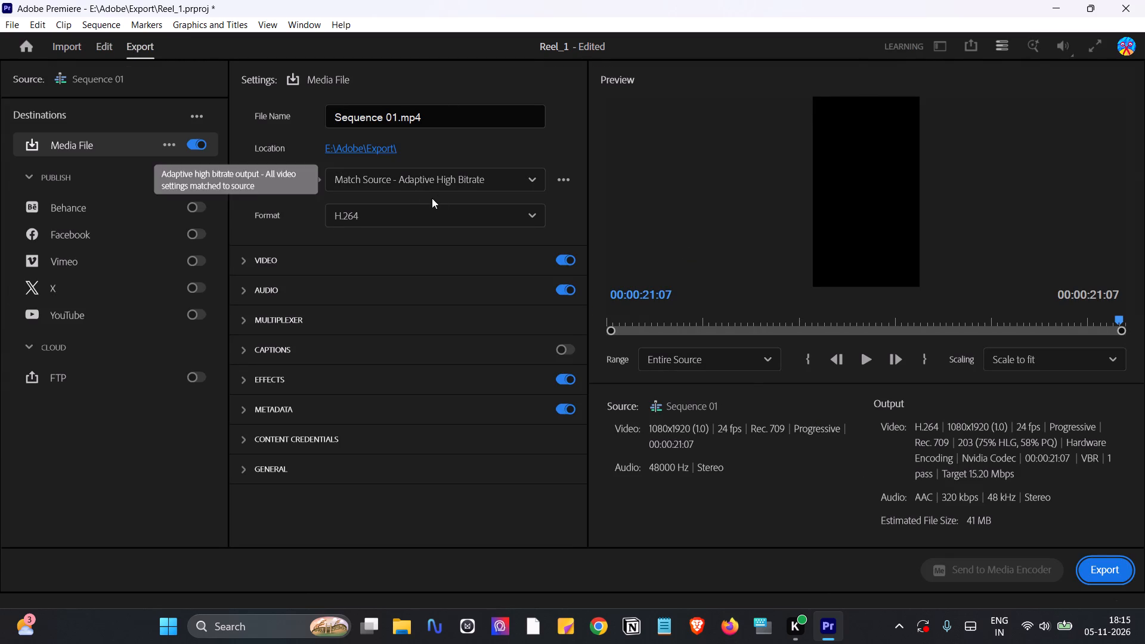
{"action": "left_click", "coordinate": [460, 180]}
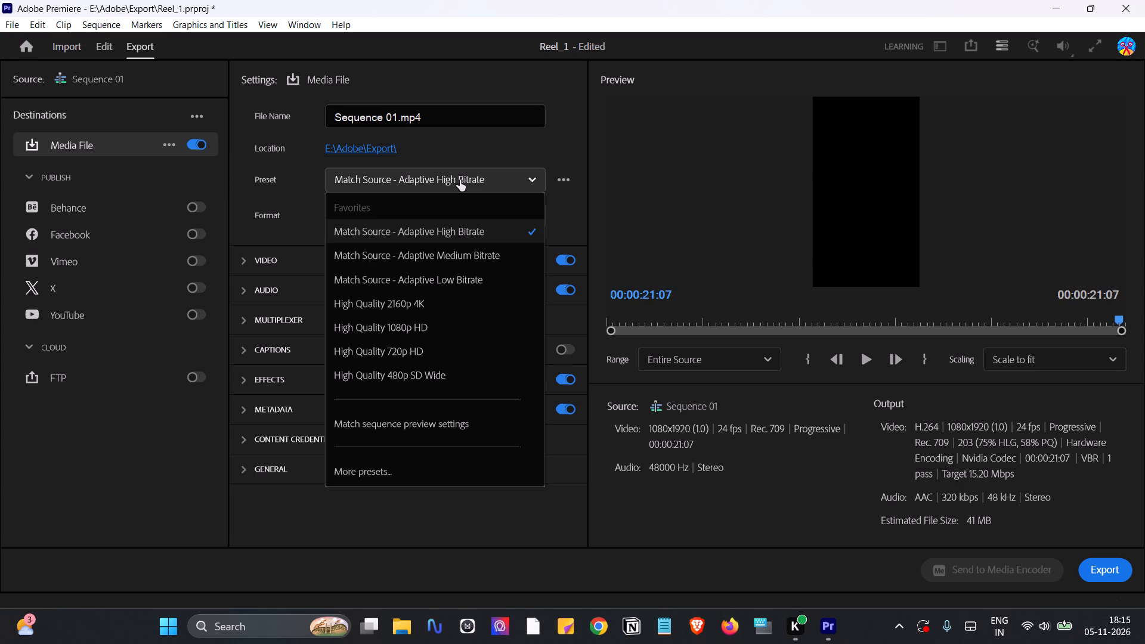
{"action": "left_click", "coordinate": [460, 180]}
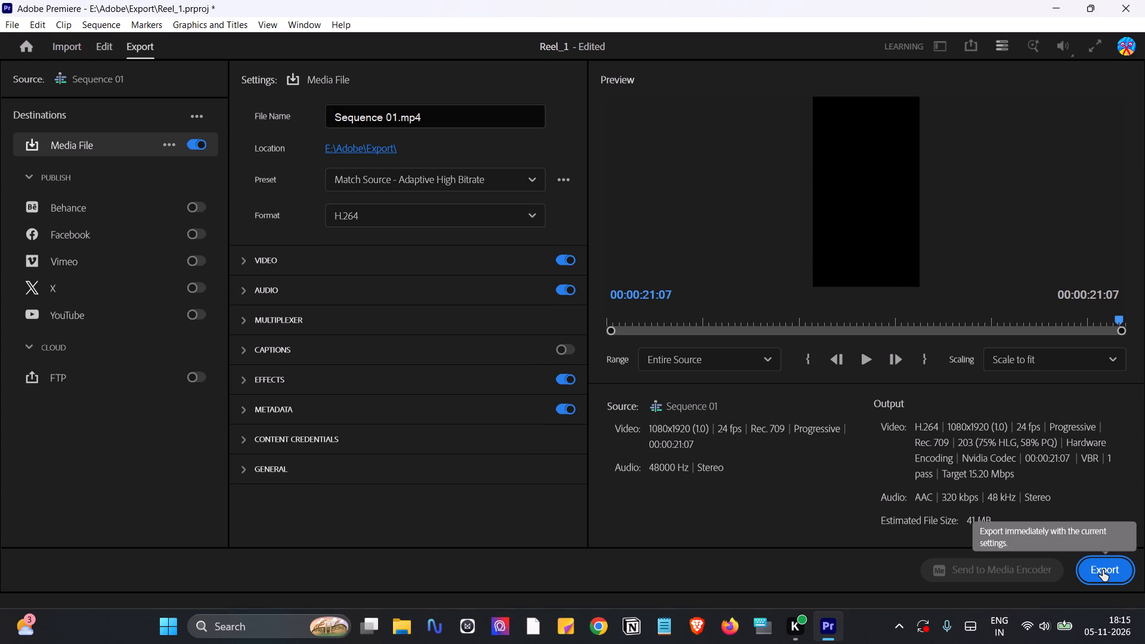
{"action": "left_click", "coordinate": [1103, 570]}
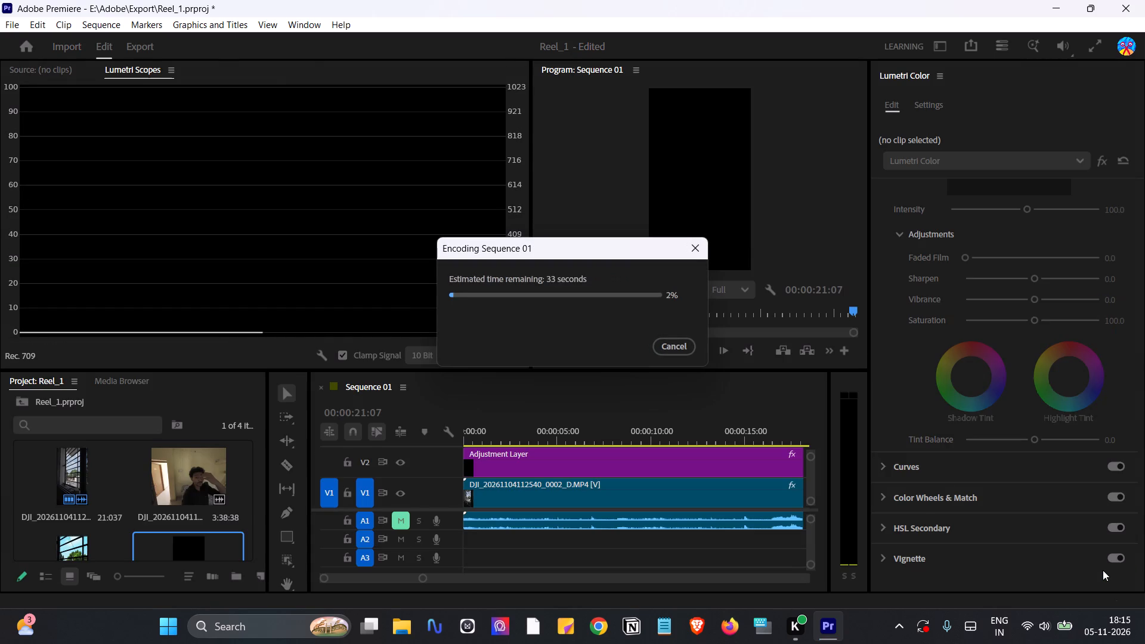
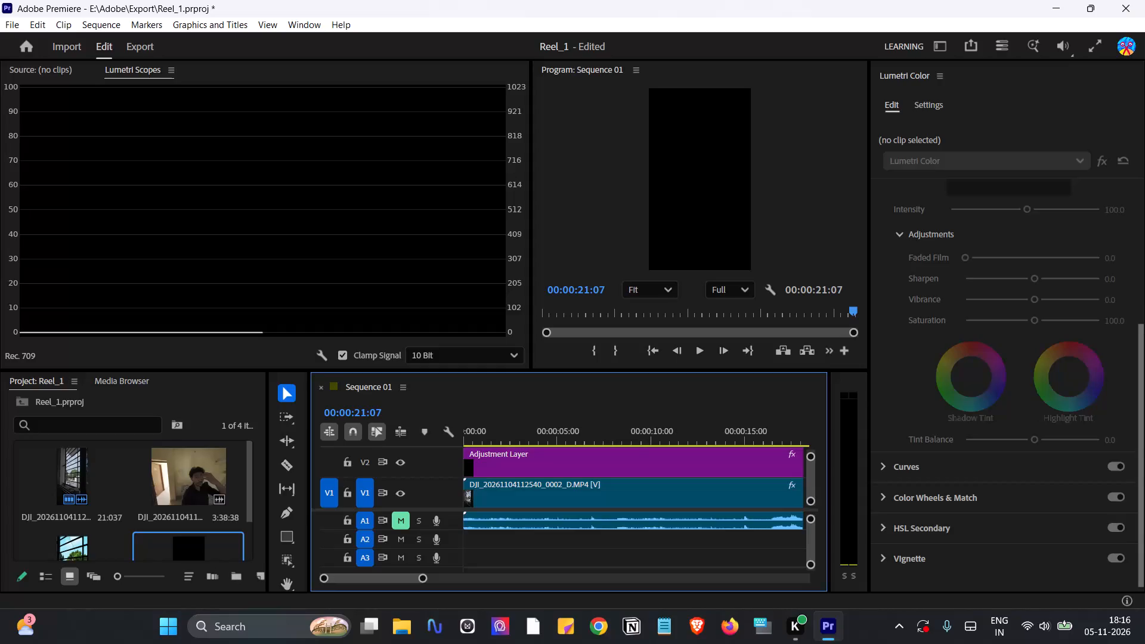
Close the video editing application with the Reel_1 project open.
{"action": "left_click", "coordinate": [1126, 0]}
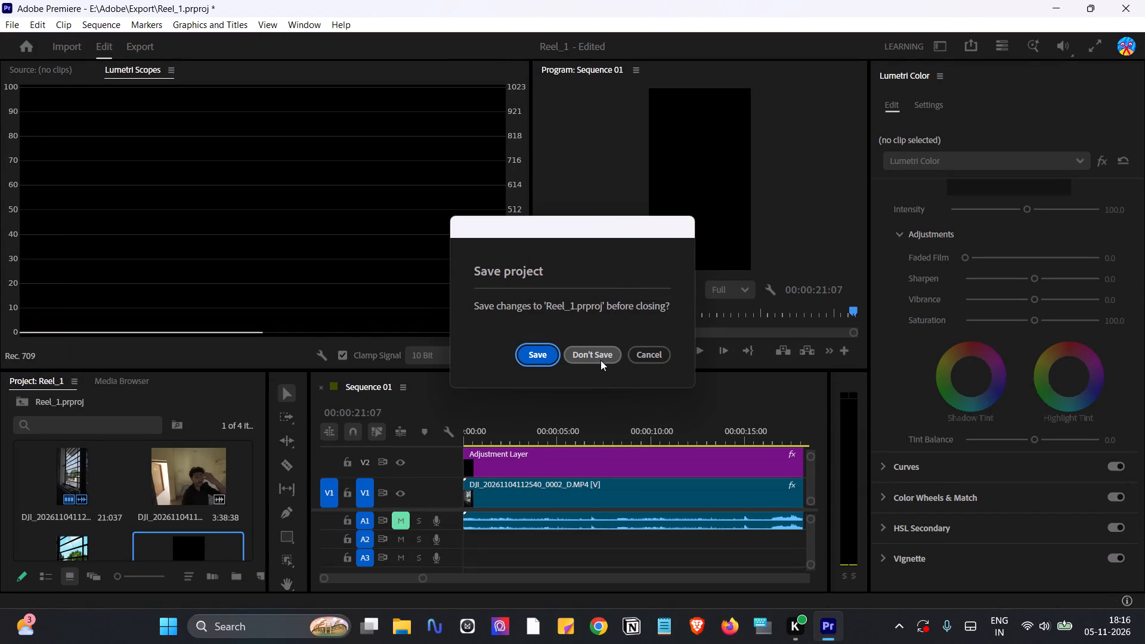
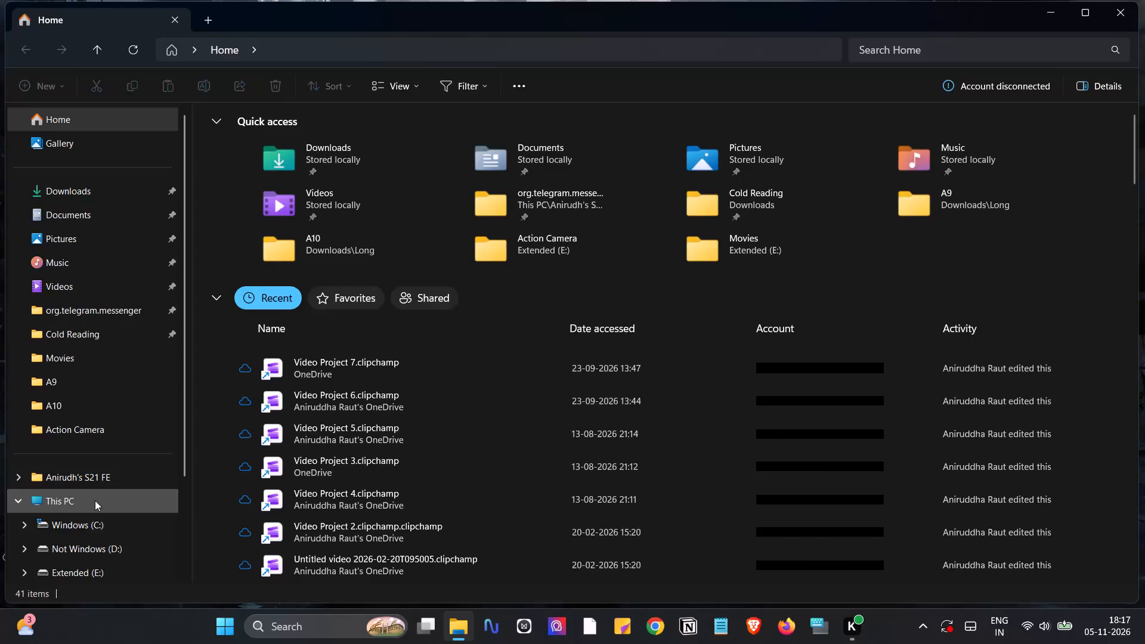
Play the exported Sequence 01.mp4 from the Adobe\Export folder on Extended (E:), decline the player update, adjust the volume, and close the player.
{"action": "left_click", "coordinate": [72, 569]}
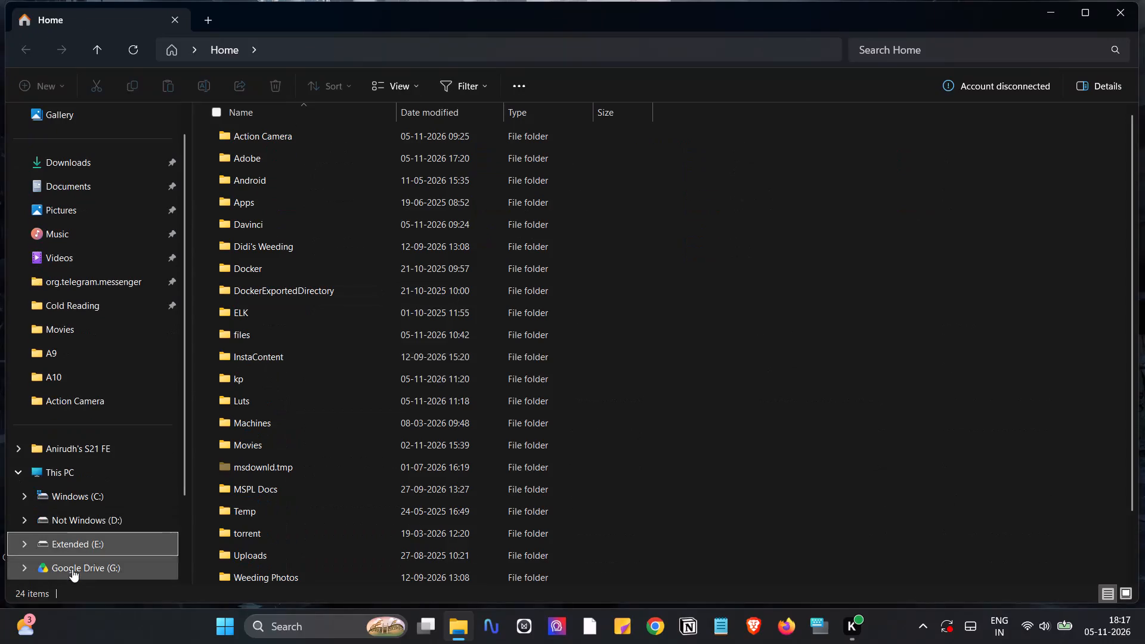
{"action": "double_click", "coordinate": [356, 153]}
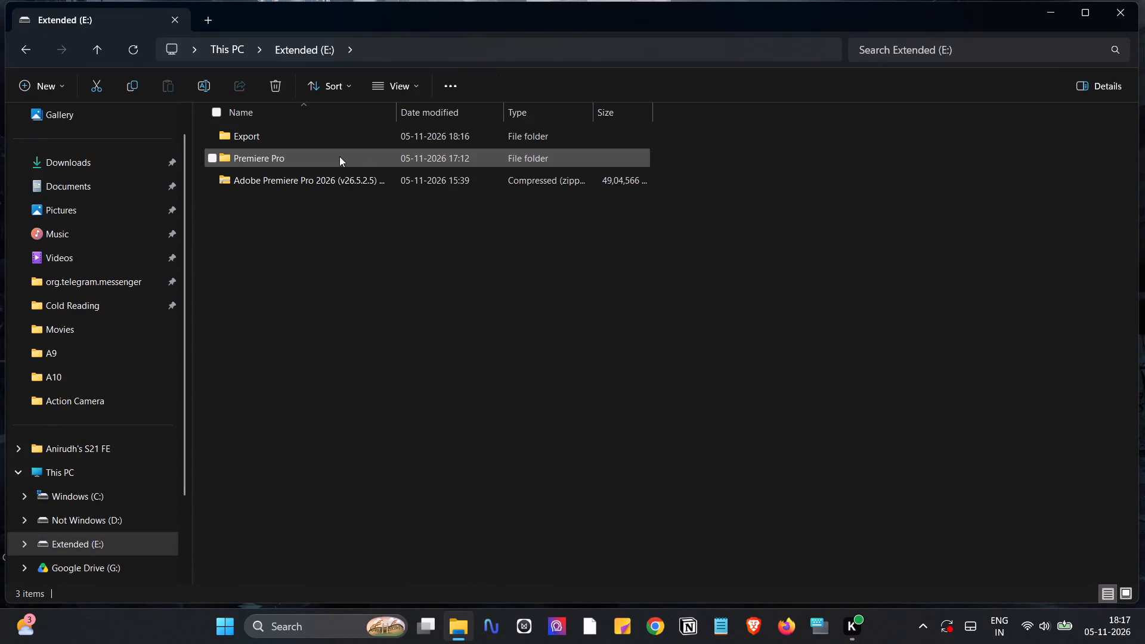
{"action": "double_click", "coordinate": [345, 141]}
{"action": "double_click", "coordinate": [322, 179]}
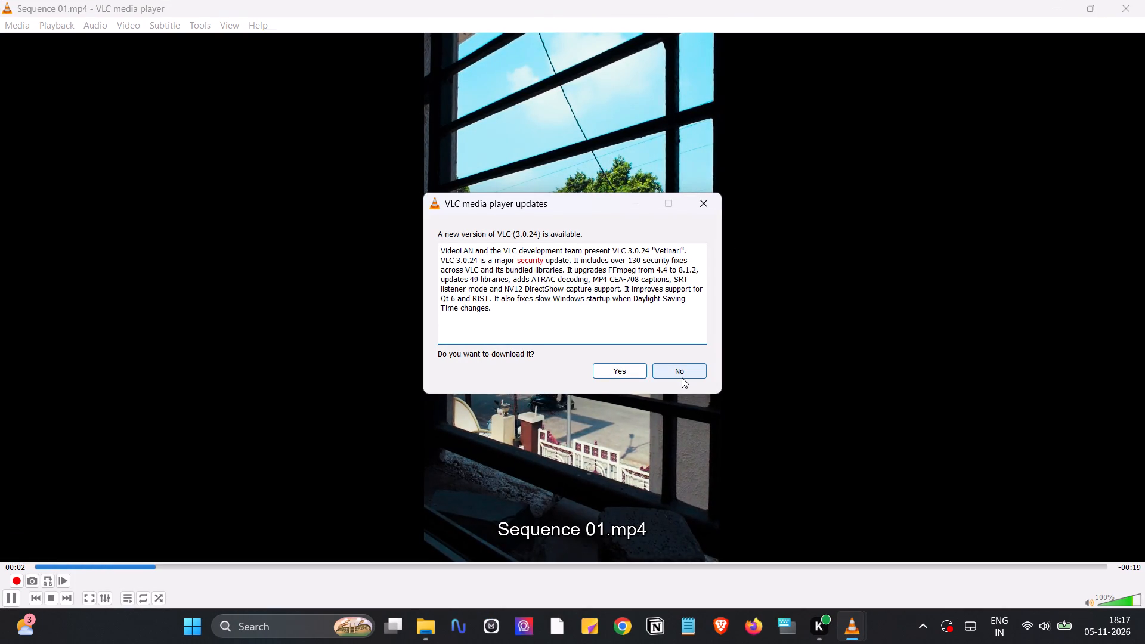
{"action": "left_click", "coordinate": [682, 377]}
{"action": "scroll", "coordinate": [682, 377], "scroll_direction": "up", "scroll_amount": 1}
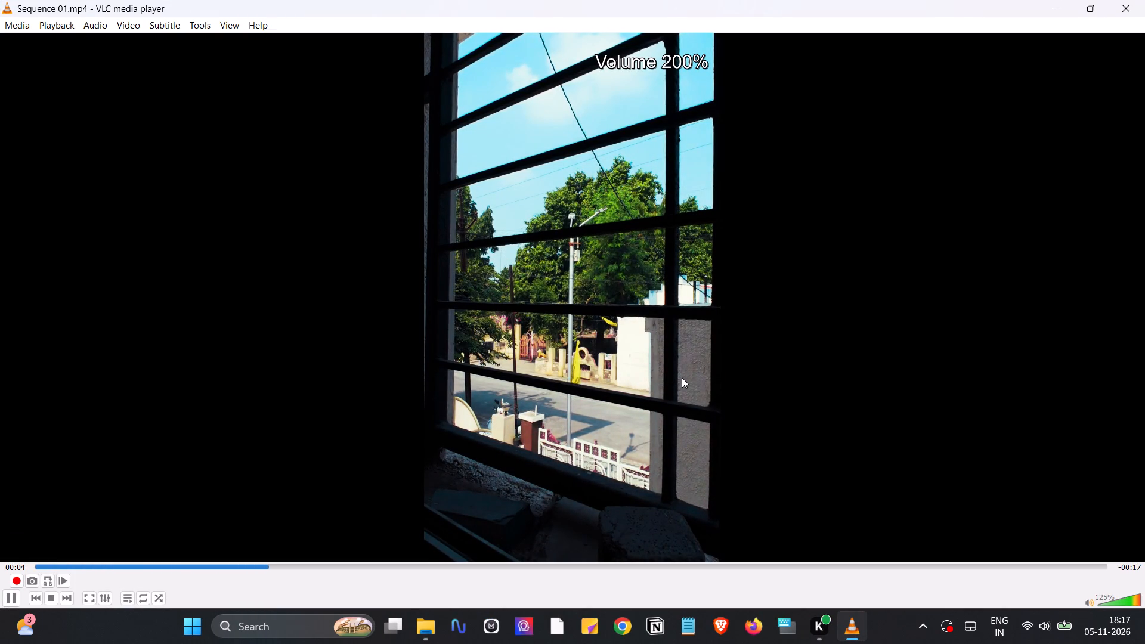
{"action": "scroll", "coordinate": [682, 377], "scroll_direction": "up", "scroll_amount": 2}
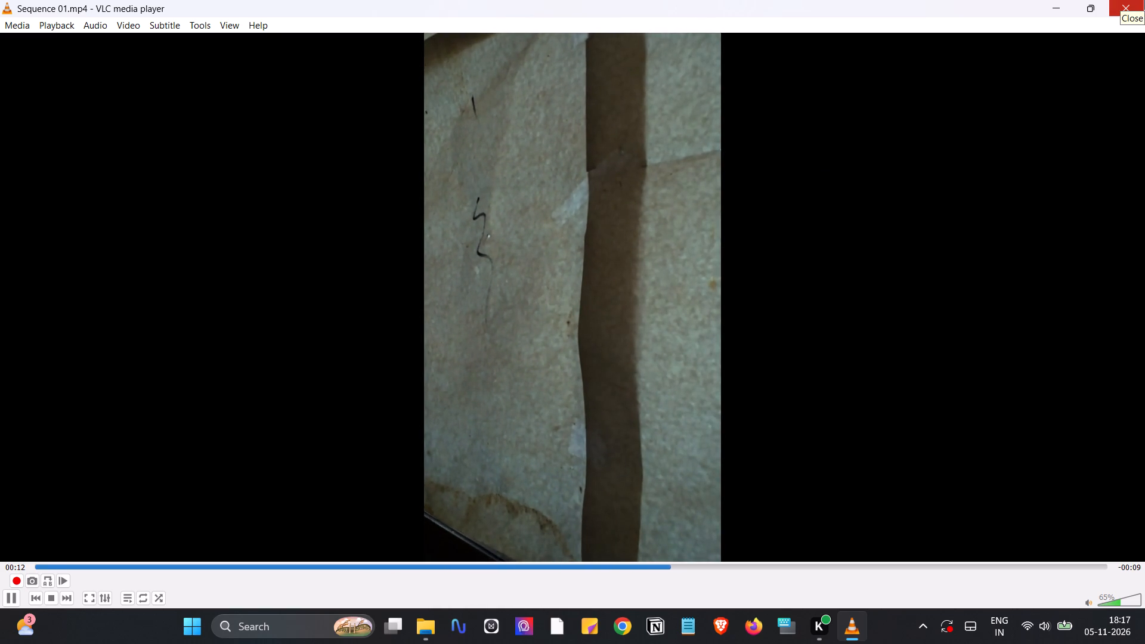
{"action": "left_click", "coordinate": [1144, 0]}
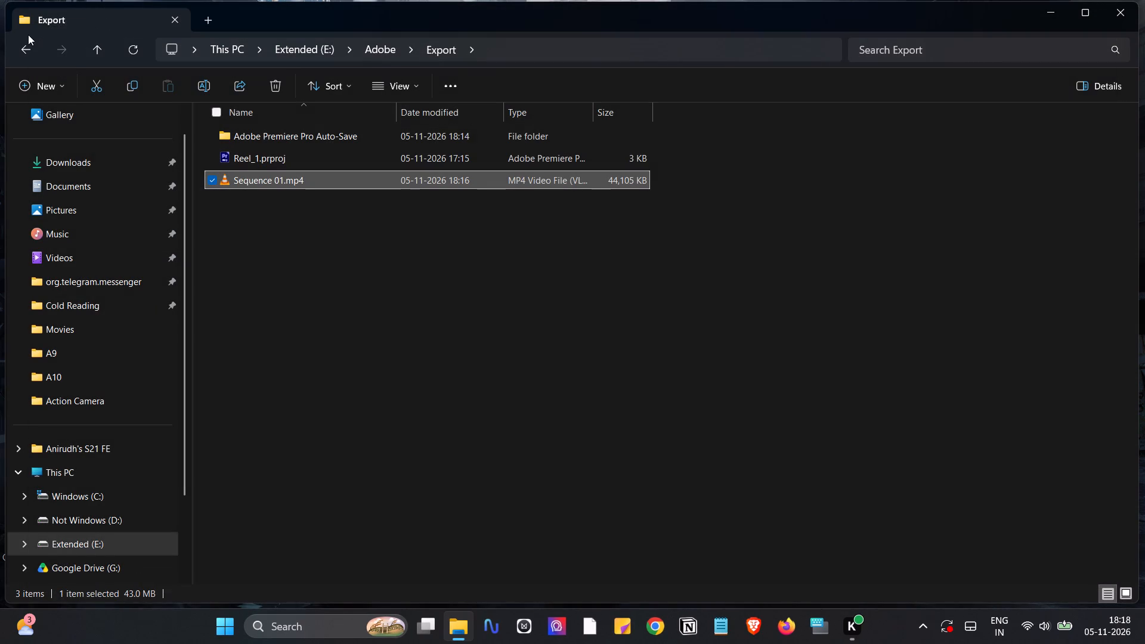
{"action": "left_click", "coordinate": [28, 38]}
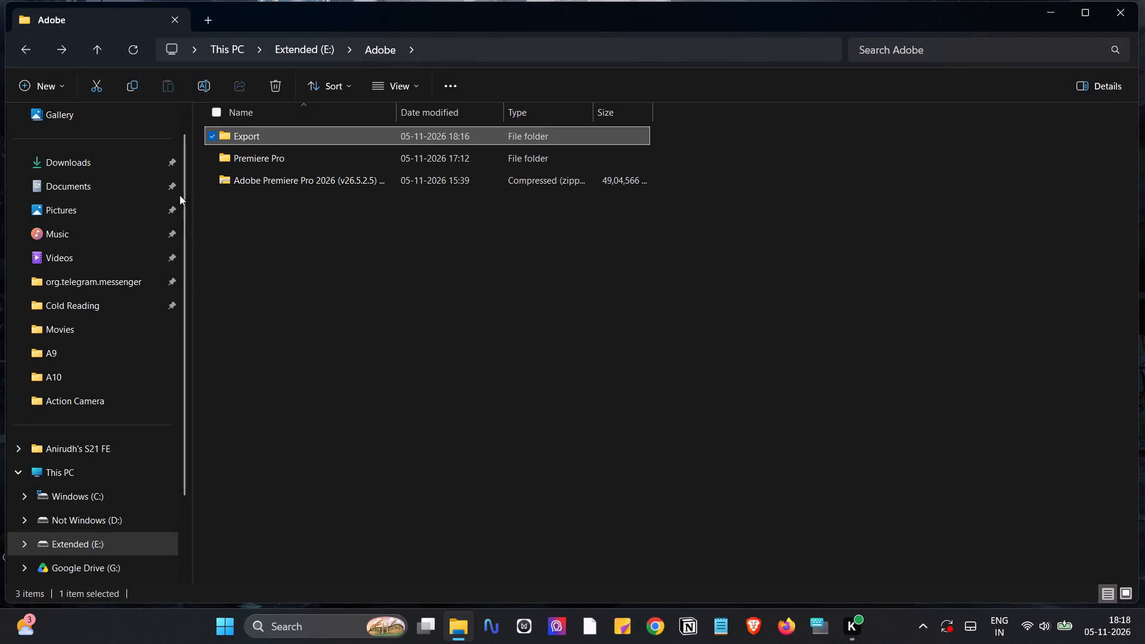
{"action": "left_click", "coordinate": [19, 54]}
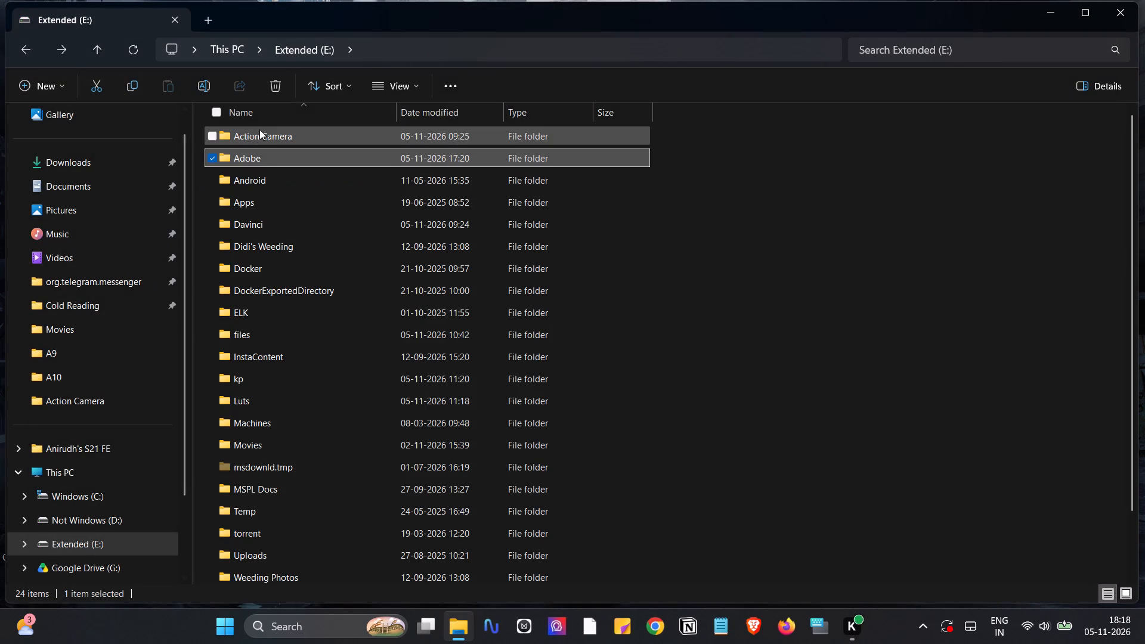
{"action": "double_click", "coordinate": [259, 129]}
{"action": "double_click", "coordinate": [268, 132]}
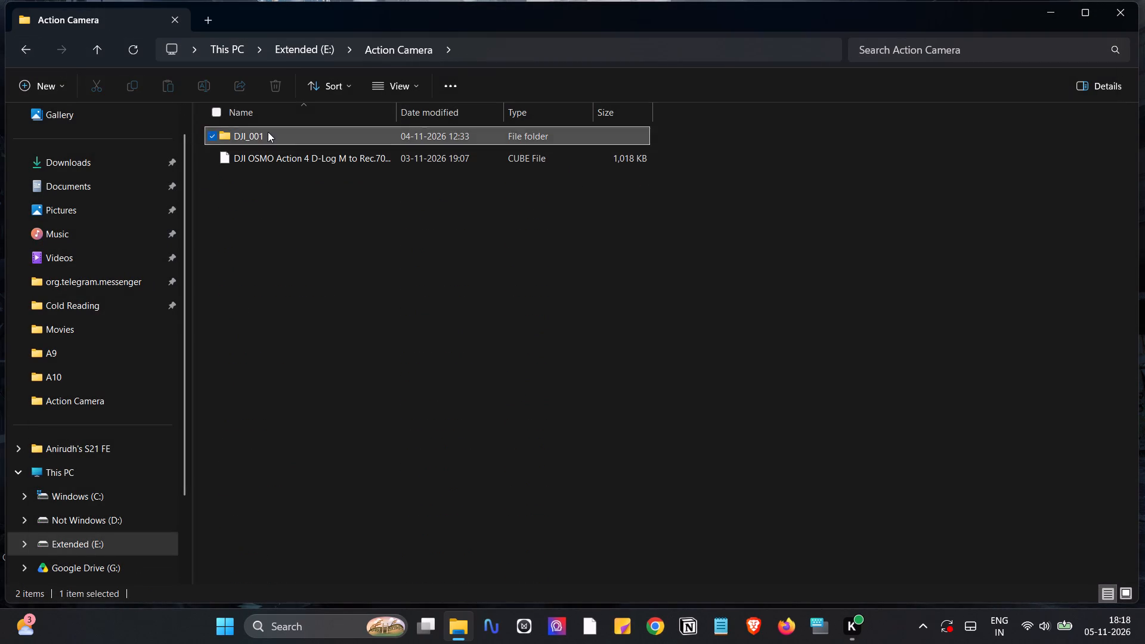
{"action": "double_click", "coordinate": [528, 169]}
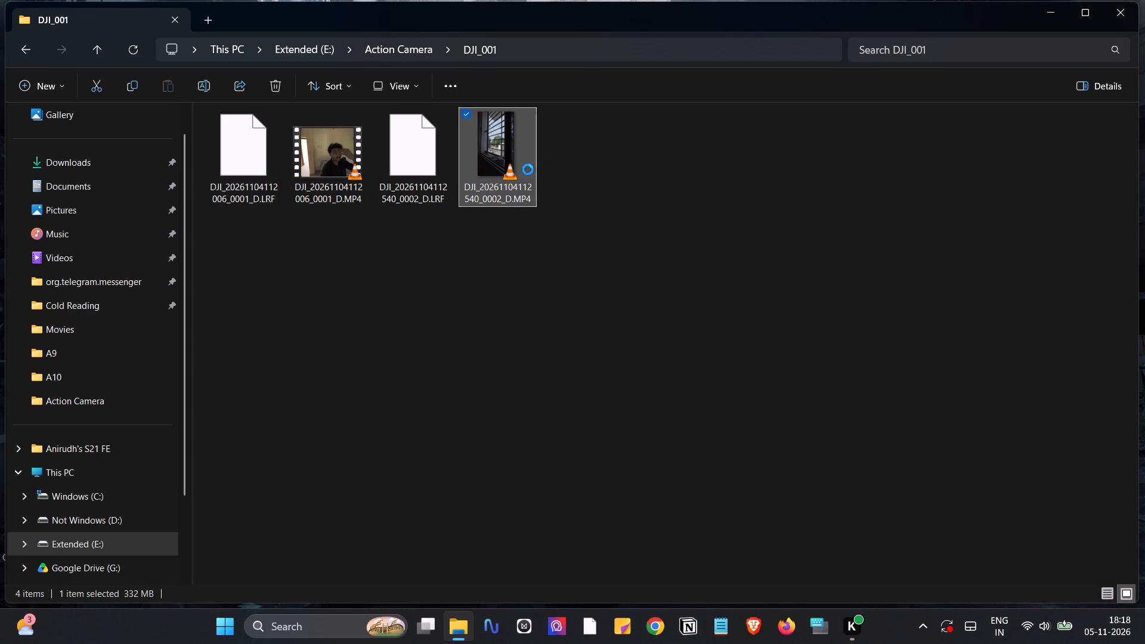
{"action": "left_click", "coordinate": [528, 169]}
{"action": "key", "text": "space"}
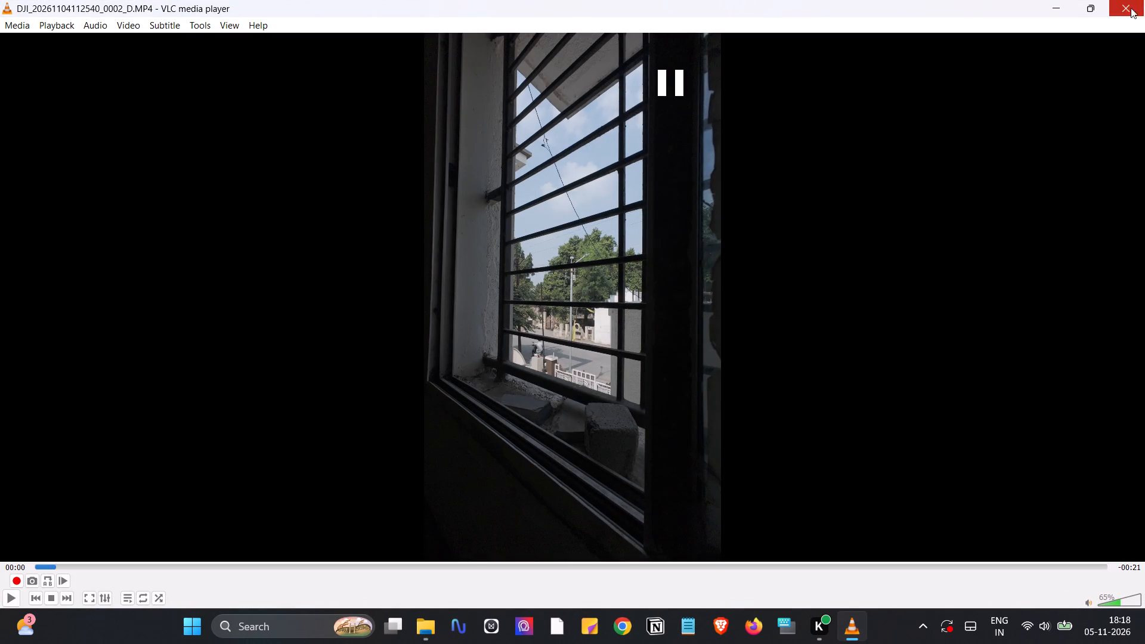
{"action": "left_click", "coordinate": [1038, 0]}
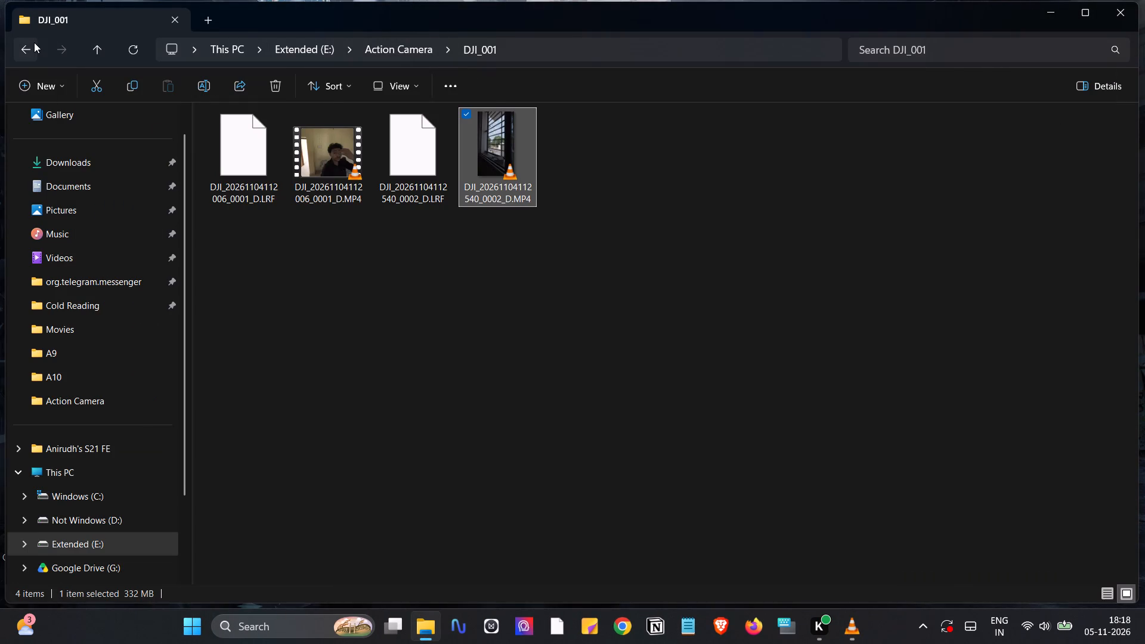
Queue Sequence 01.mp4 from the Adobe\Export folder after the DJI clip in the VLC playlist, maximize the player, and hide the playlist.
{"action": "left_click", "coordinate": [34, 42]}
{"action": "left_click", "coordinate": [34, 42]}
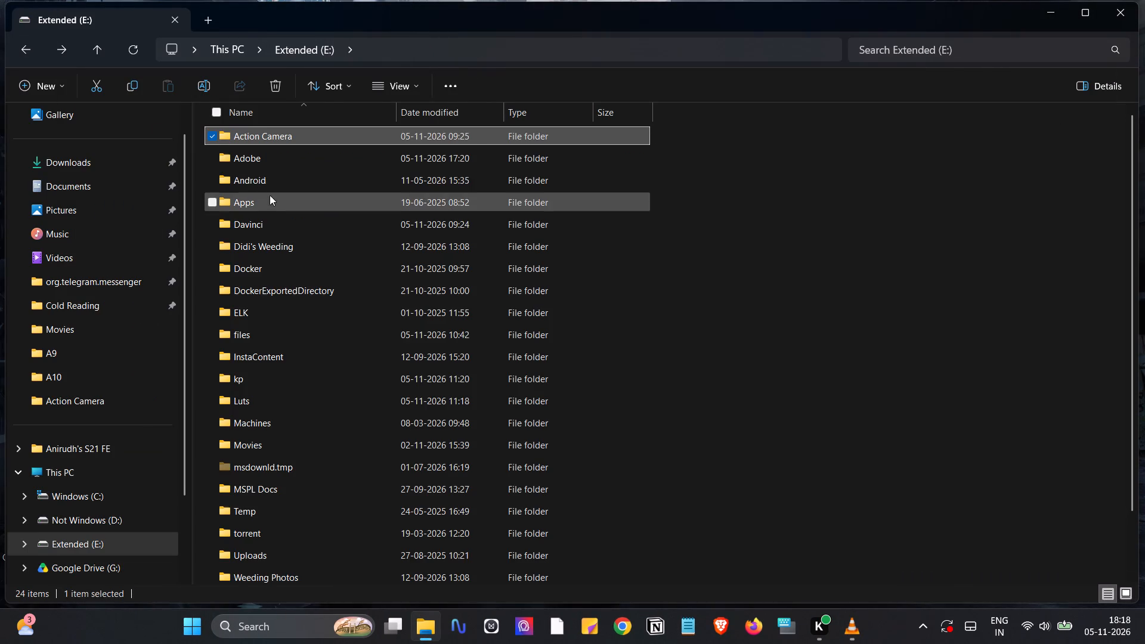
{"action": "double_click", "coordinate": [324, 166]}
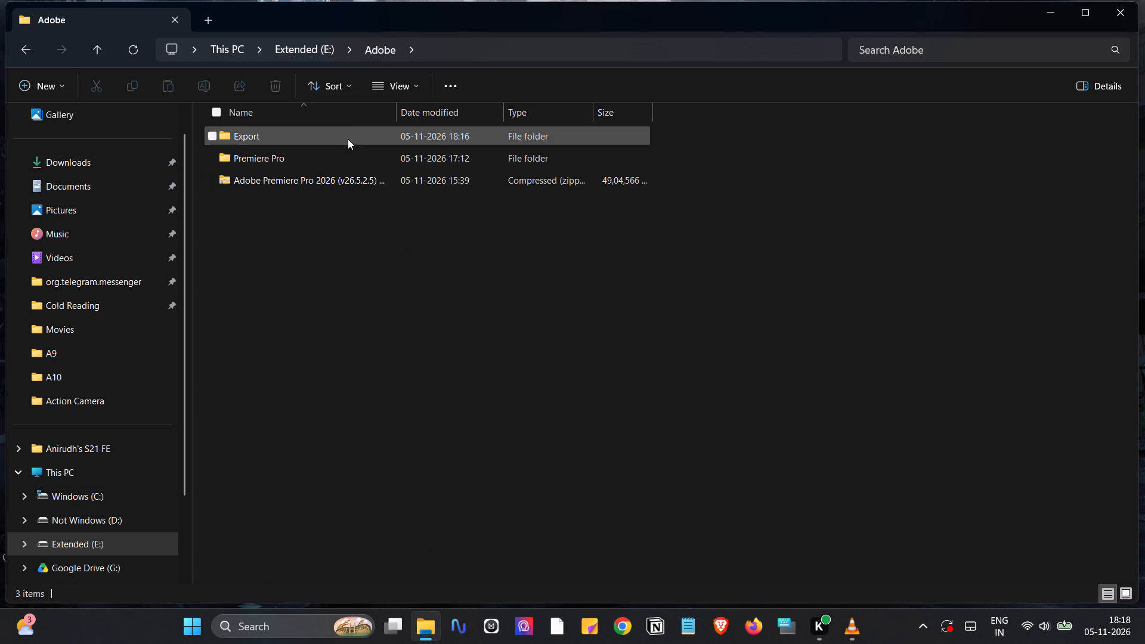
{"action": "double_click", "coordinate": [348, 135]}
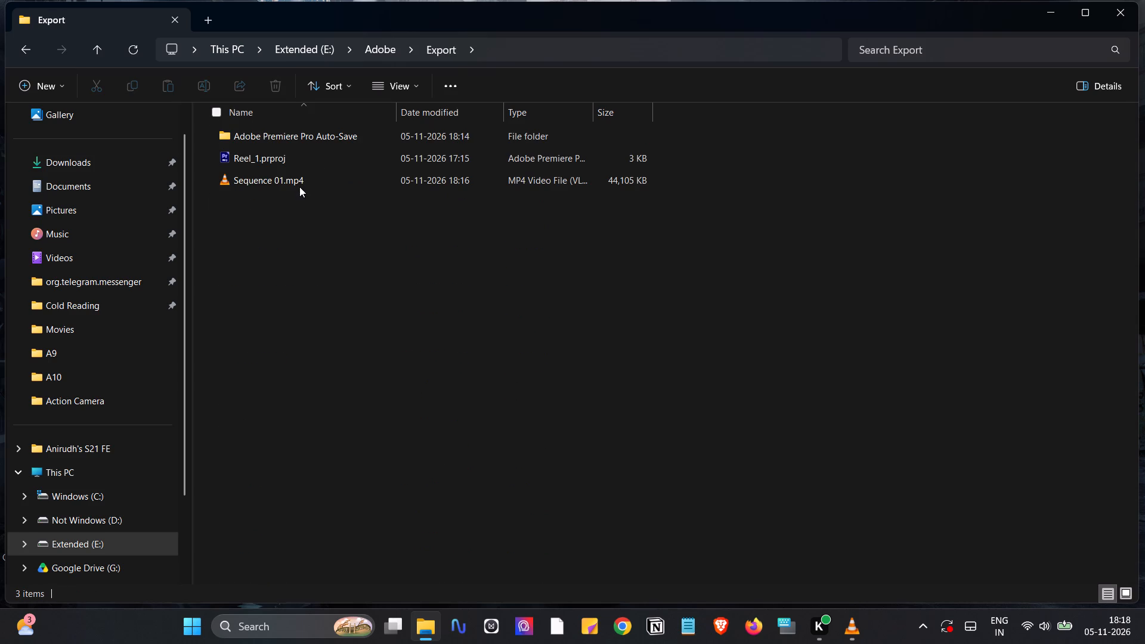
{"action": "left_click", "coordinate": [852, 615]}
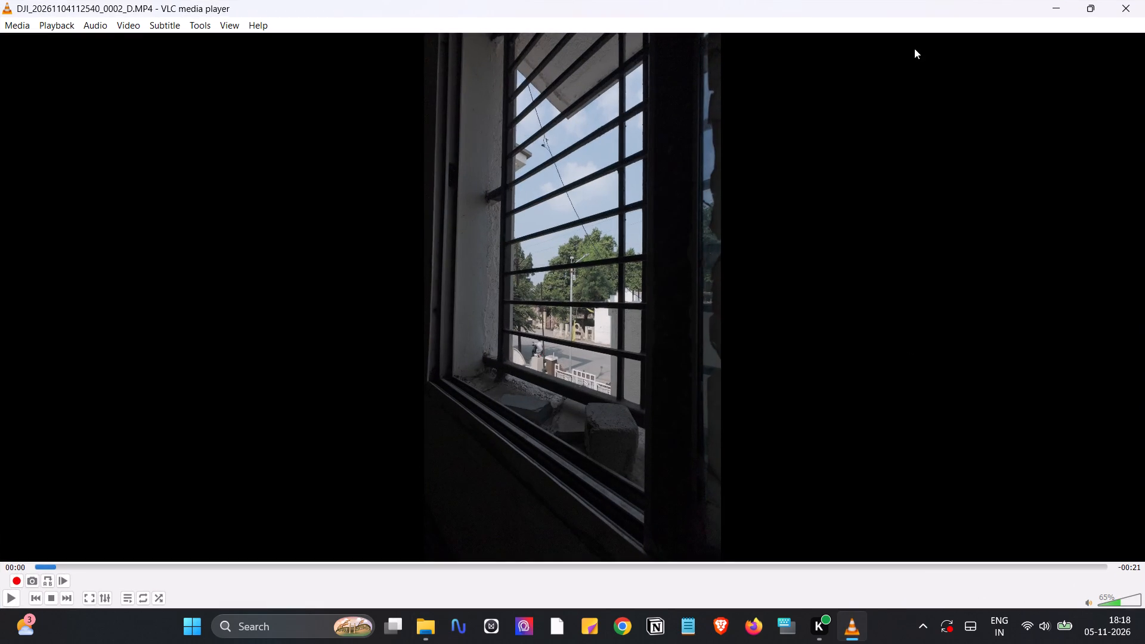
{"action": "left_click_drag", "start_coordinate": [944, 0], "coordinate": [1144, 101]}
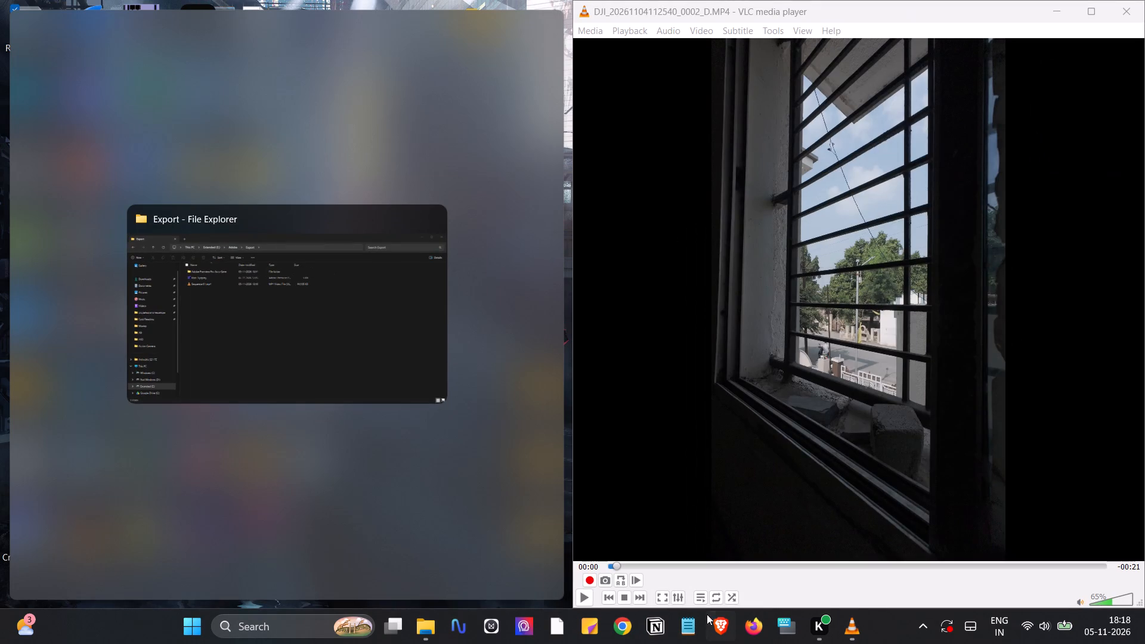
{"action": "left_click", "coordinate": [702, 593]}
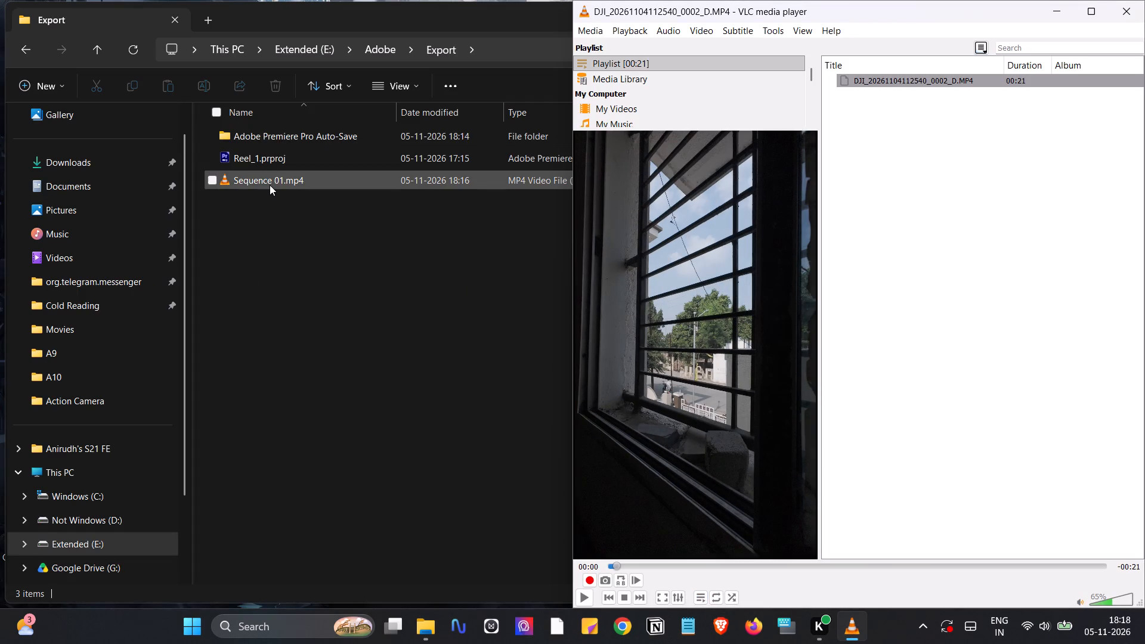
{"action": "left_click_drag", "start_coordinate": [270, 185], "coordinate": [1104, 219]}
{"action": "left_click", "coordinate": [1095, 7]}
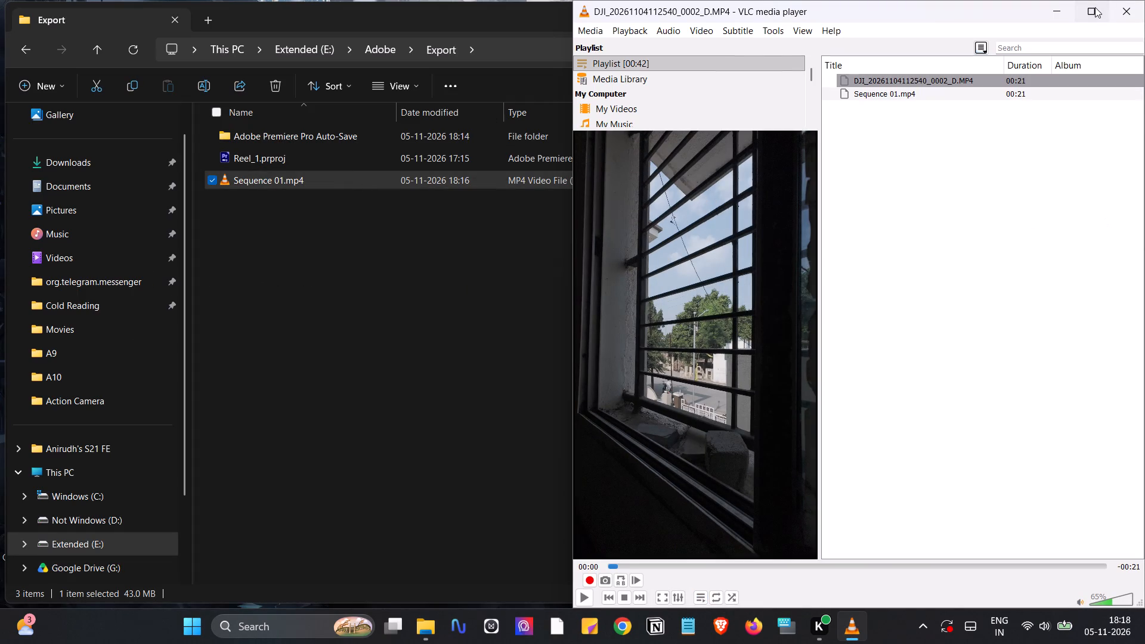
{"action": "left_click", "coordinate": [129, 599]}
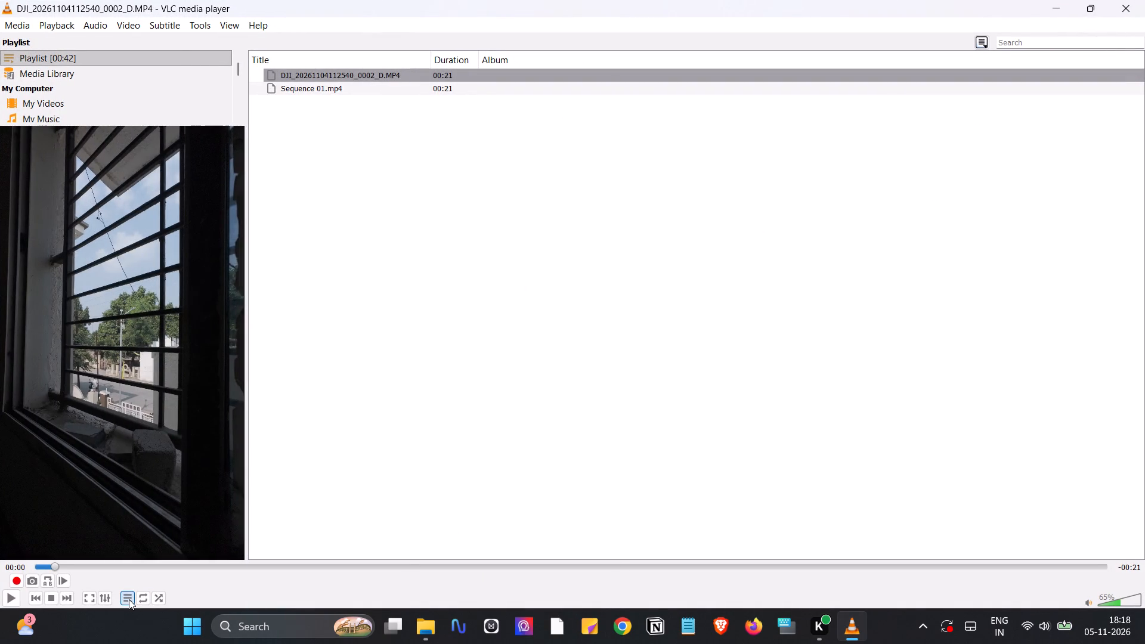
{"action": "left_click", "coordinate": [363, 449]}
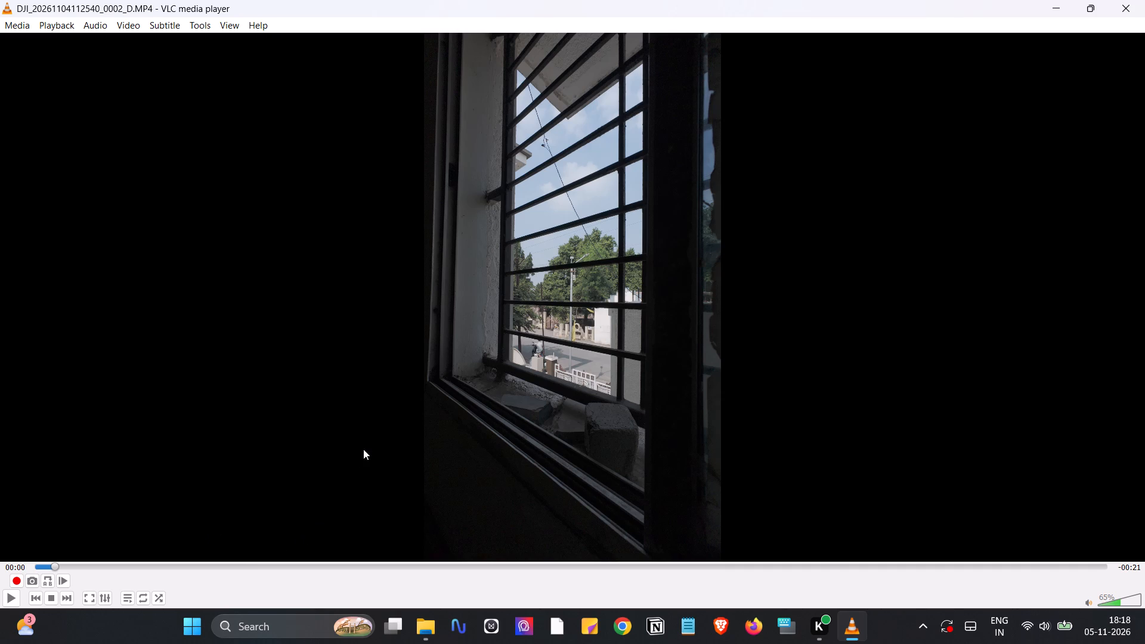
Play the original DJI clip and the exported sequence full screen in succession, skipping forward to compare their grades, and close the player.
{"action": "double_click", "coordinate": [363, 449]}
{"action": "key", "text": "space"}
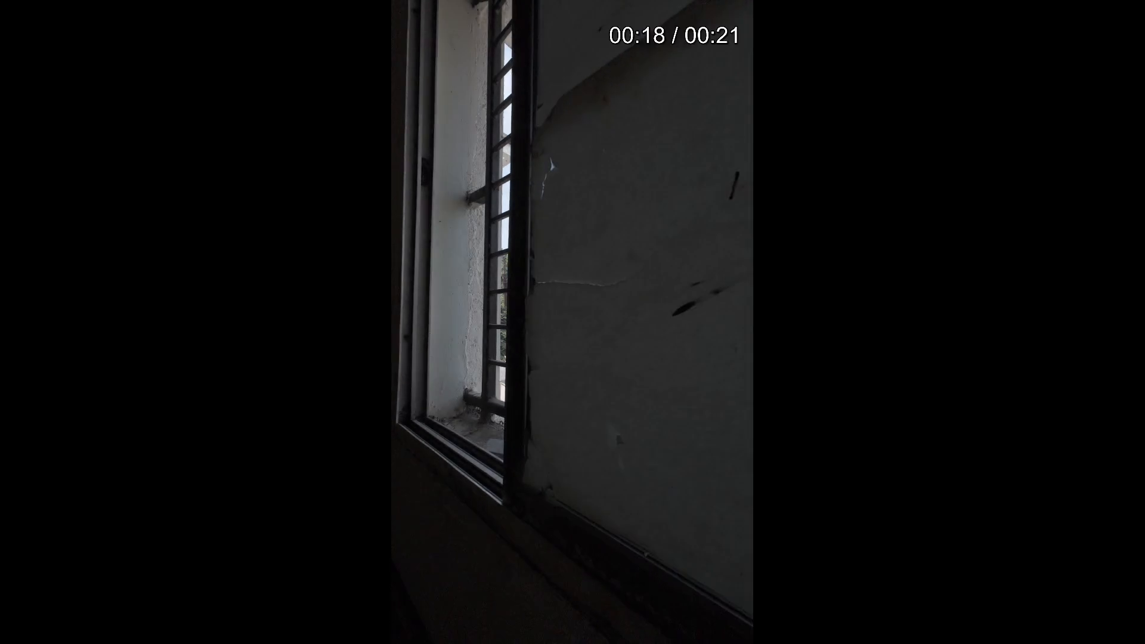
{"action": "key", "text": "Right"}
{"action": "key", "text": "Right"}
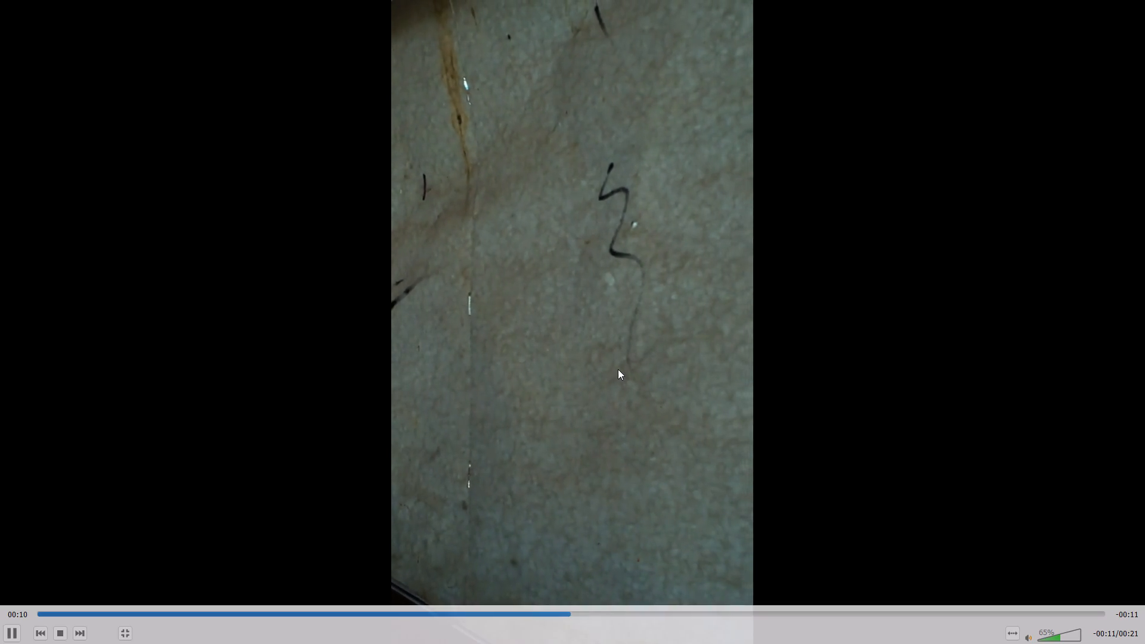
{"action": "key", "text": "Right"}
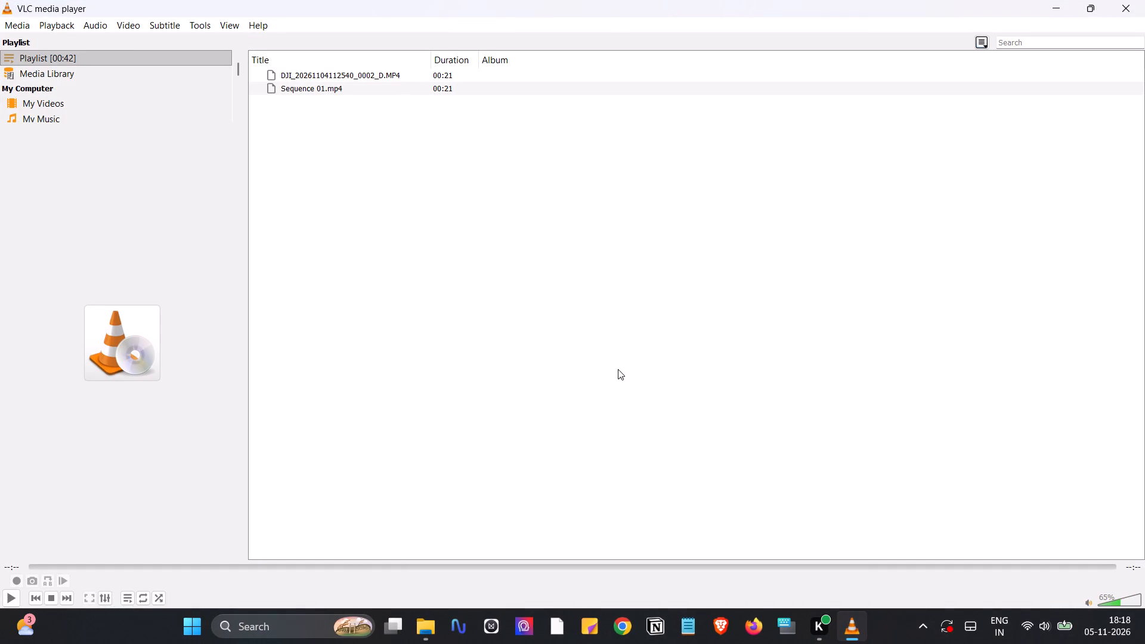
{"action": "left_click", "coordinate": [1144, 0]}
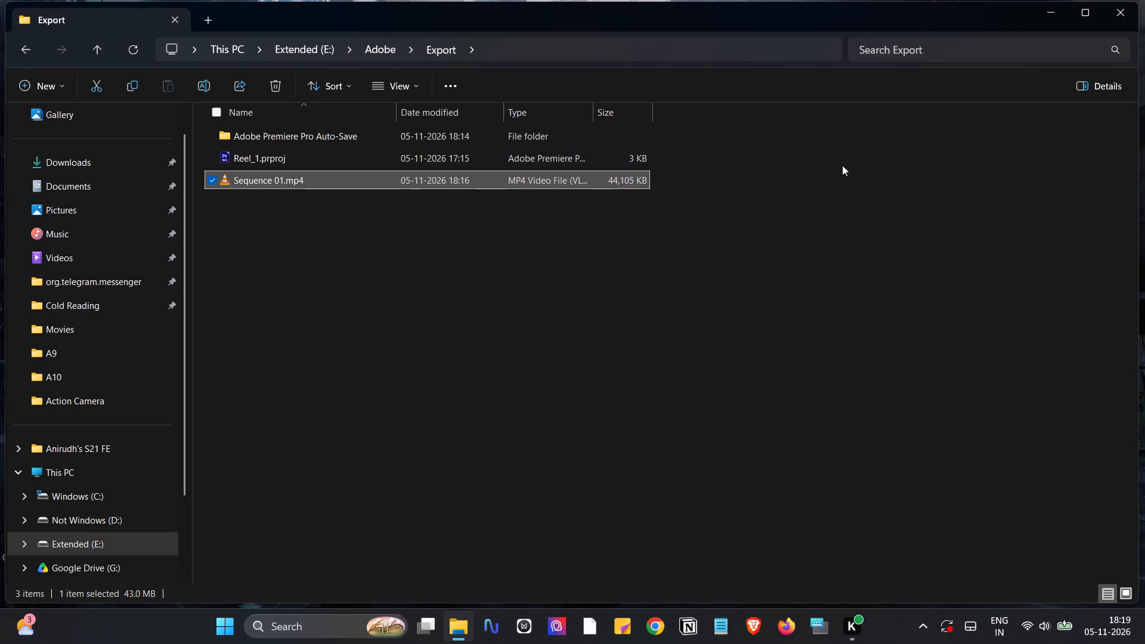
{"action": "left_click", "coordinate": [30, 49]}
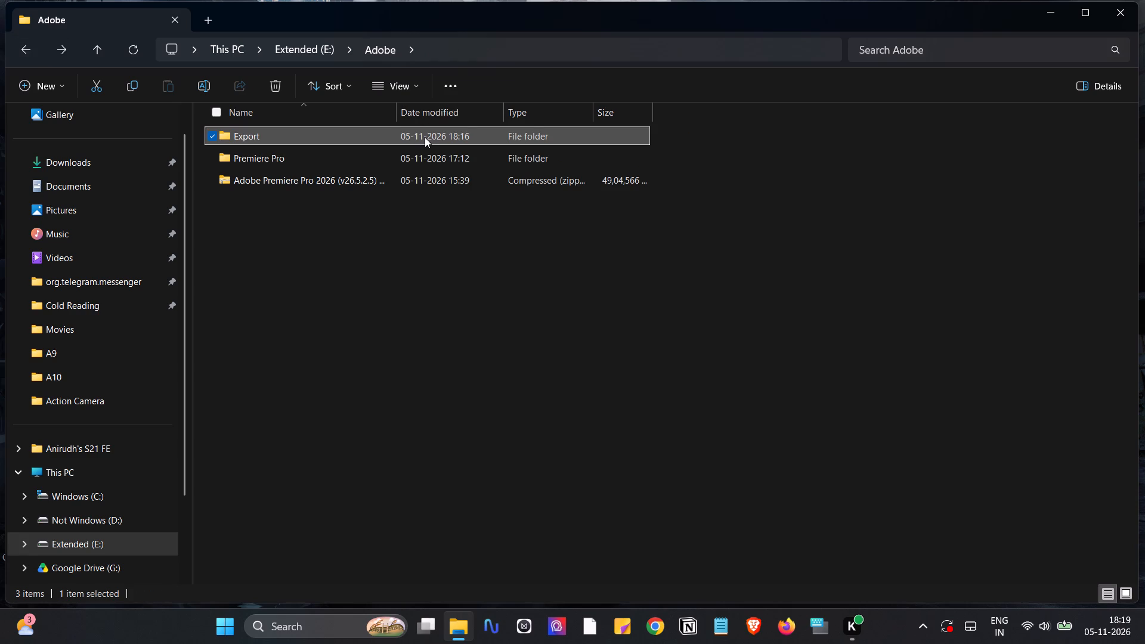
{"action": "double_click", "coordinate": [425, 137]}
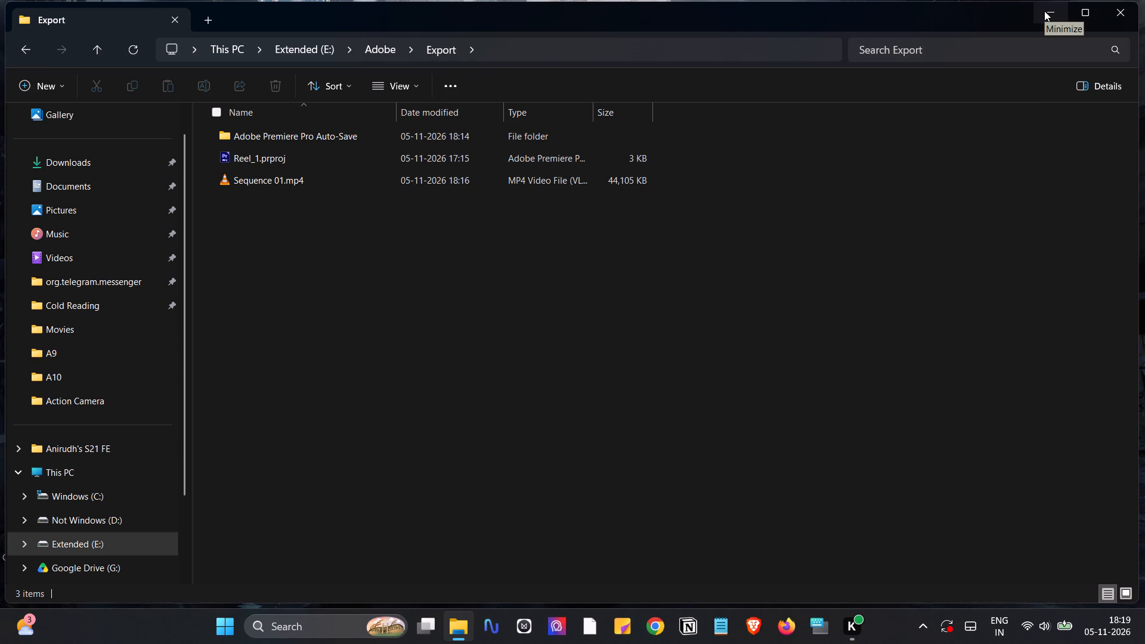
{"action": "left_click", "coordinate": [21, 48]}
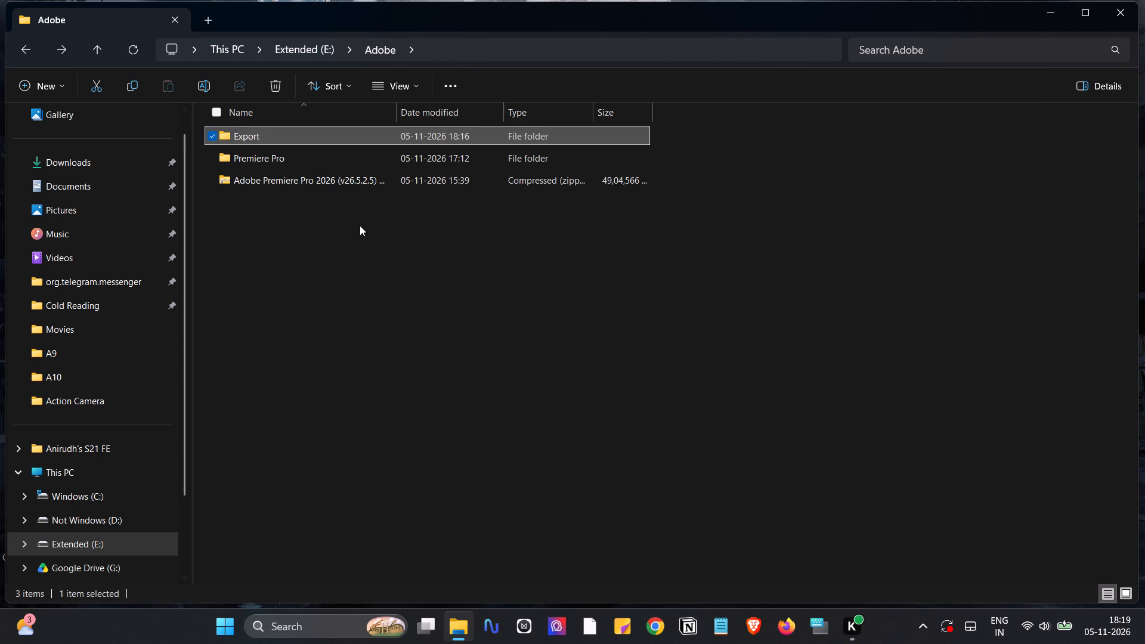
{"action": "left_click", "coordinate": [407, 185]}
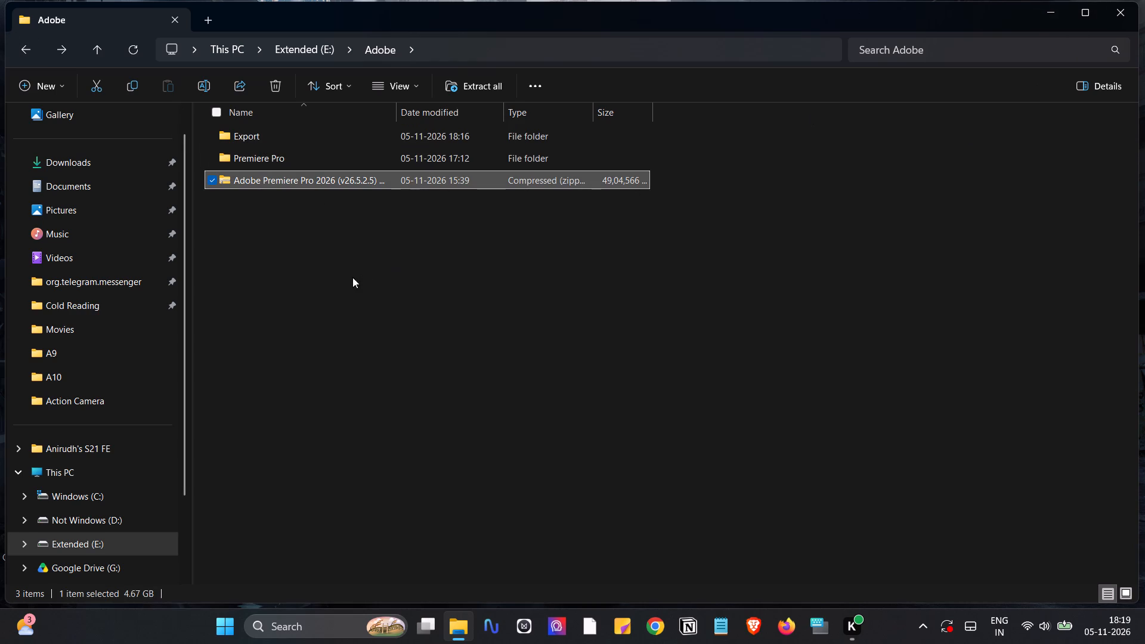
Show the drives under This PC.
{"action": "left_click", "coordinate": [106, 467]}
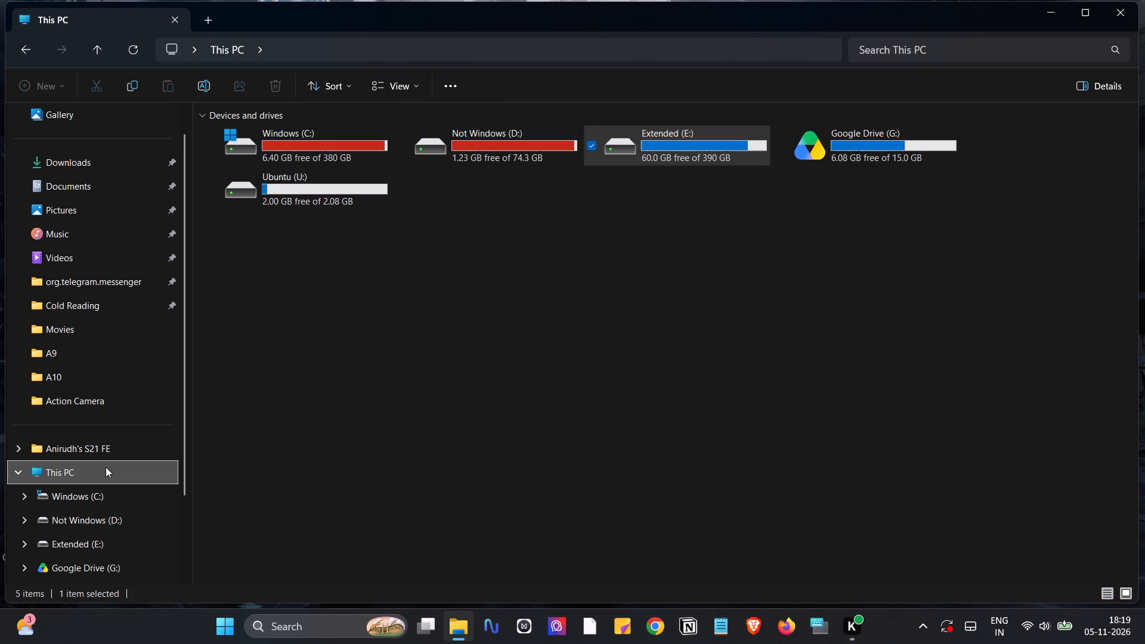